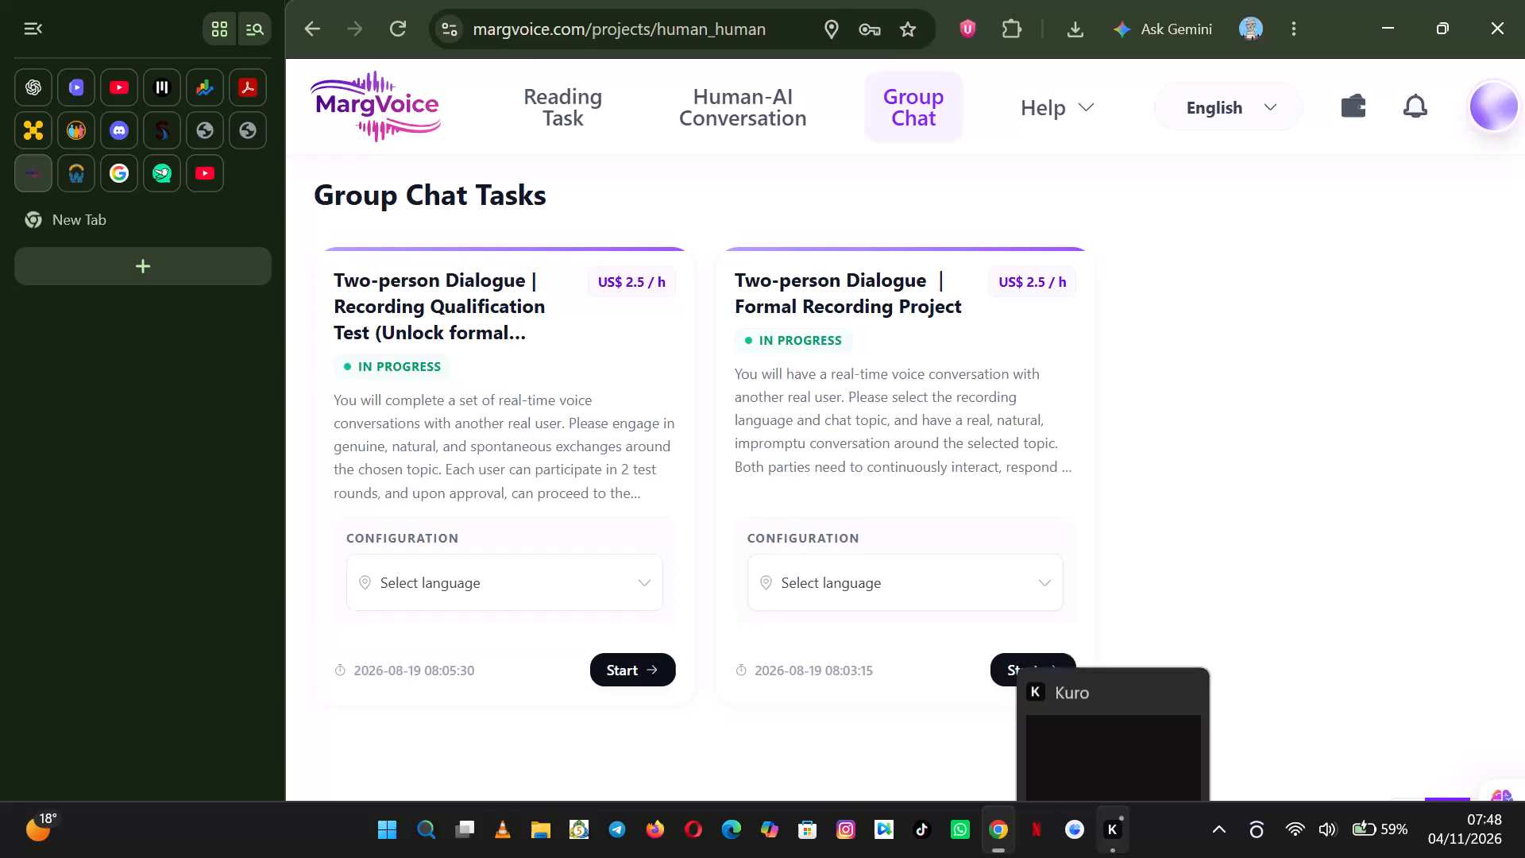
# Open the Google search conversation about what CPI normally does and examine its latest exchange, including the gold price chart.
pyautogui.click(1187, 627)
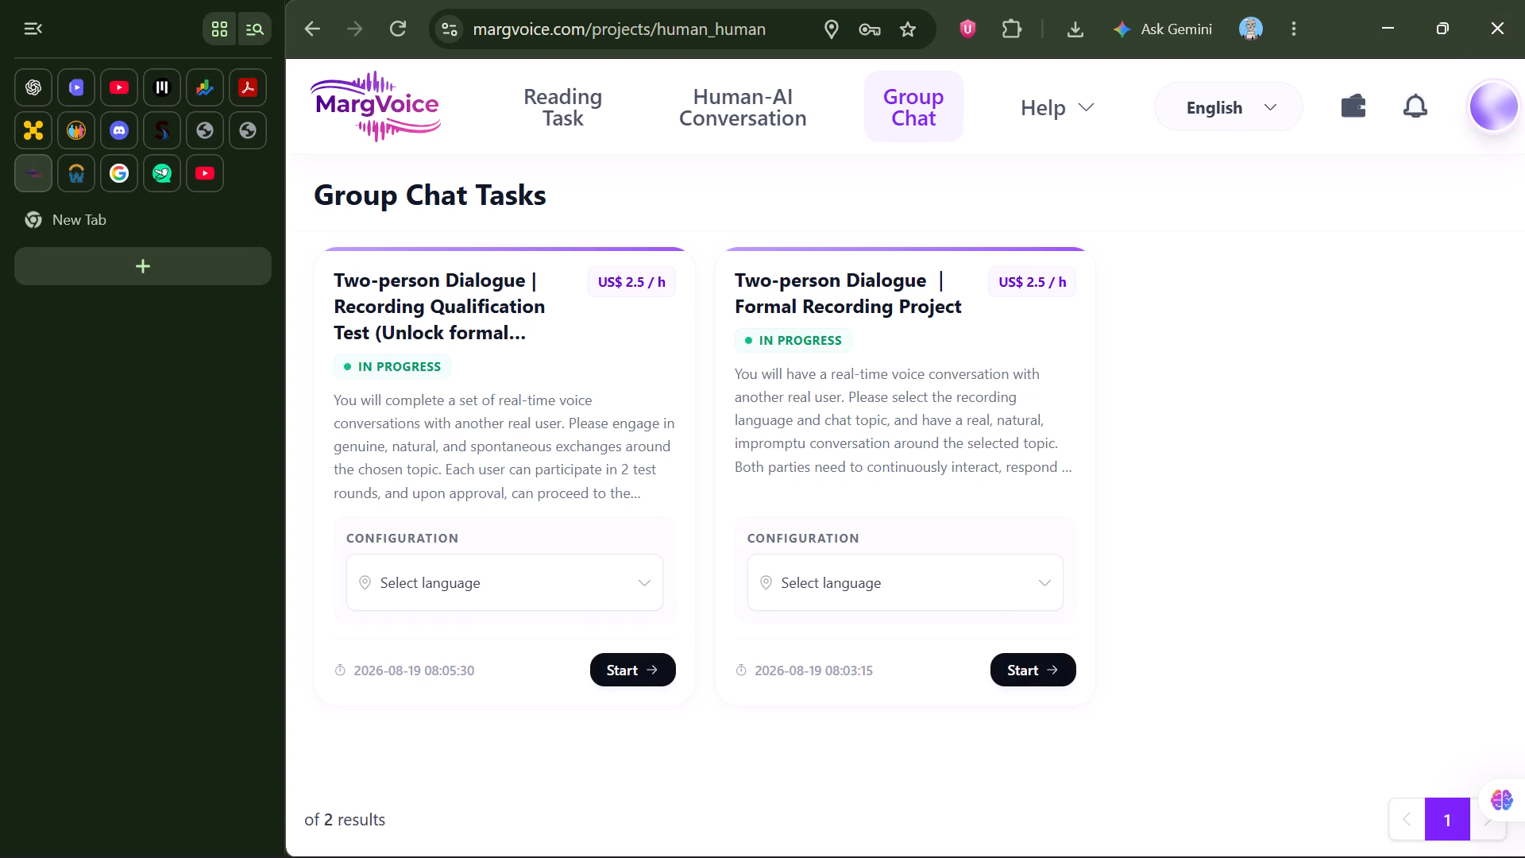
pyautogui.click(125, 178)
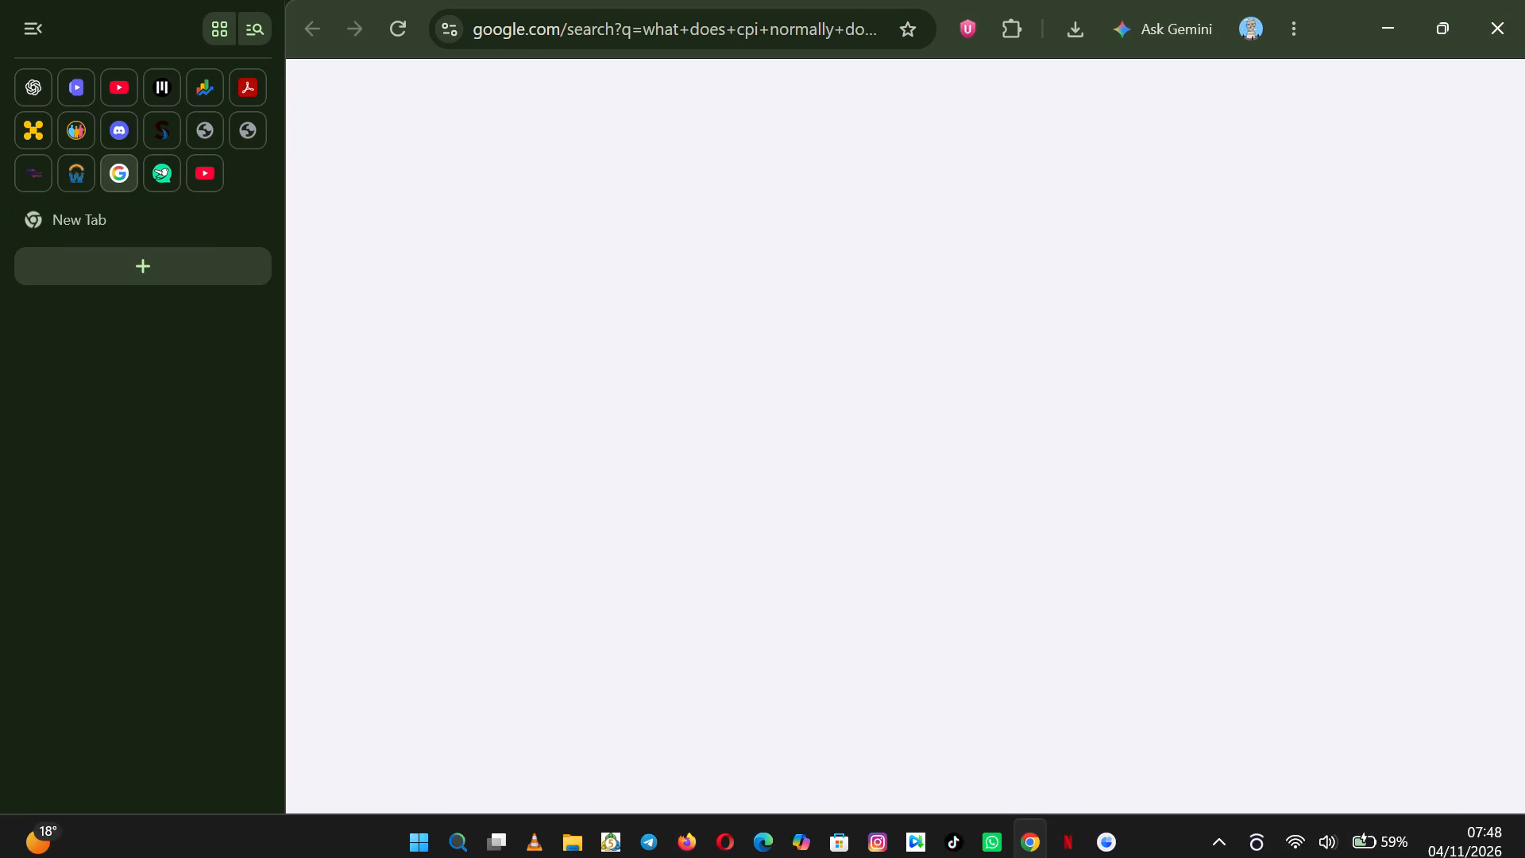
pyautogui.click(1388, 30)
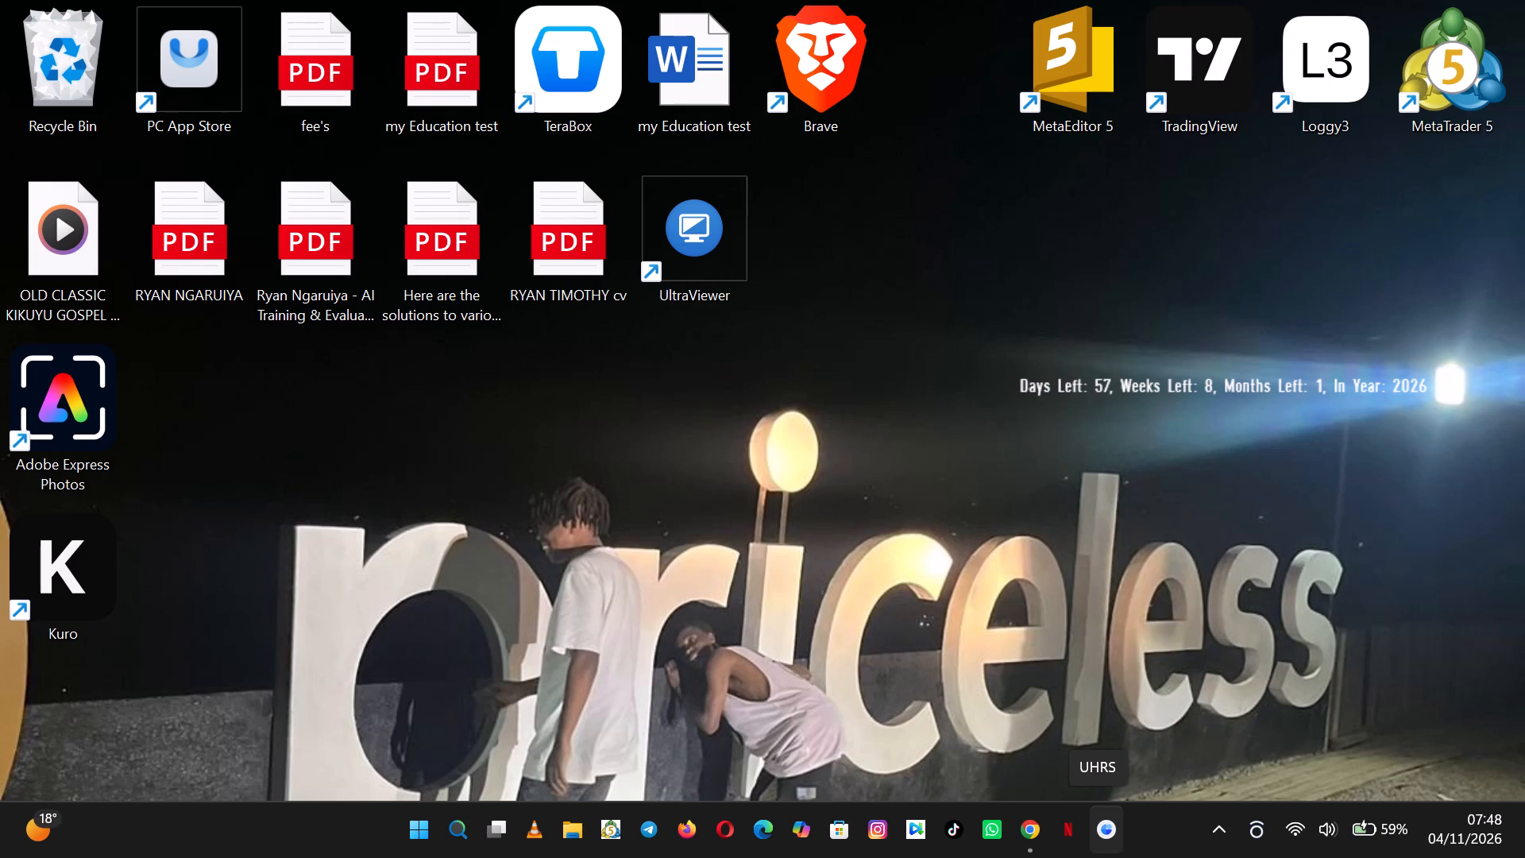
pyautogui.click(1030, 838)
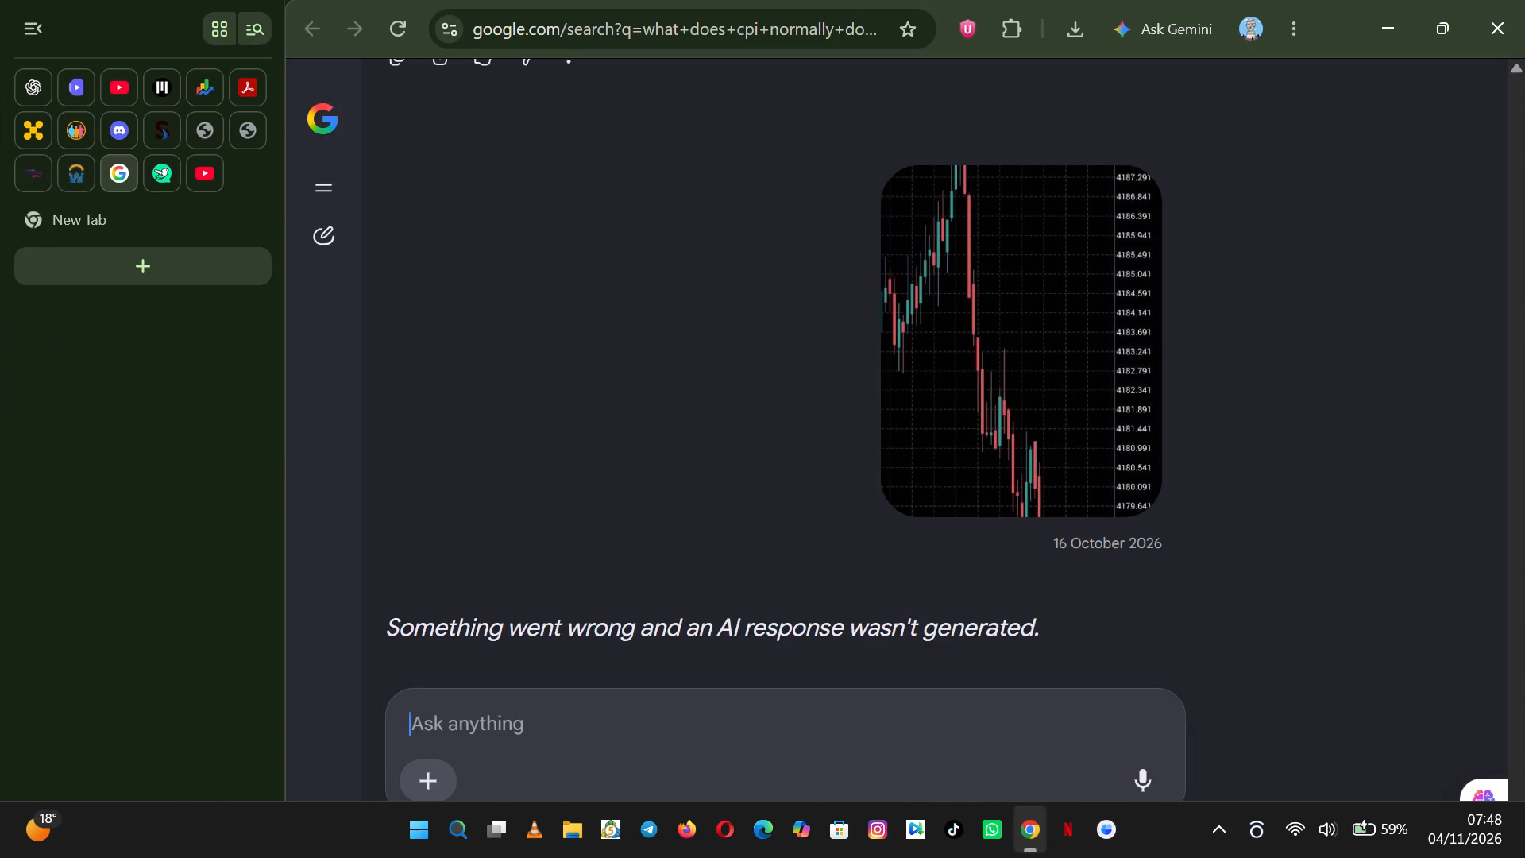
pyautogui.scroll(-2, 1035, 541)
pyautogui.scroll(1, 1035, 541)
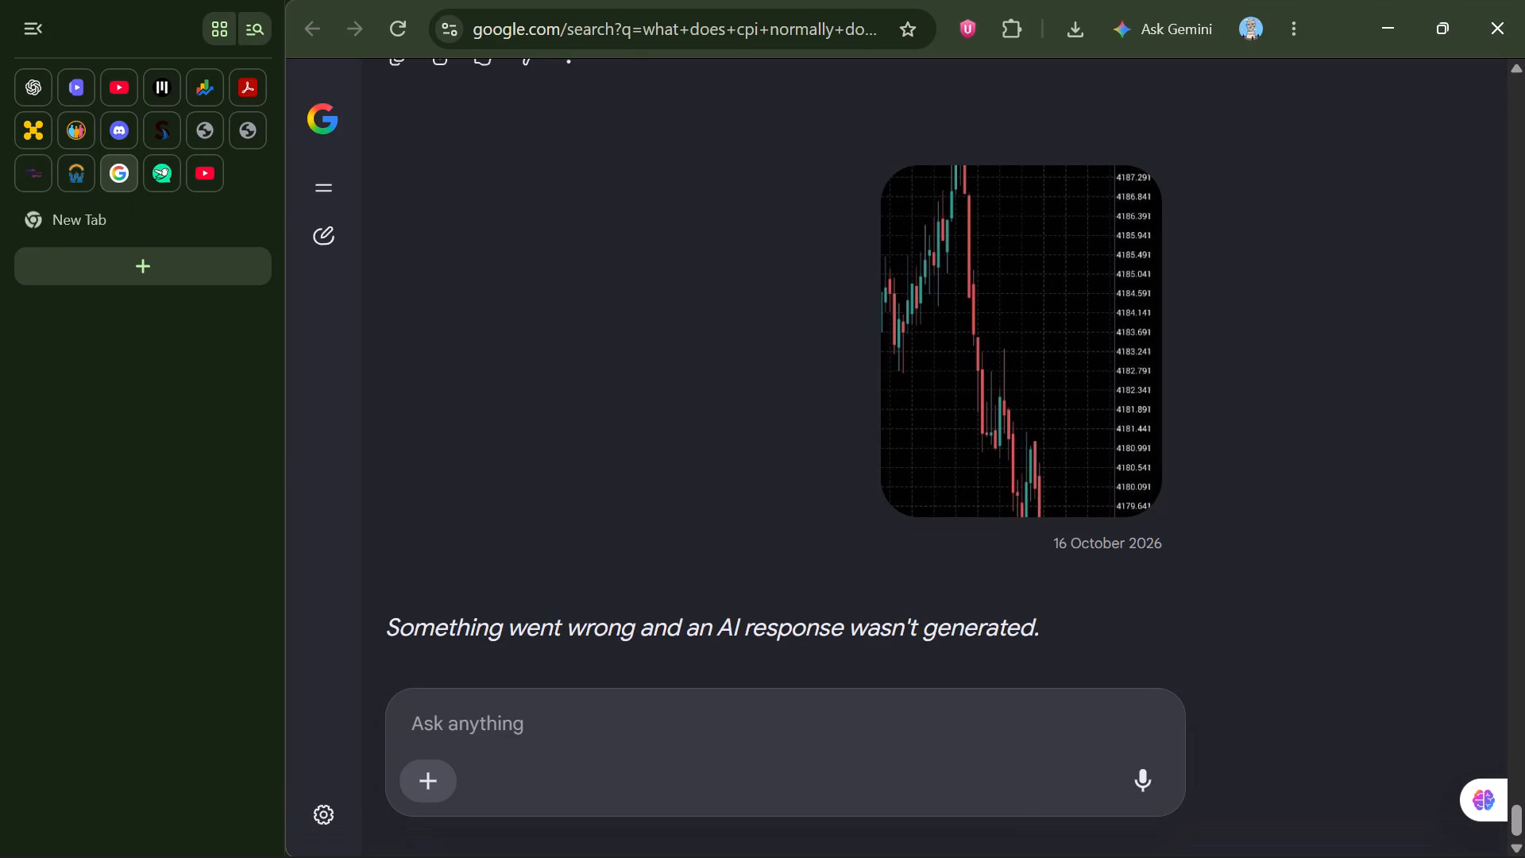
pyautogui.scroll(1, 1035, 541)
pyautogui.scroll(-4, 744, 385)
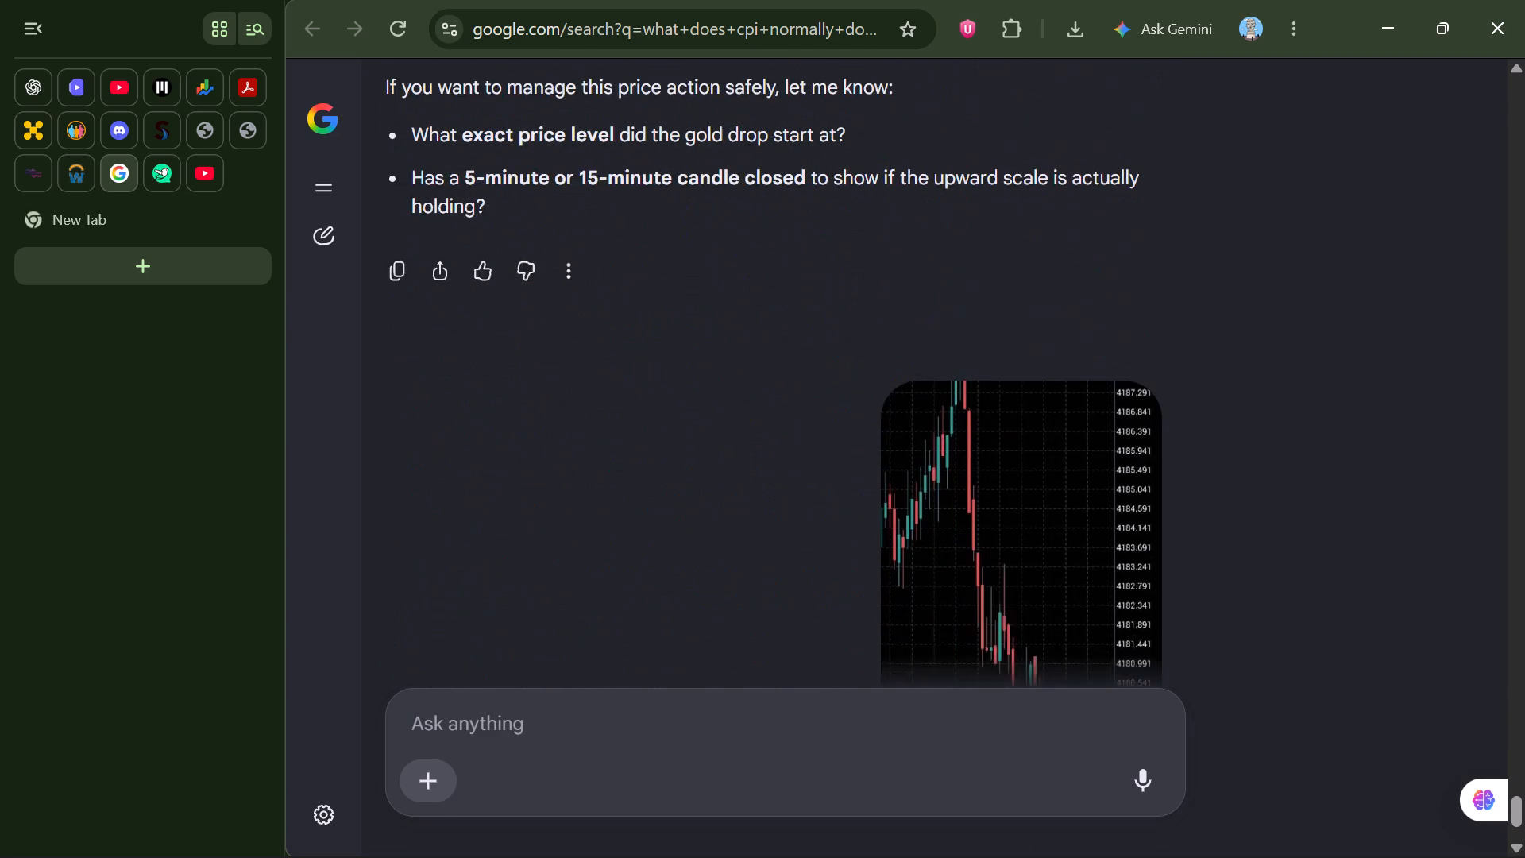
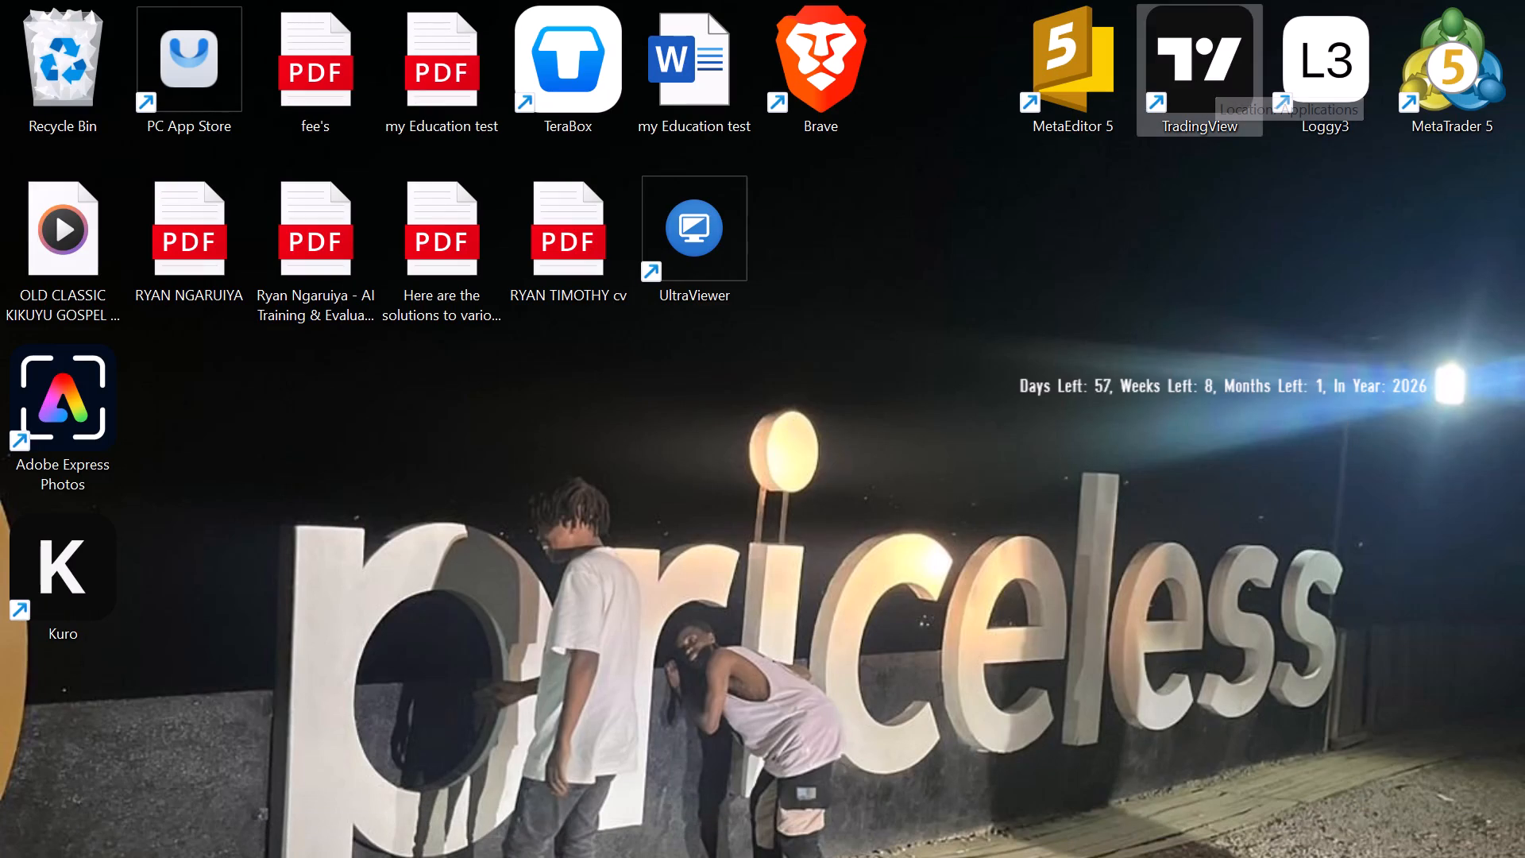
pyautogui.rightClick(1215, 60)
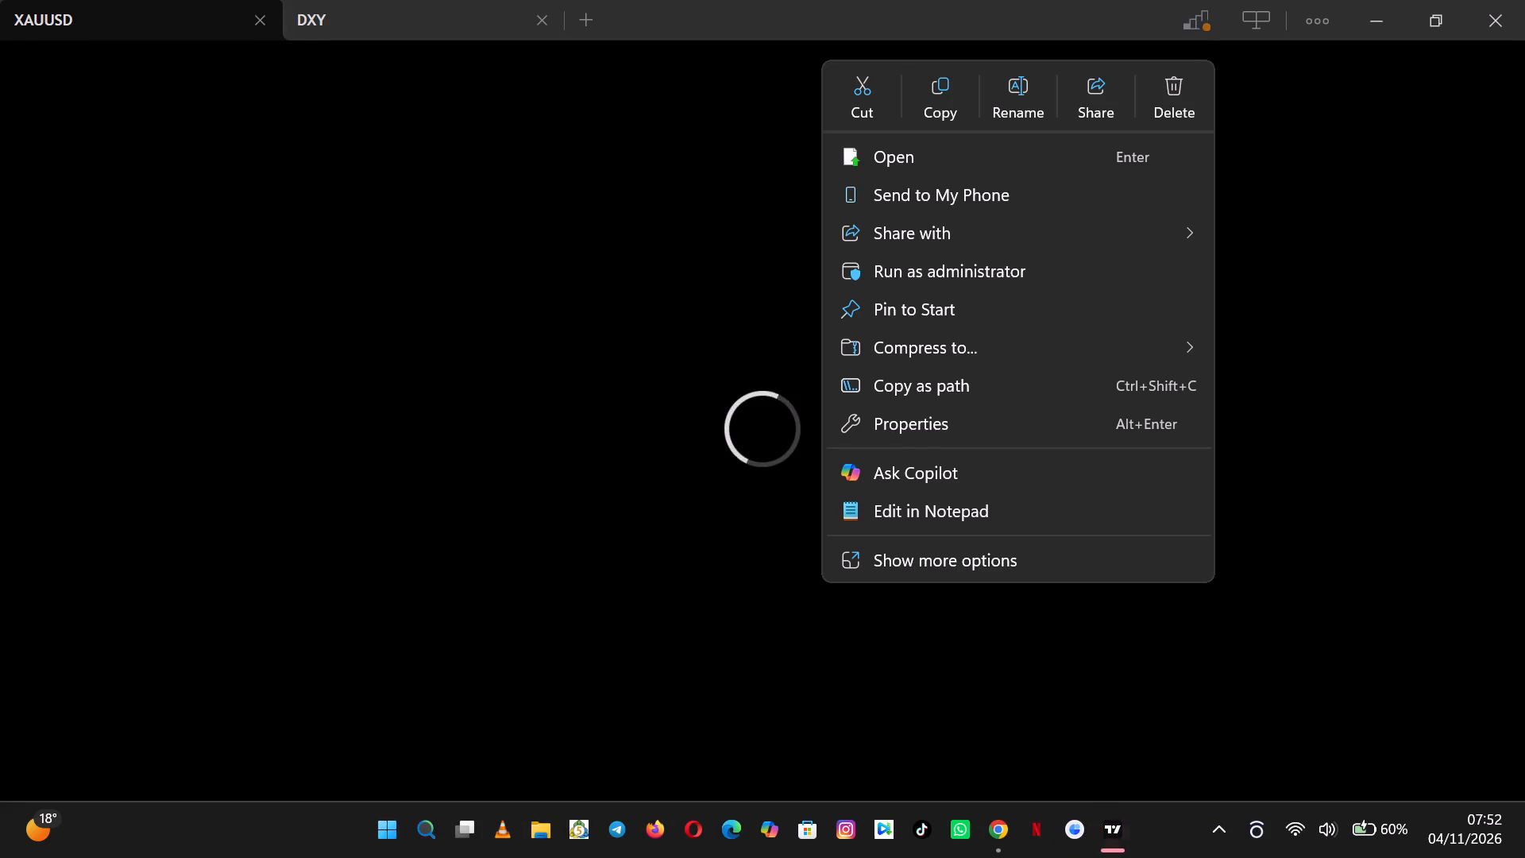
pyautogui.click(1323, 266)
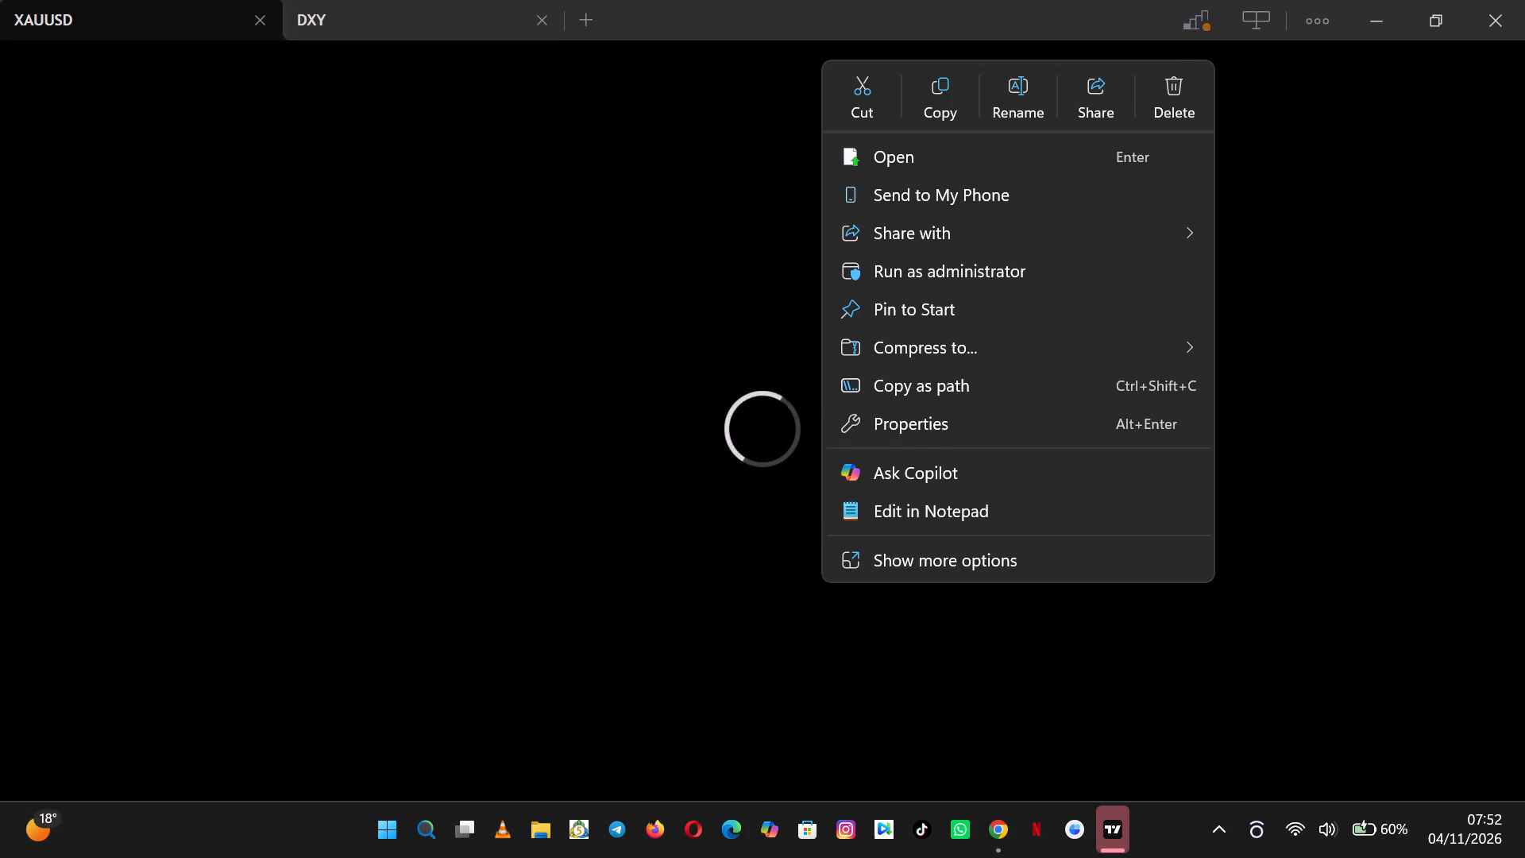
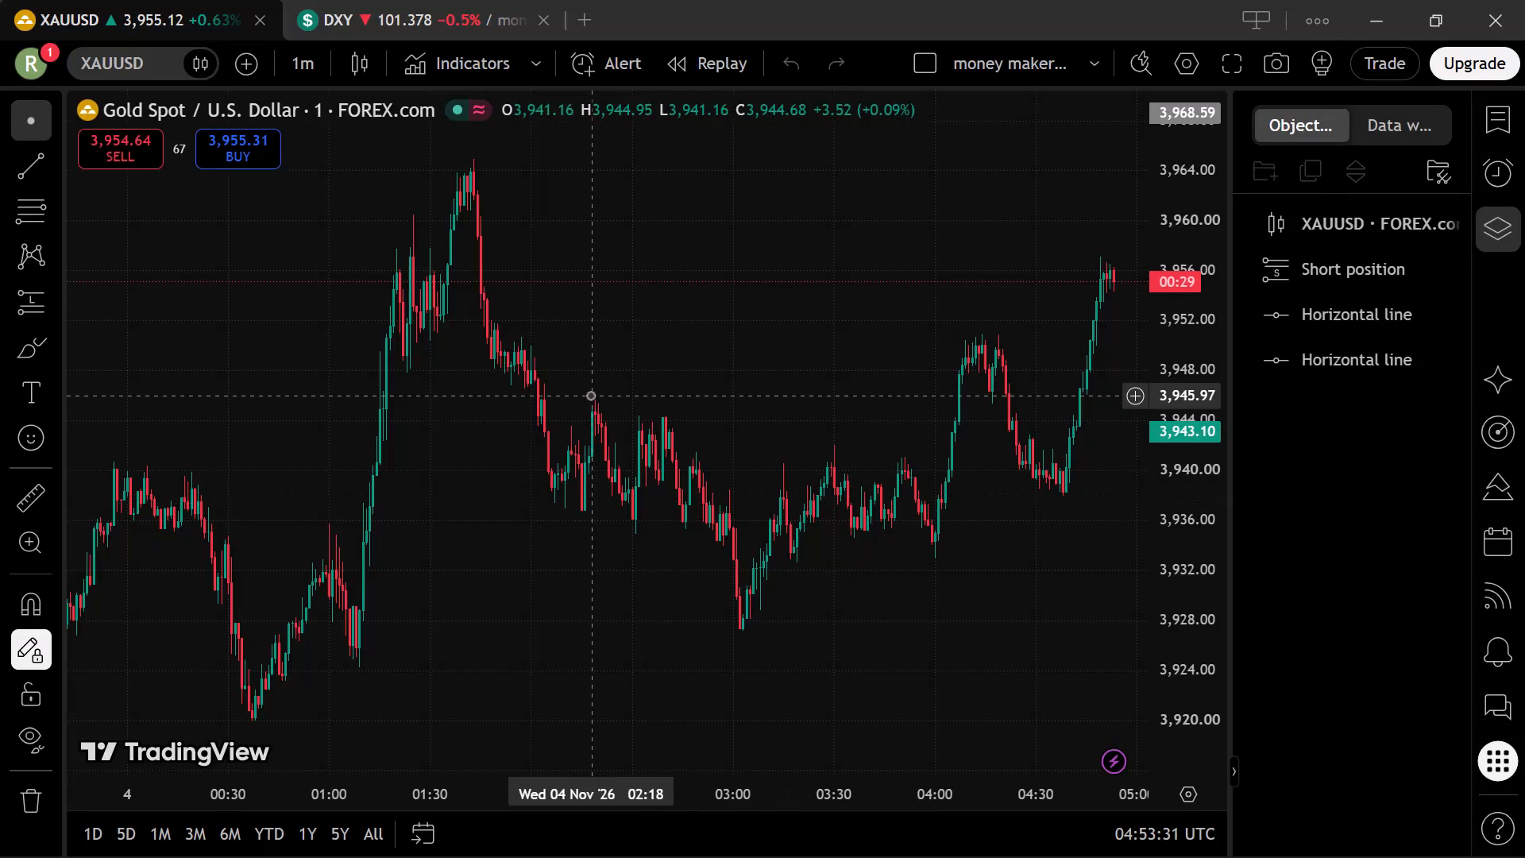
# Examine the earlier XAUUSD one-minute price action back to the evening of 3 November.
pyautogui.rightClick(590, 395)
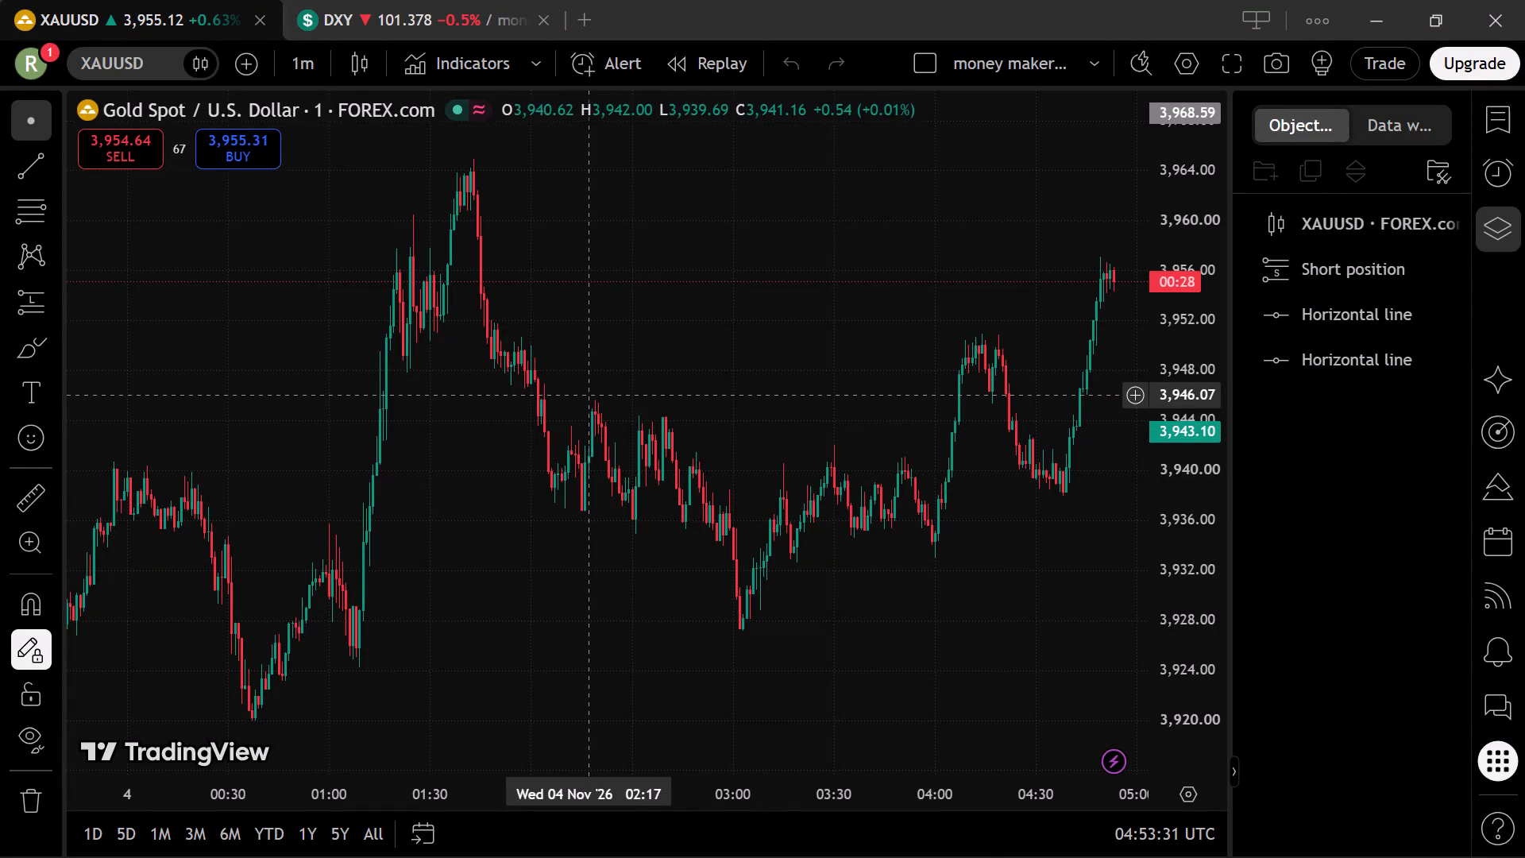
pyautogui.click(436, 414)
pyautogui.moveTo(397, 414); pyautogui.dragTo(782, 404)
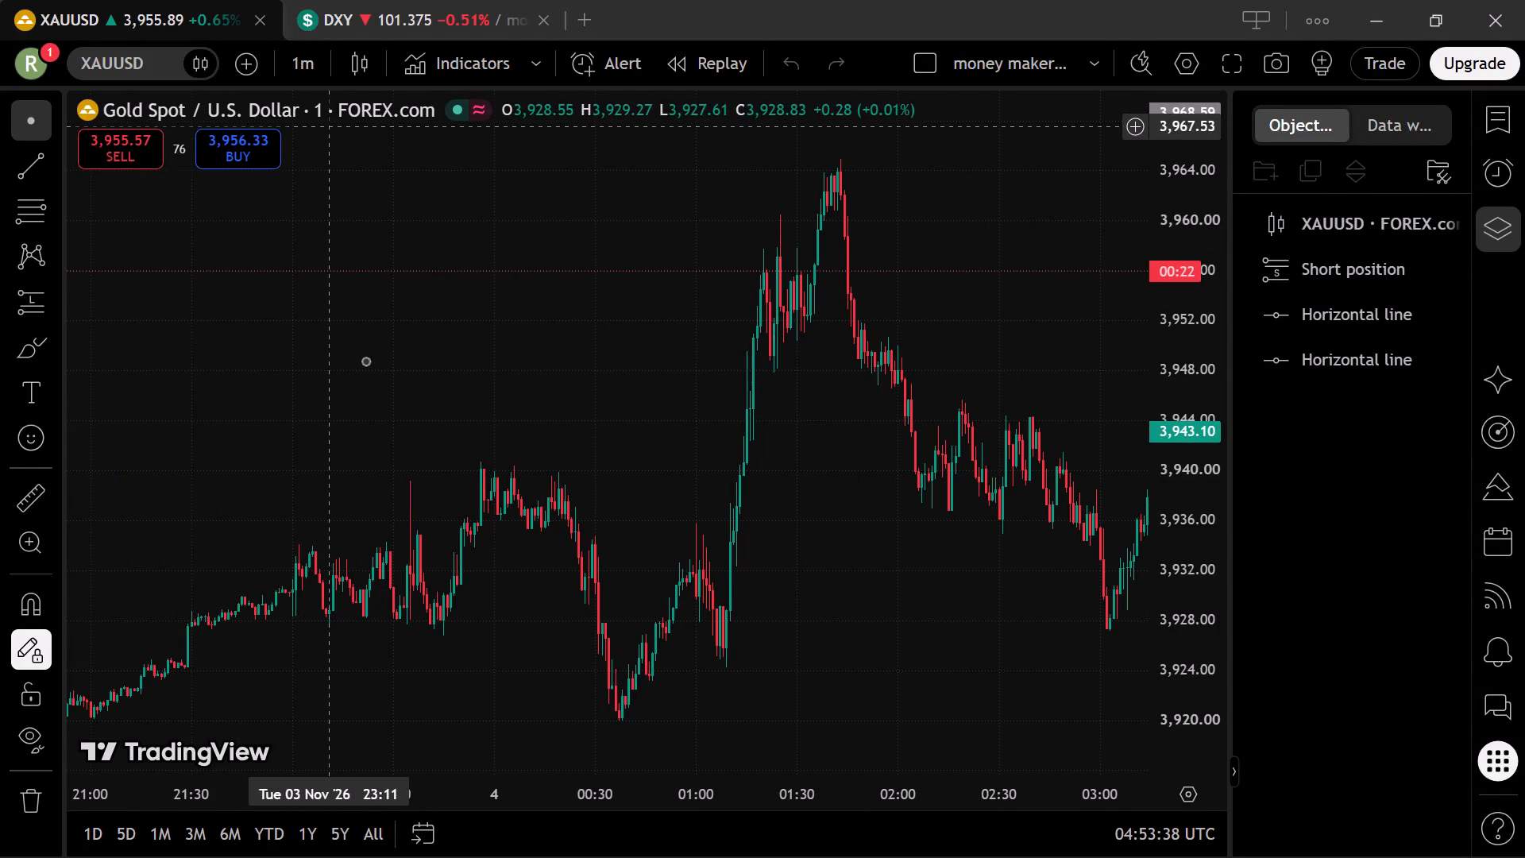
pyautogui.moveTo(365, 361); pyautogui.dragTo(696, 368)
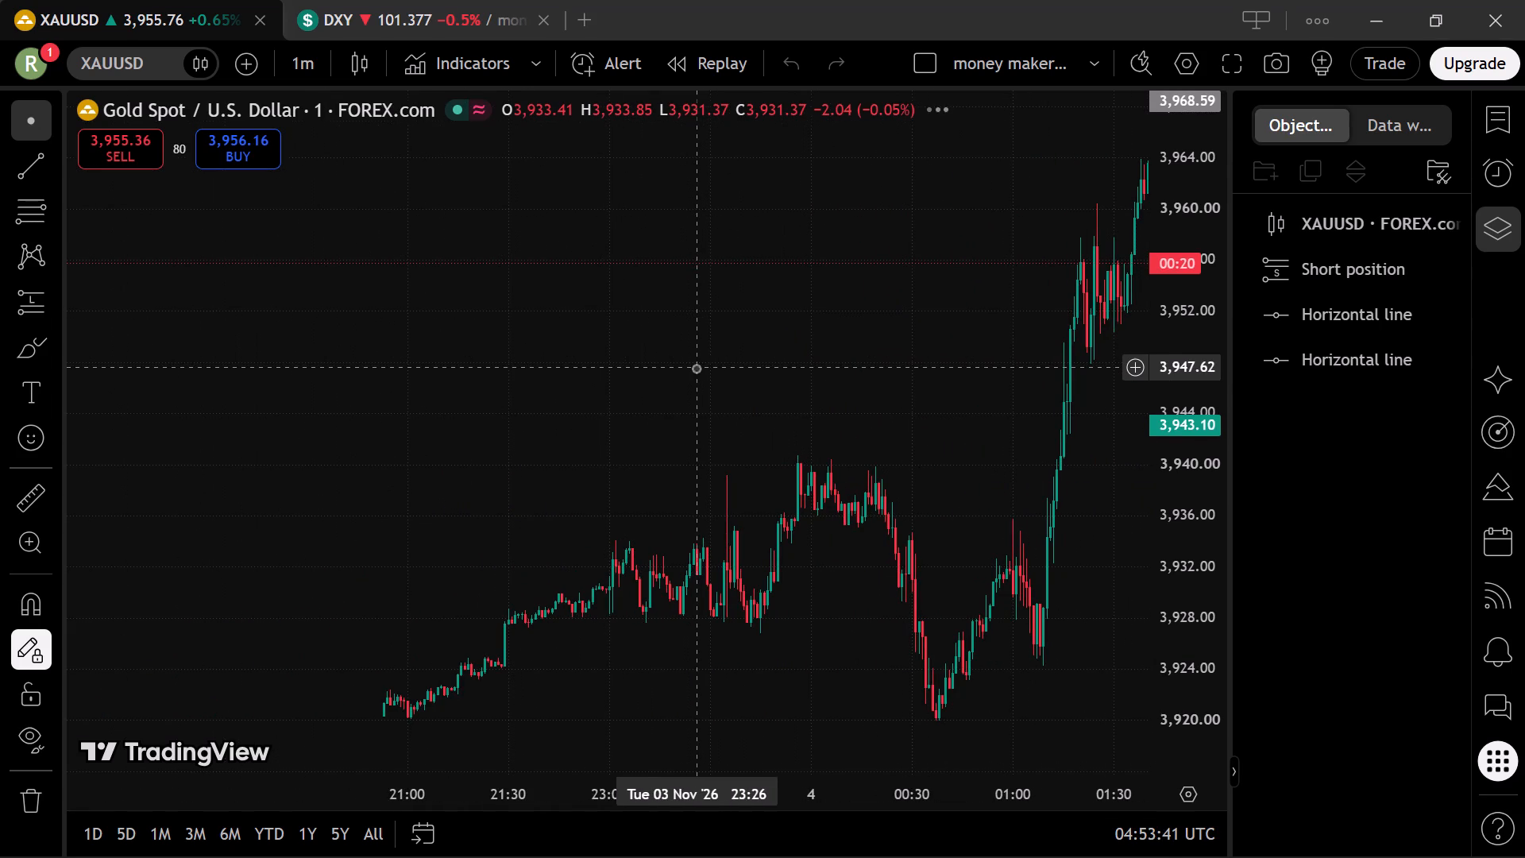
pyautogui.moveTo(353, 421); pyautogui.dragTo(515, 417)
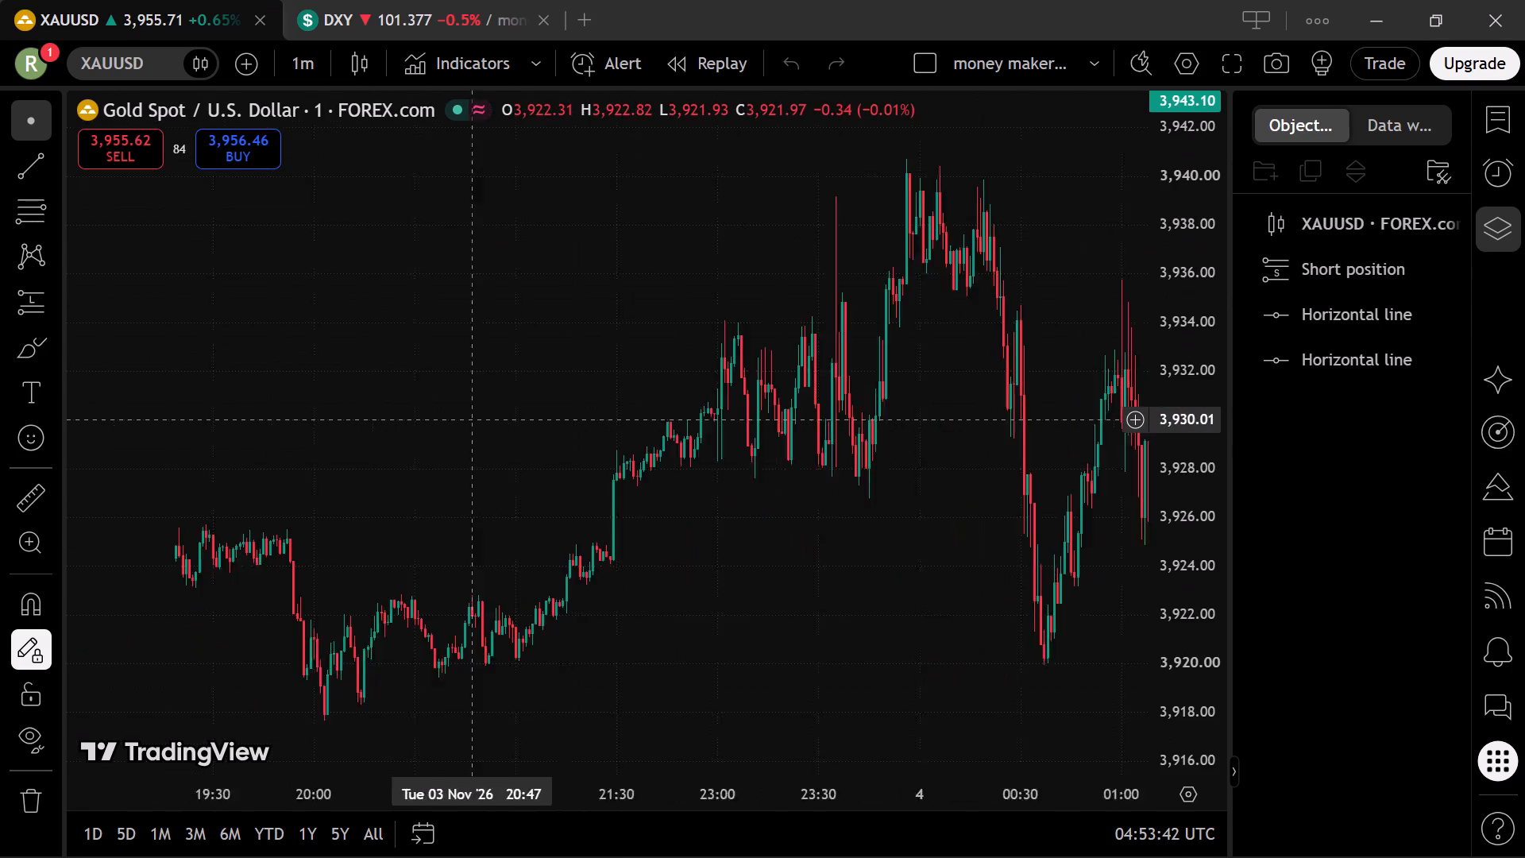
pyautogui.moveTo(515, 417); pyautogui.dragTo(664, 402)
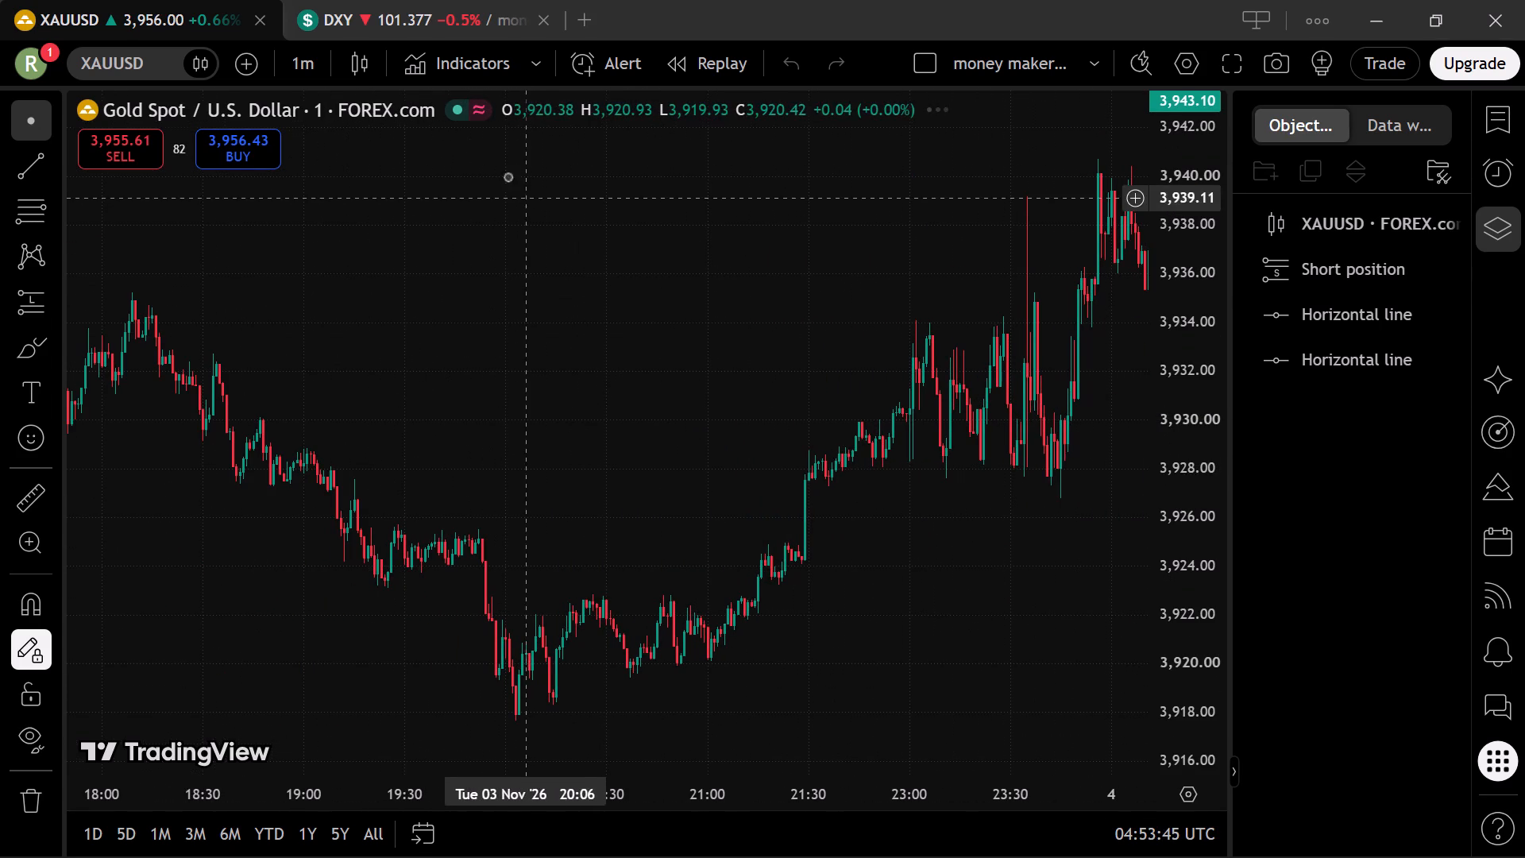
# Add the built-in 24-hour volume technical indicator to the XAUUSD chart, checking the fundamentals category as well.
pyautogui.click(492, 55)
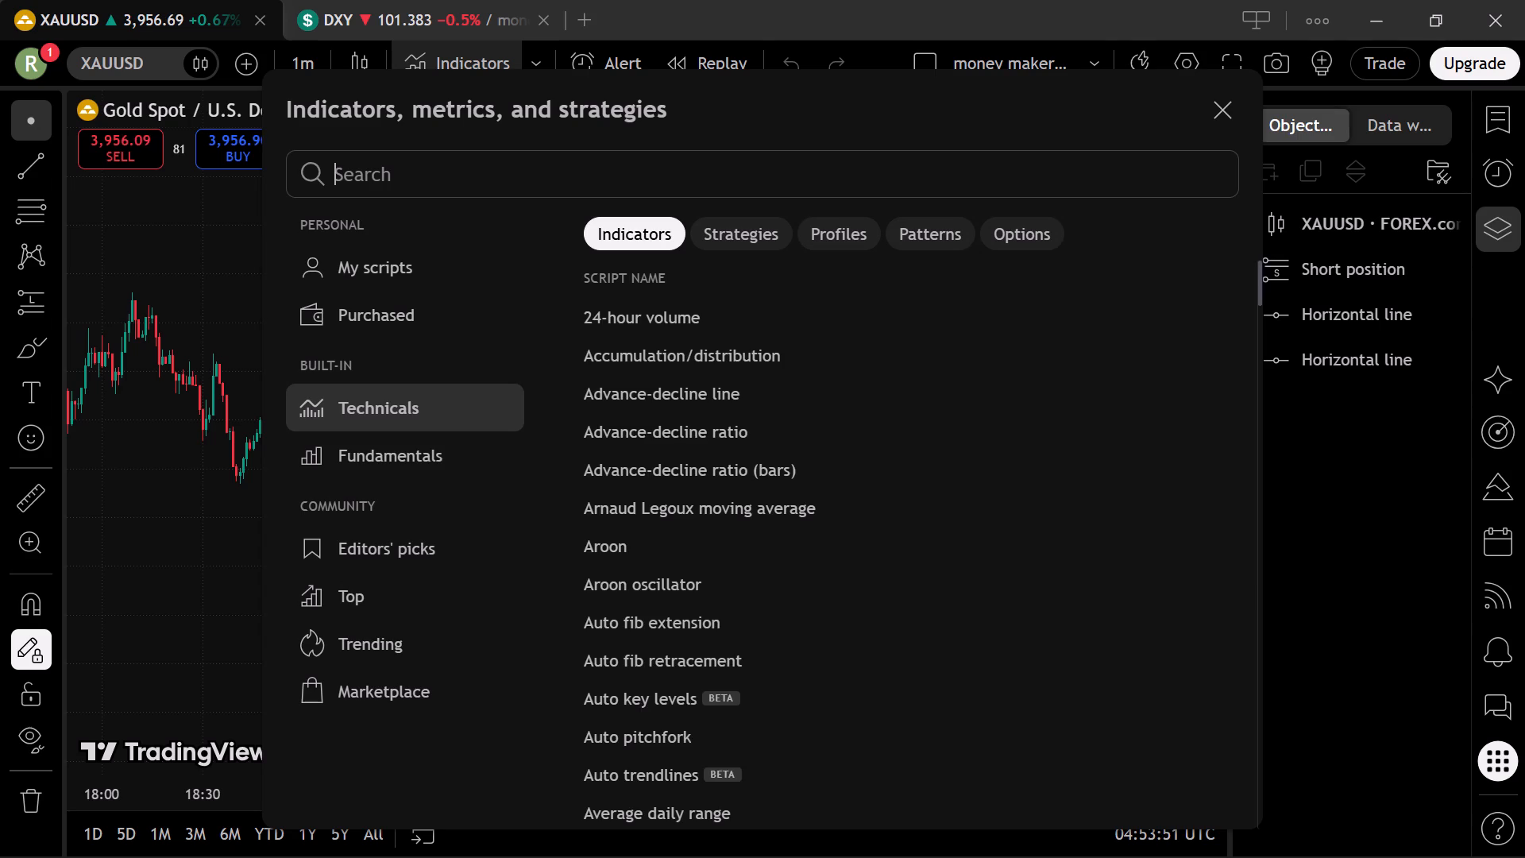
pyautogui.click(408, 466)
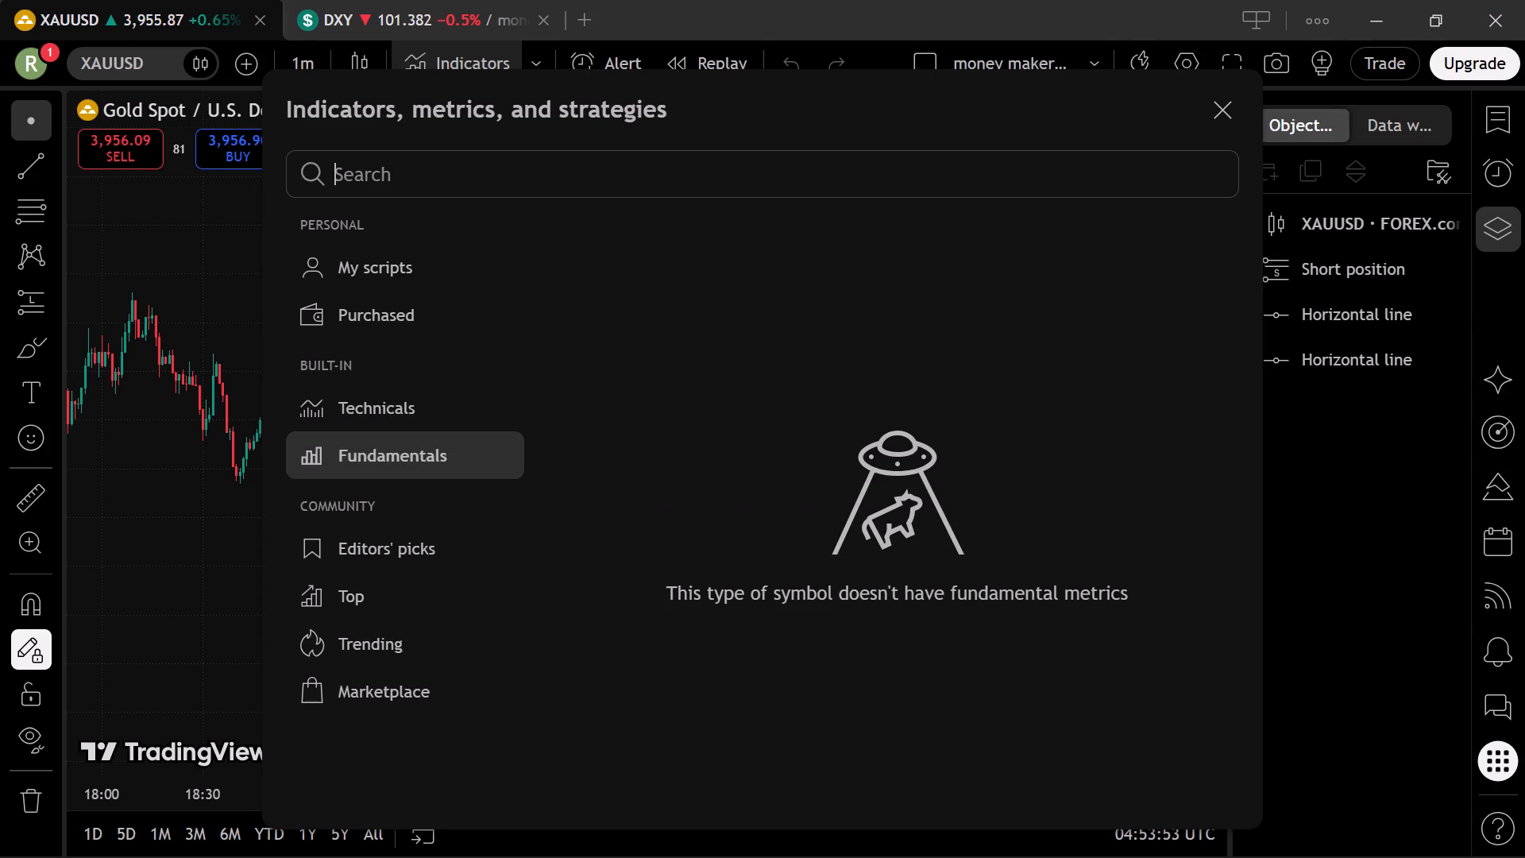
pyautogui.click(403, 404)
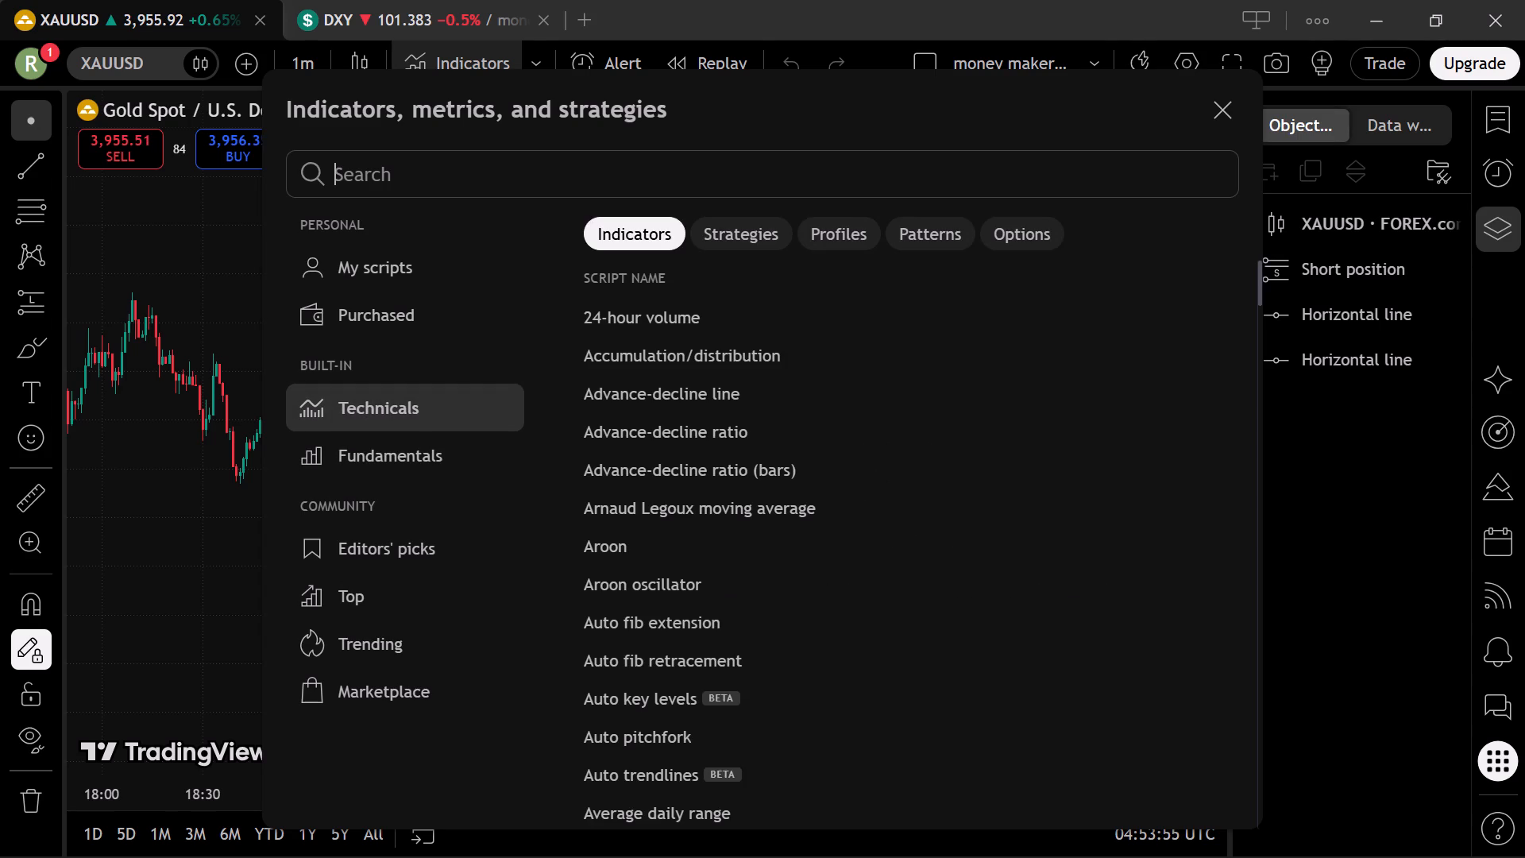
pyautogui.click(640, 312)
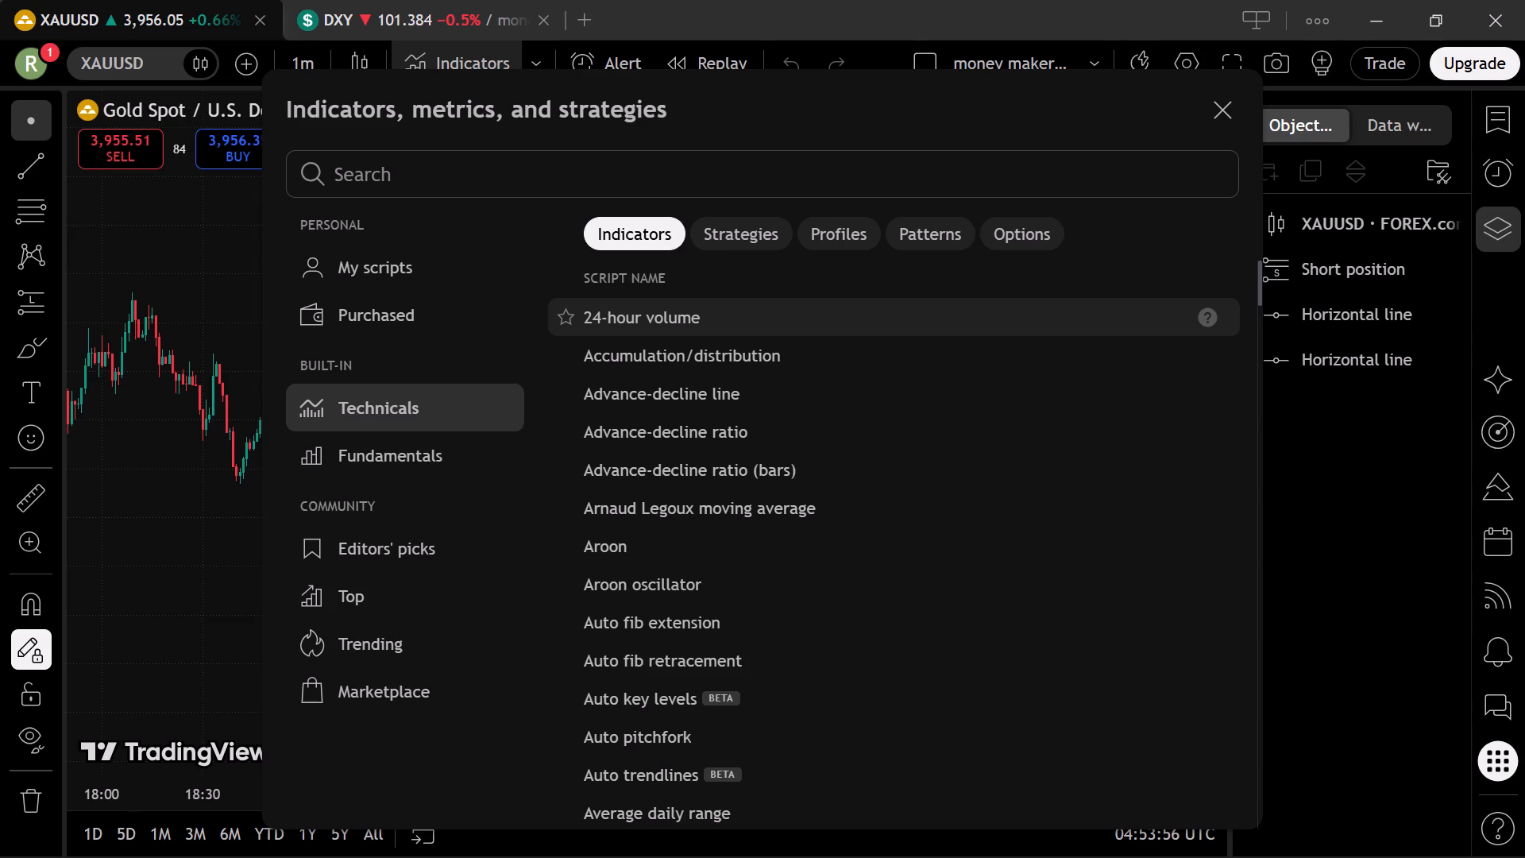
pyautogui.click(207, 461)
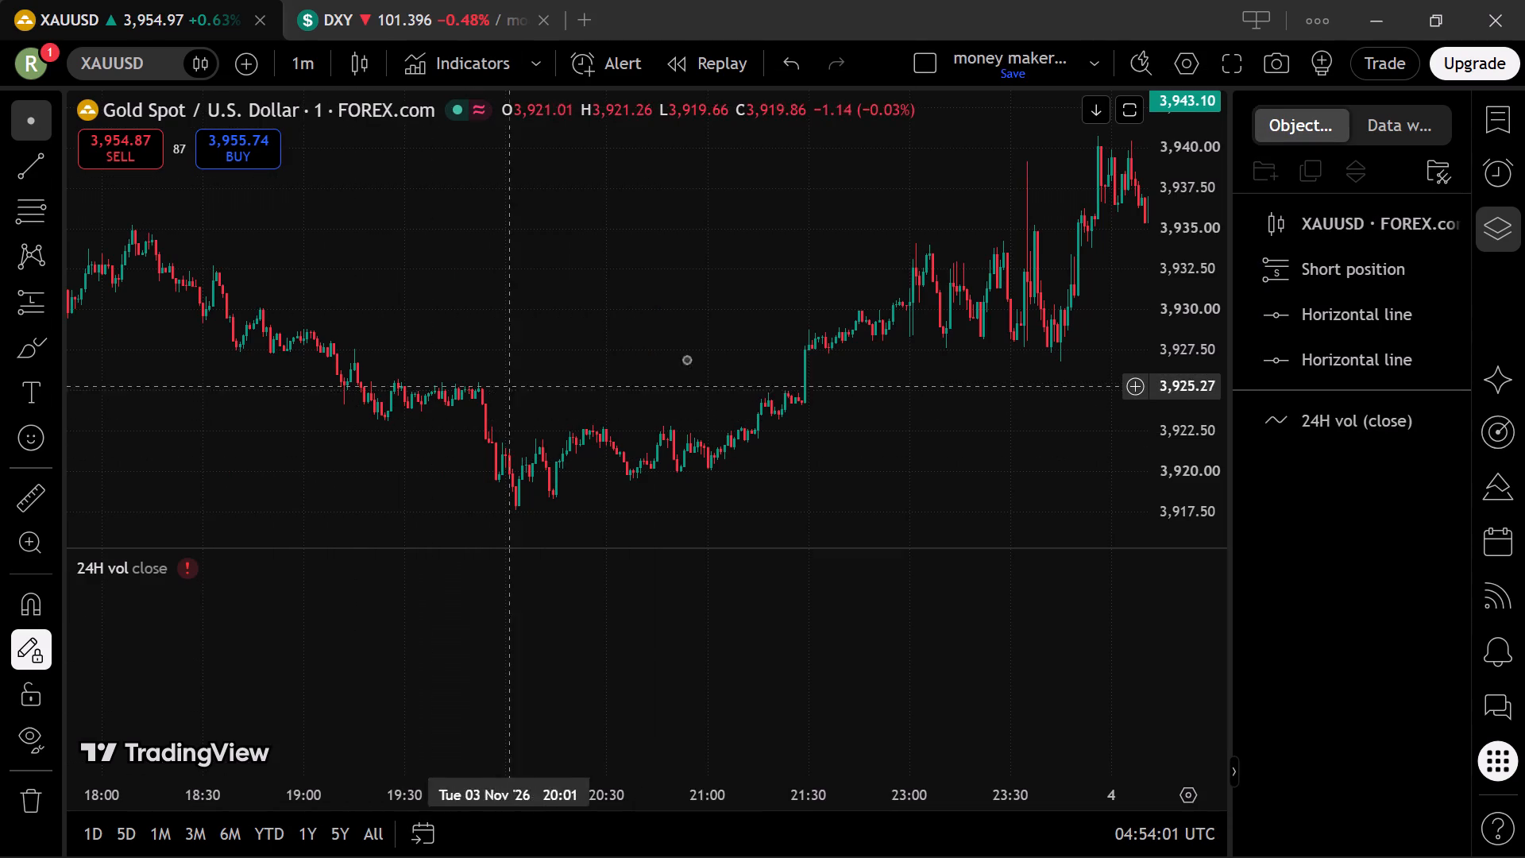
# Return to the latest XAUUSD candles and switch the chart interval to 15 minutes.
pyautogui.moveTo(739, 353); pyautogui.dragTo(382, 446)
pyautogui.moveTo(731, 377); pyautogui.dragTo(275, 467)
pyautogui.moveTo(677, 381); pyautogui.dragTo(426, 394)
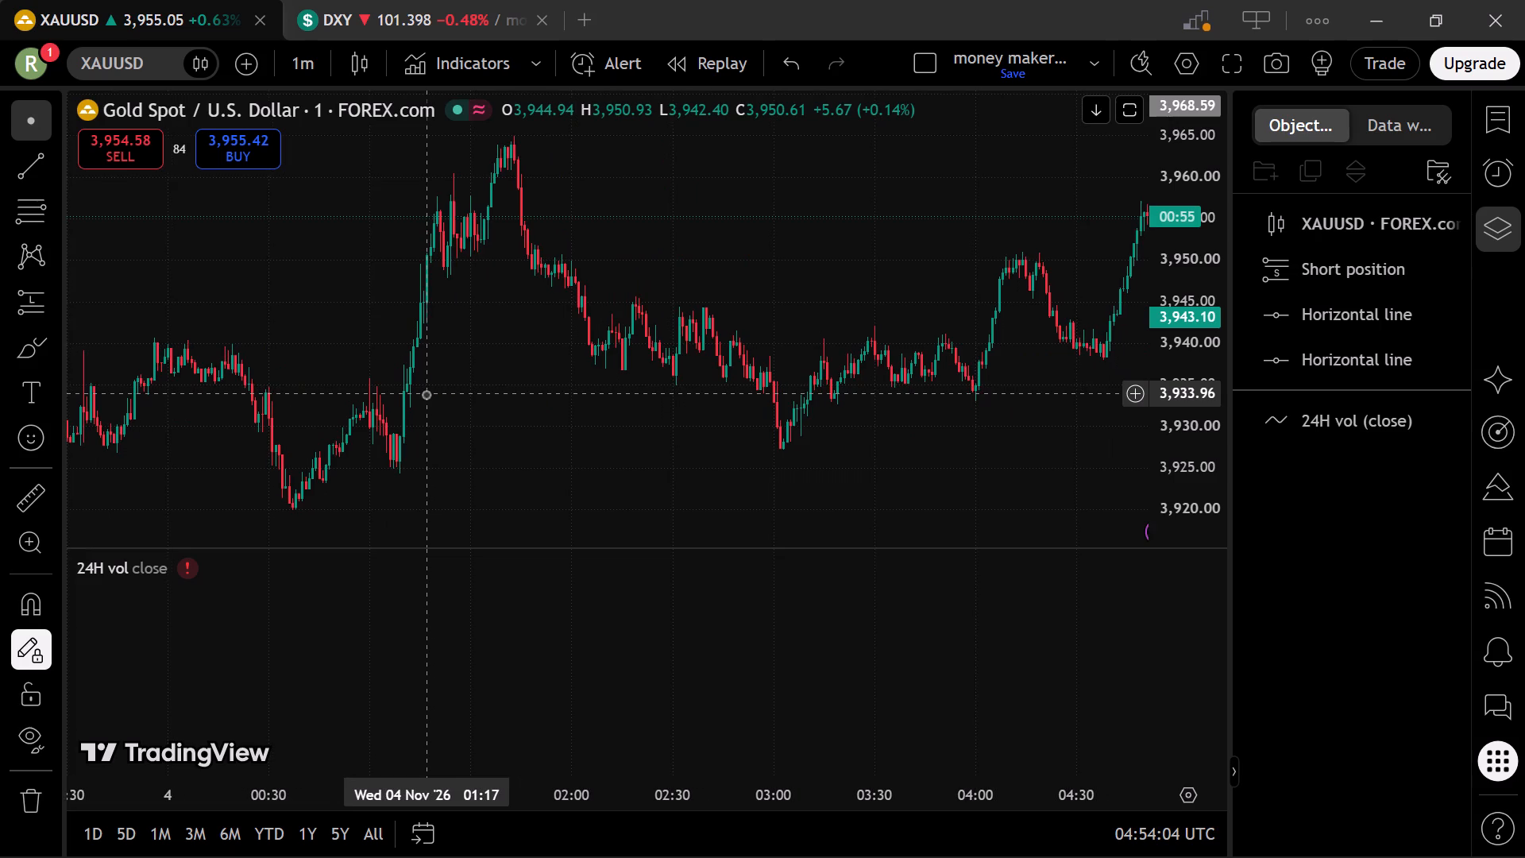
pyautogui.click(308, 58)
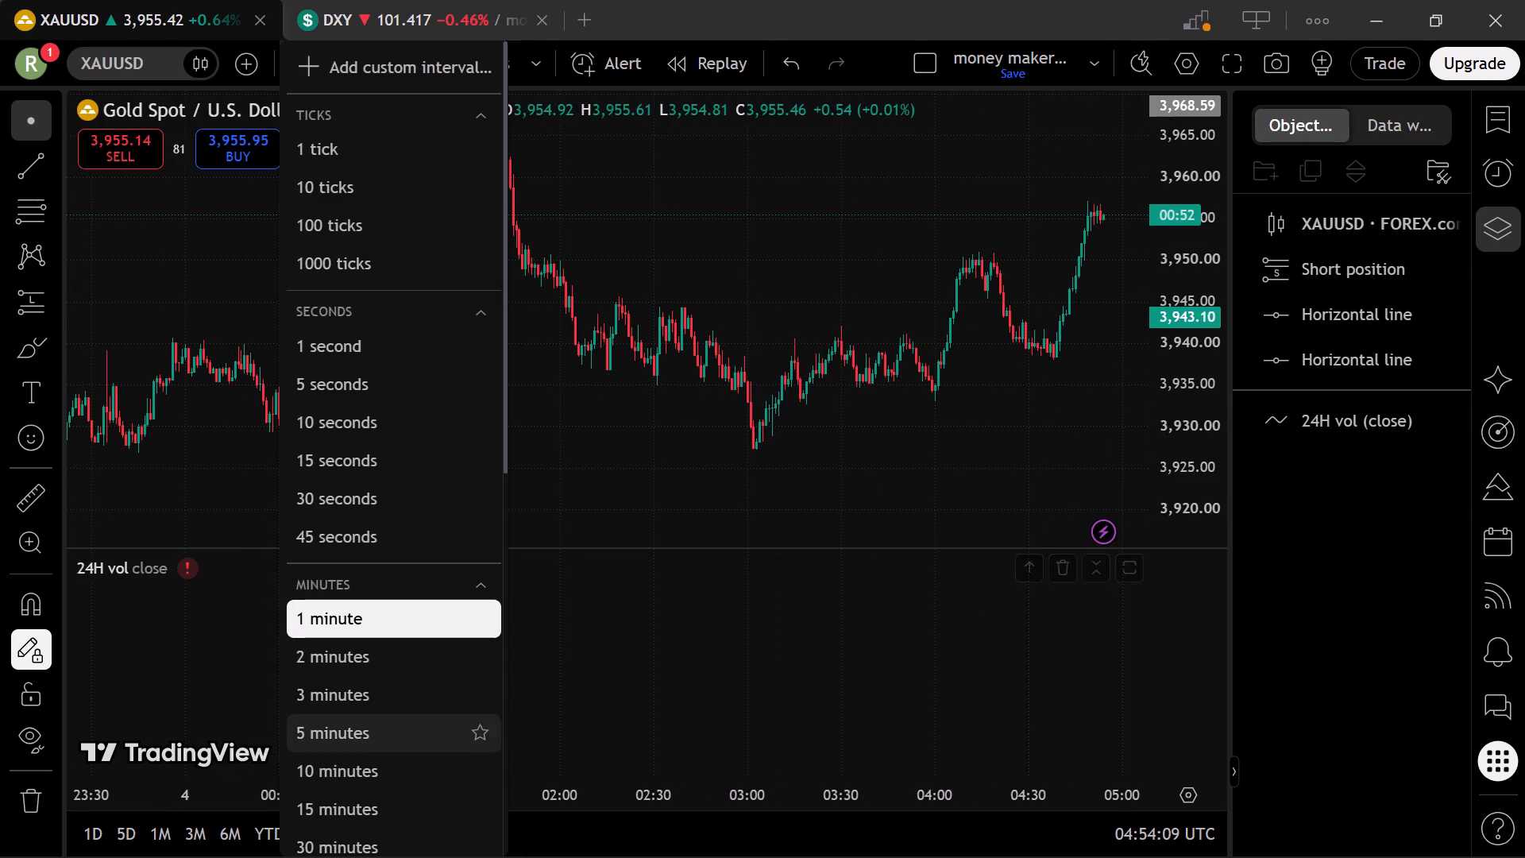
pyautogui.click(305, 820)
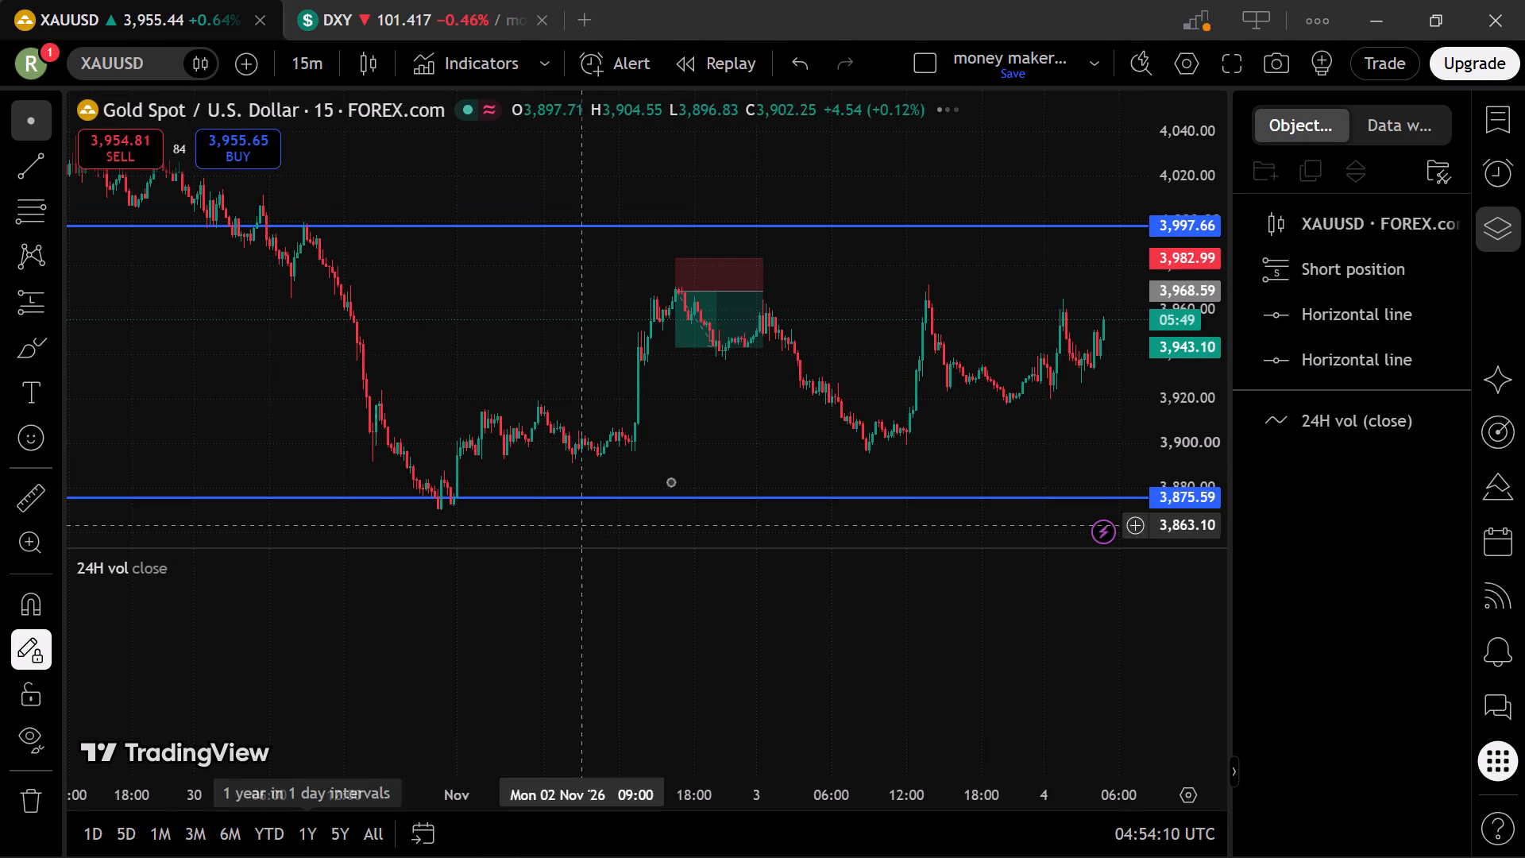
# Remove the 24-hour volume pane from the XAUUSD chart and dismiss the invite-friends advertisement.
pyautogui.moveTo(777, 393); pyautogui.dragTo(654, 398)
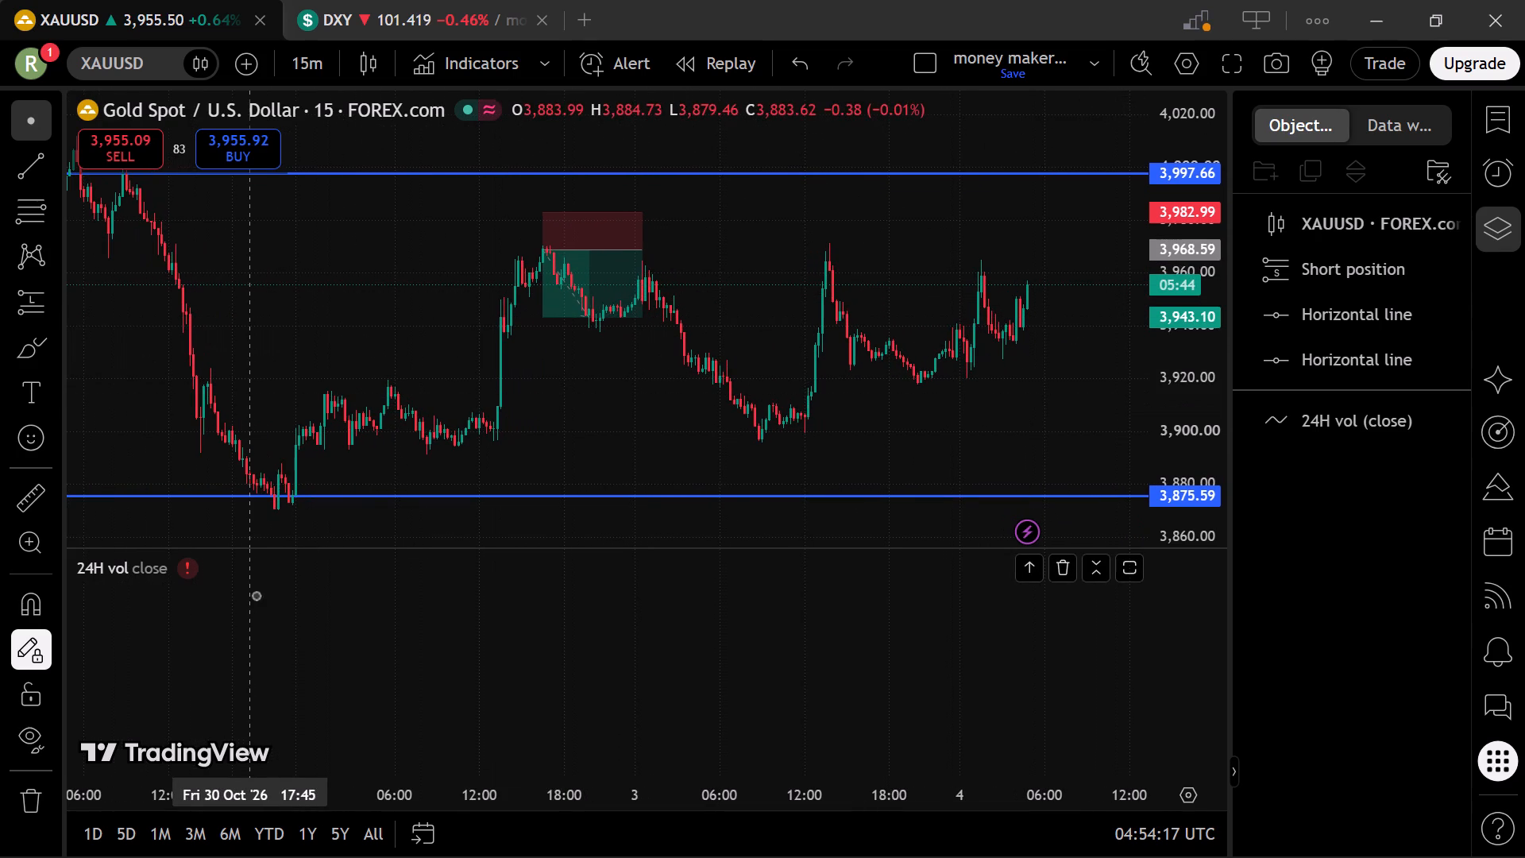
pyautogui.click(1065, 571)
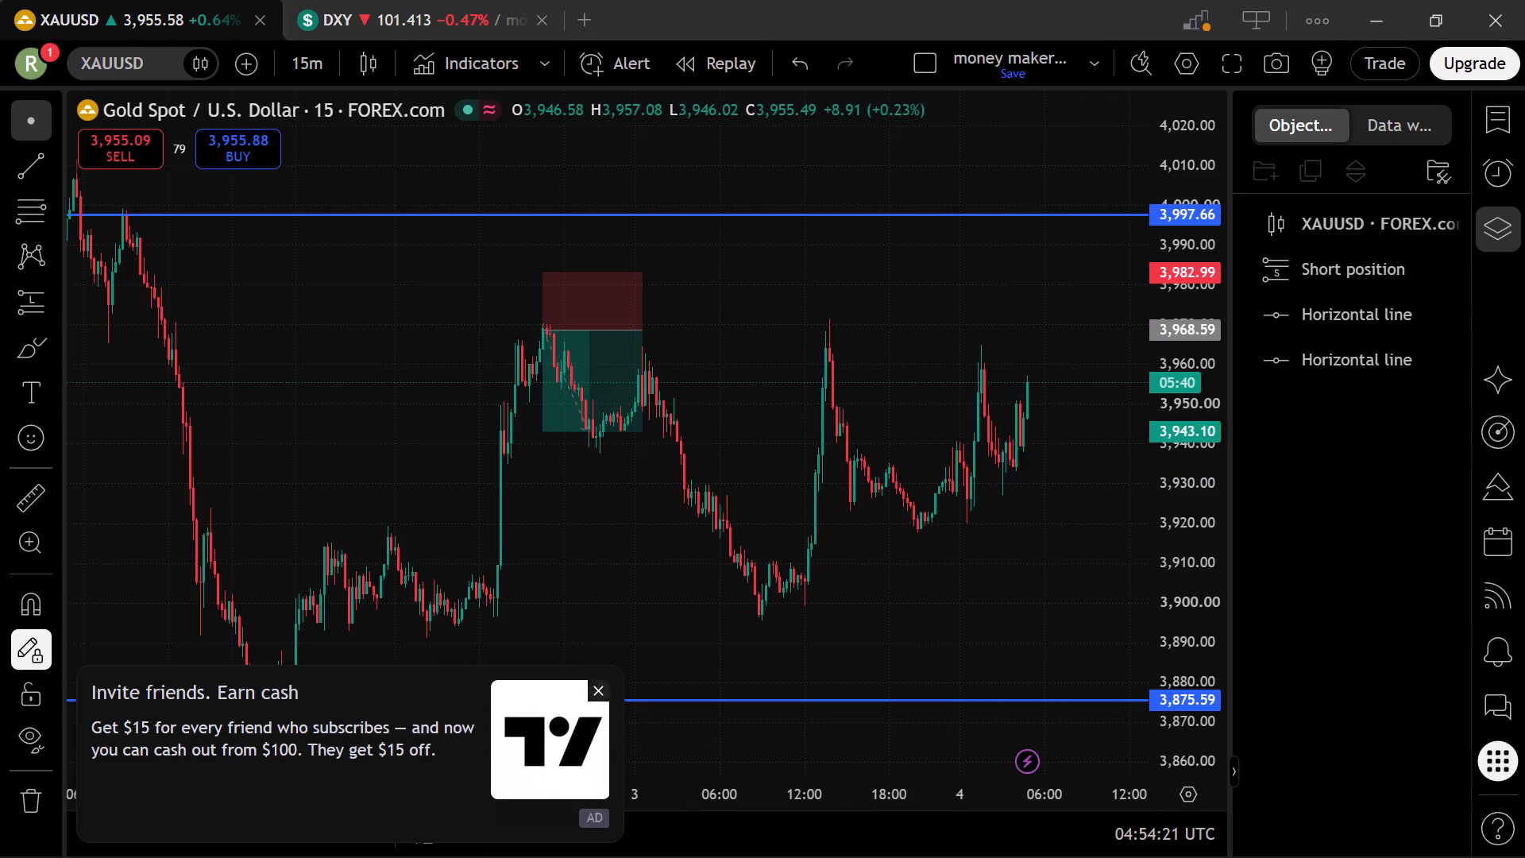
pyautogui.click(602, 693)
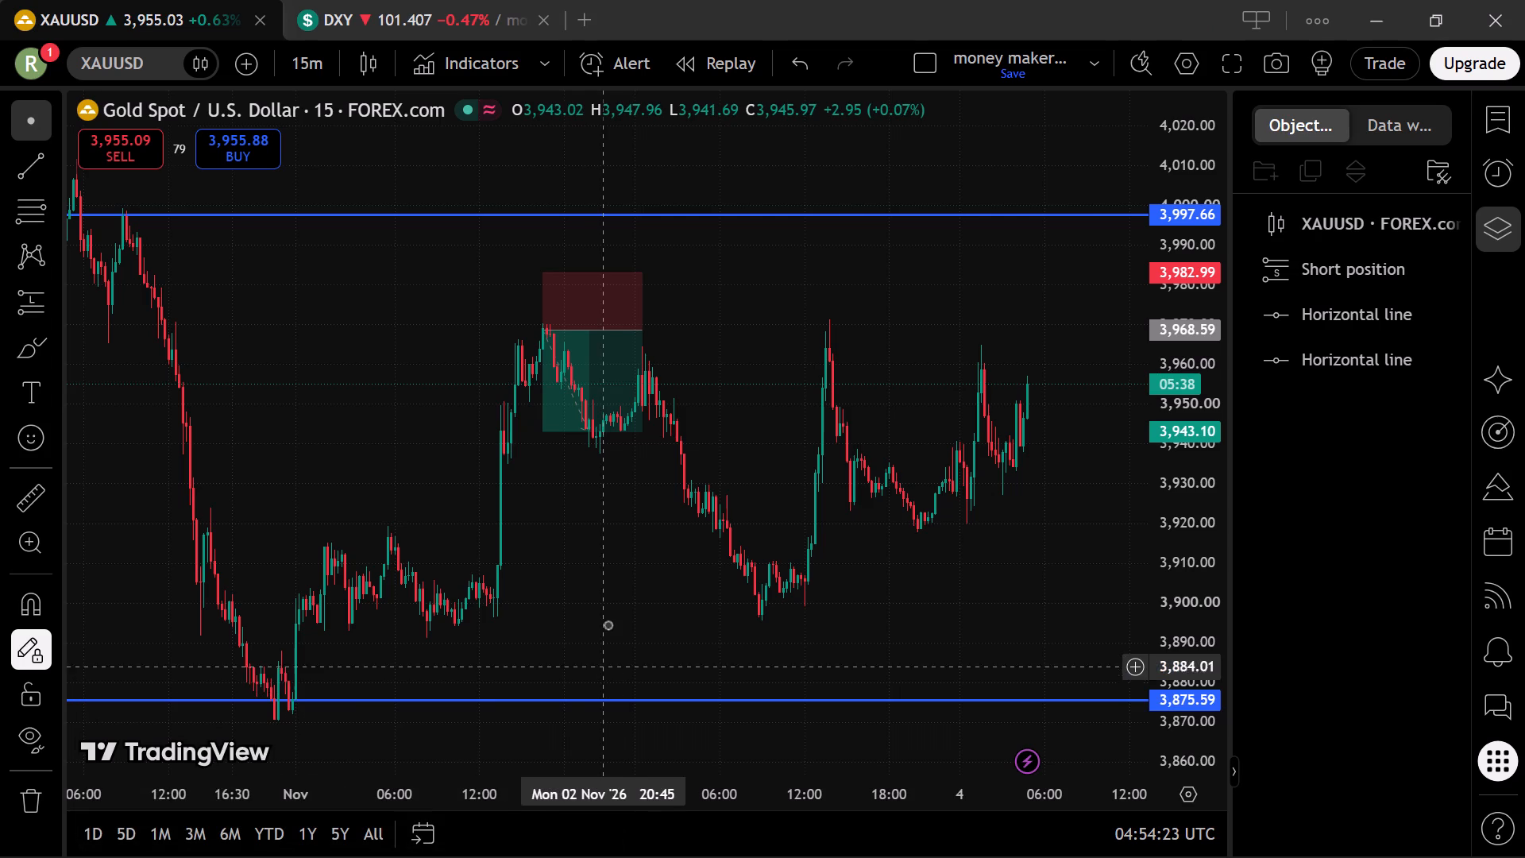
# Clear all drawings and indicators from the XAUUSD chart, including the short position and both horizontal lines.
pyautogui.moveTo(627, 611); pyautogui.dragTo(609, 655)
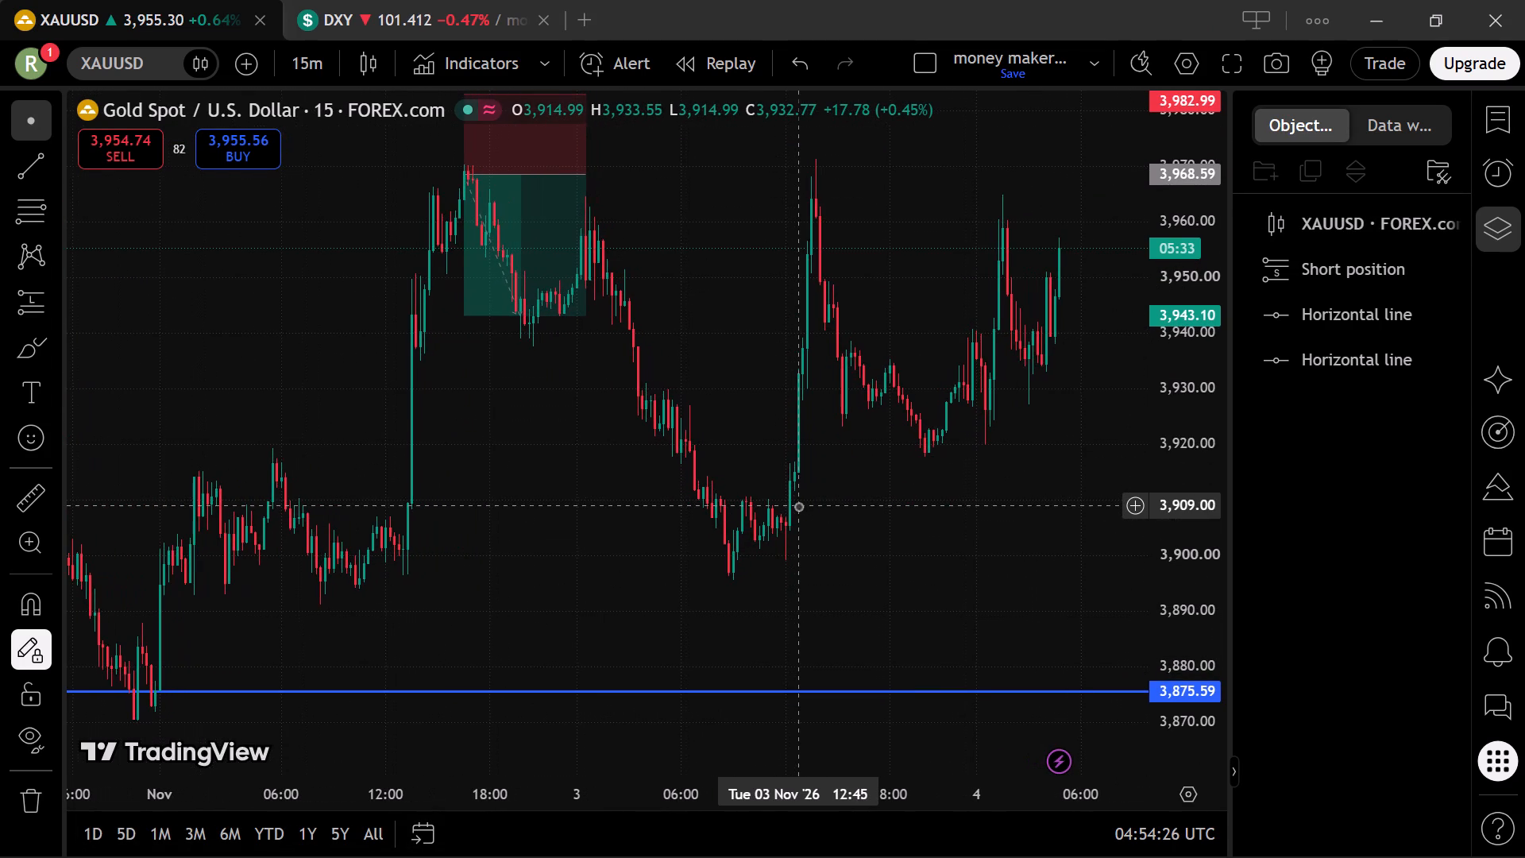
pyautogui.hscroll(-1, 593, 430)
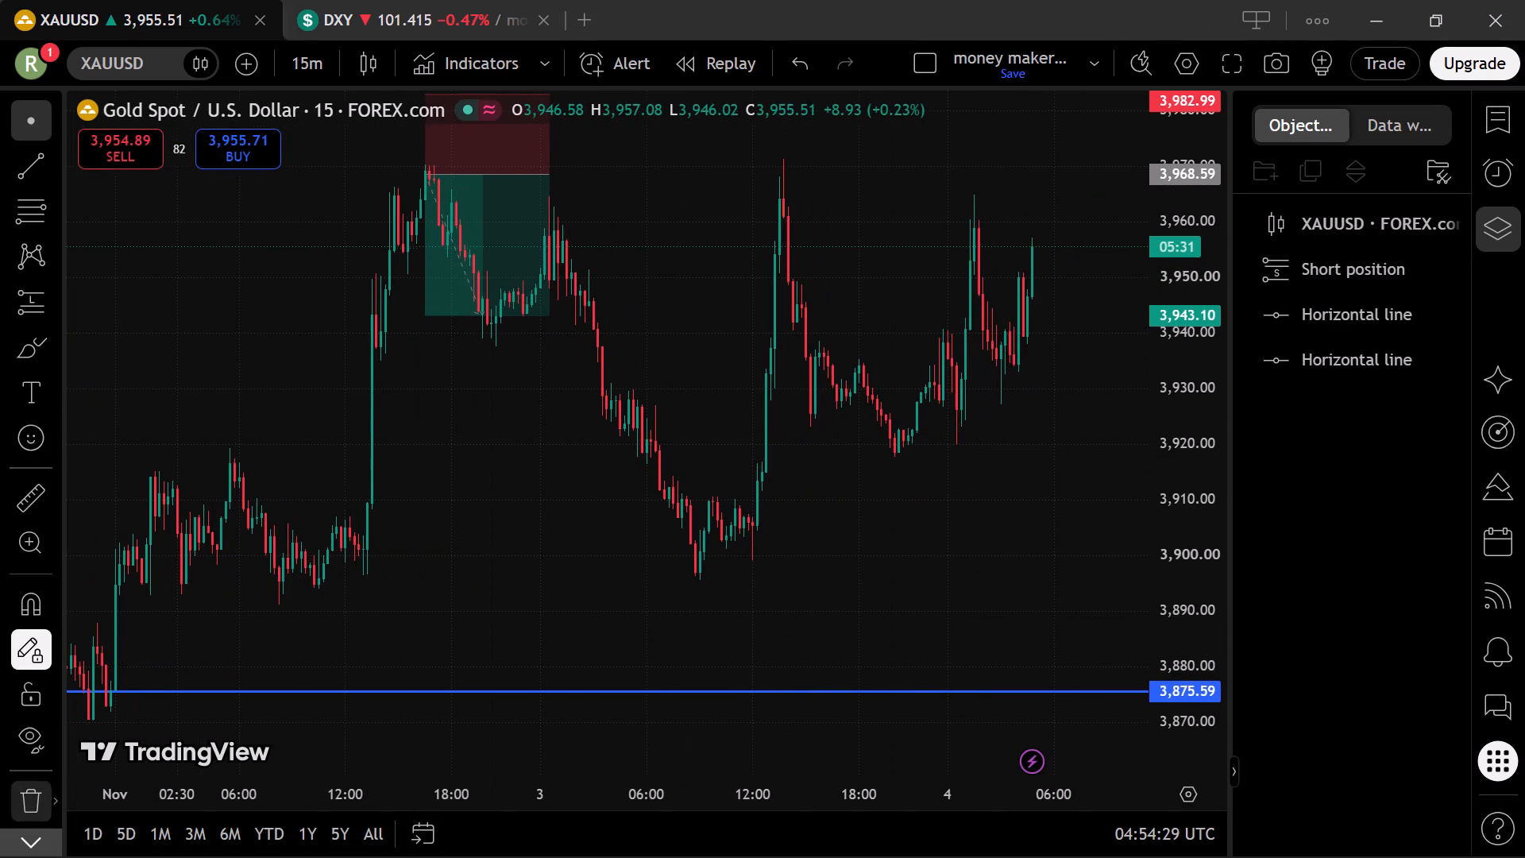
pyautogui.click(25, 806)
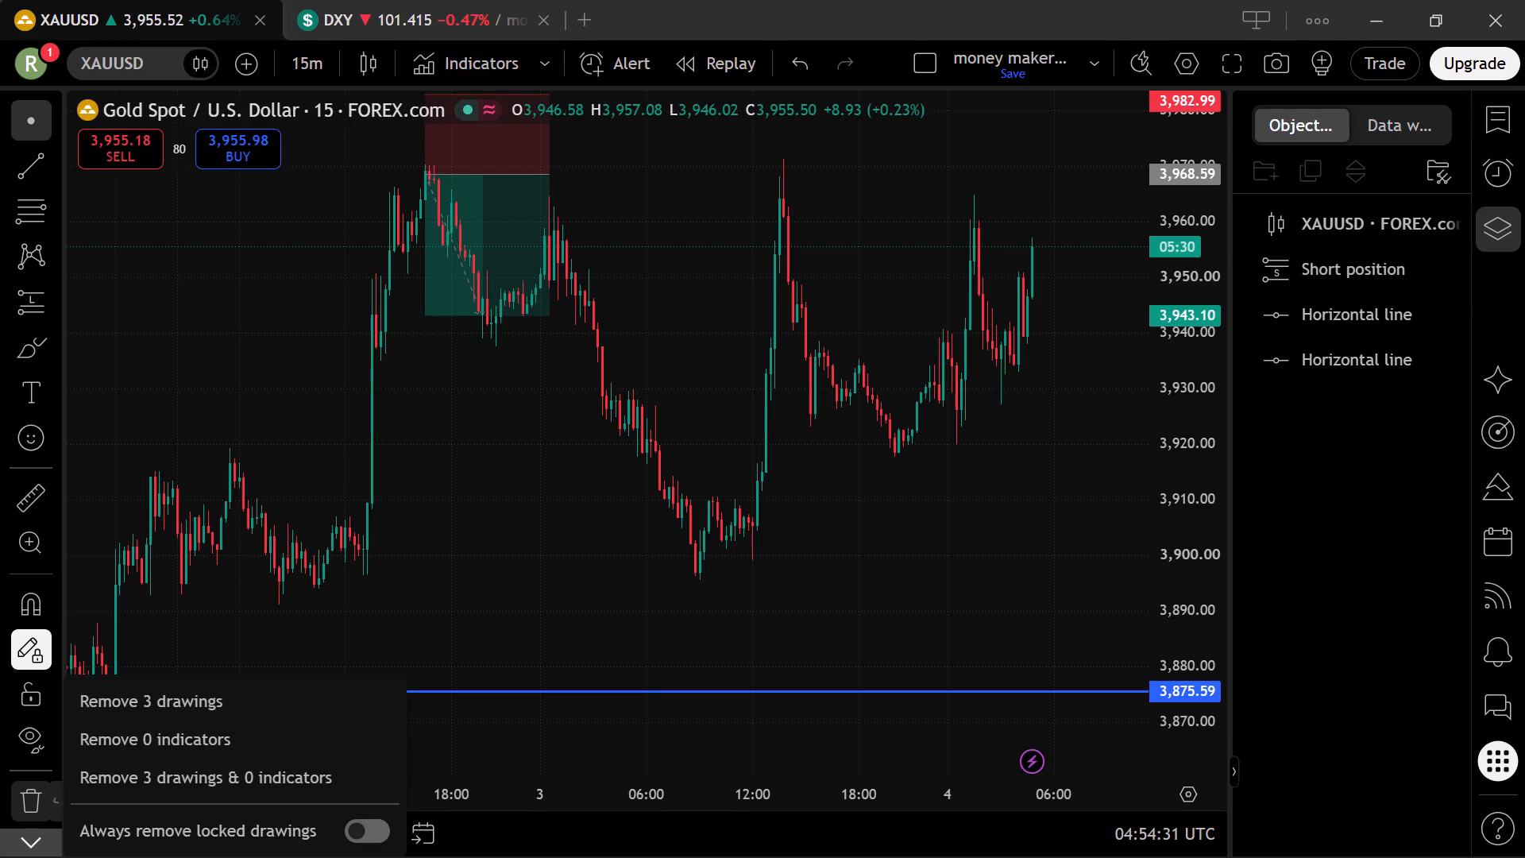
pyautogui.click(102, 786)
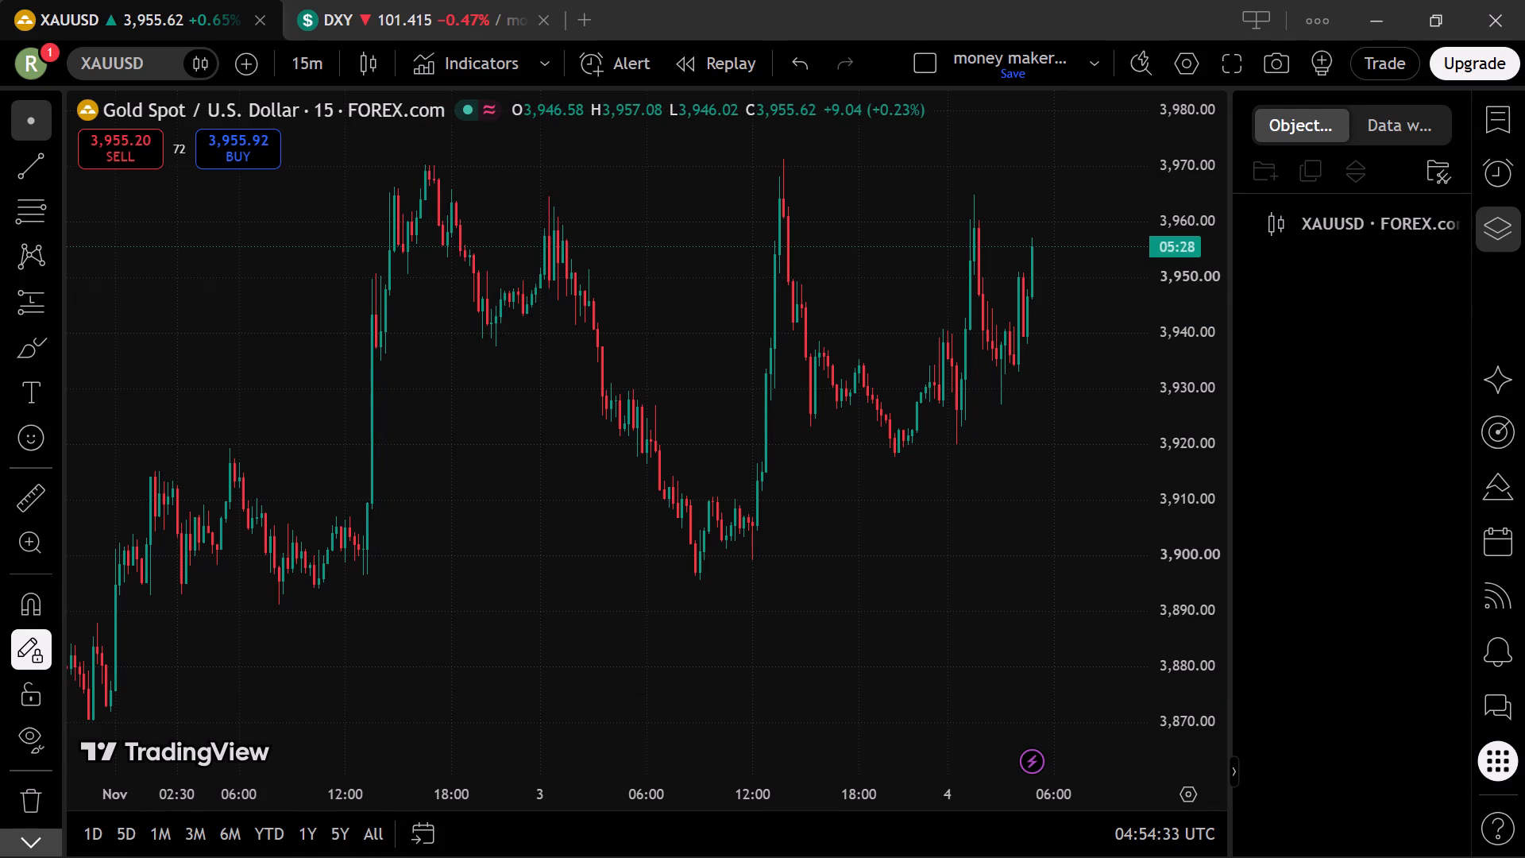
# Examine the swing highs and lows of XAUUSD on the 15-minute chart from the start of November to 4 November.
pyautogui.moveTo(650, 497); pyautogui.dragTo(574, 551)
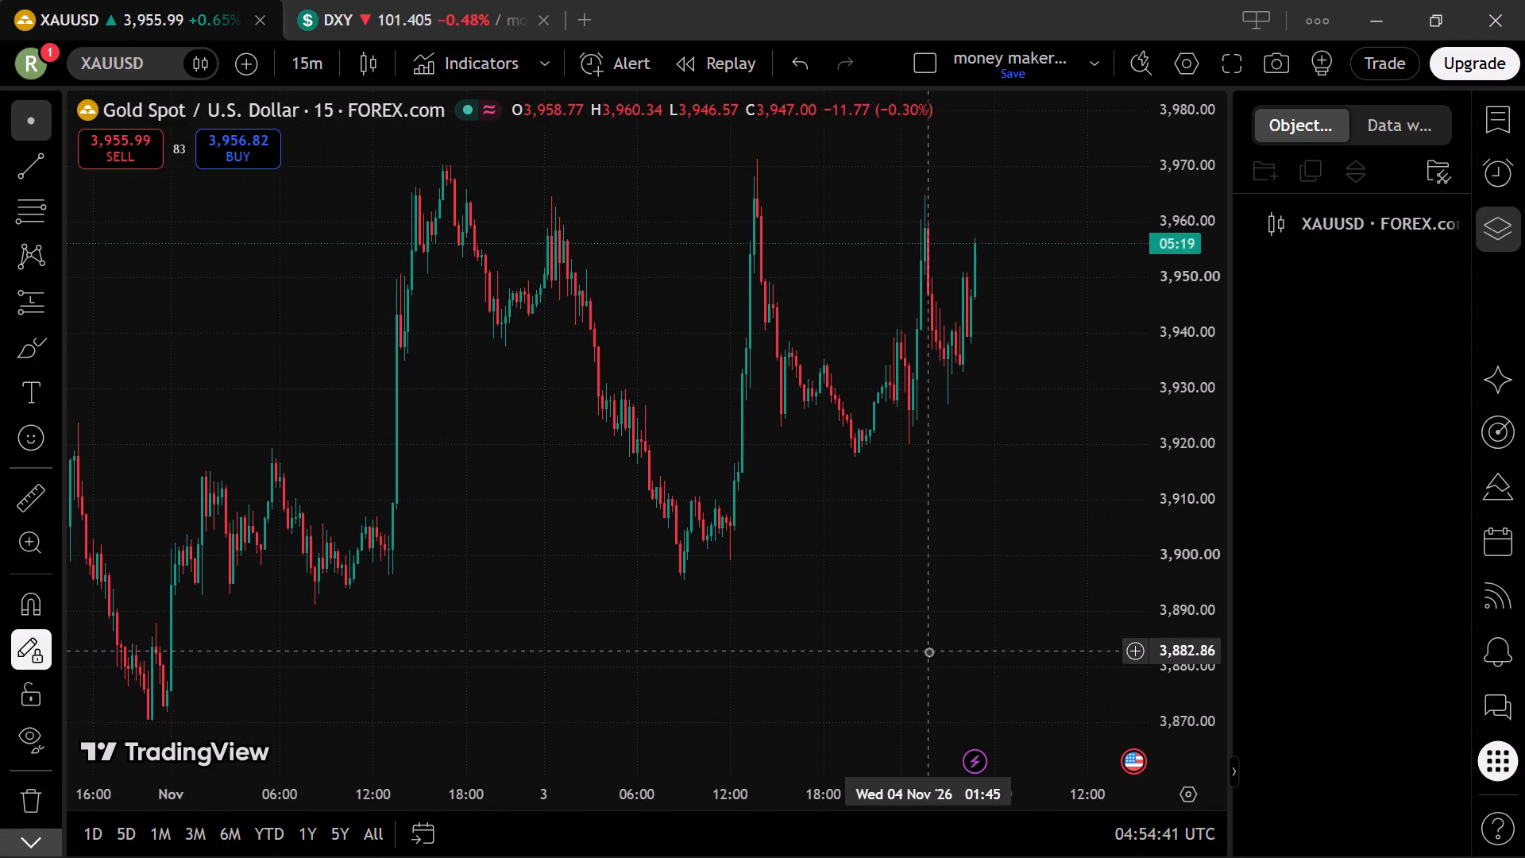
pyautogui.hscroll(-1, 912, 656)
pyautogui.hscroll(-1, 891, 554)
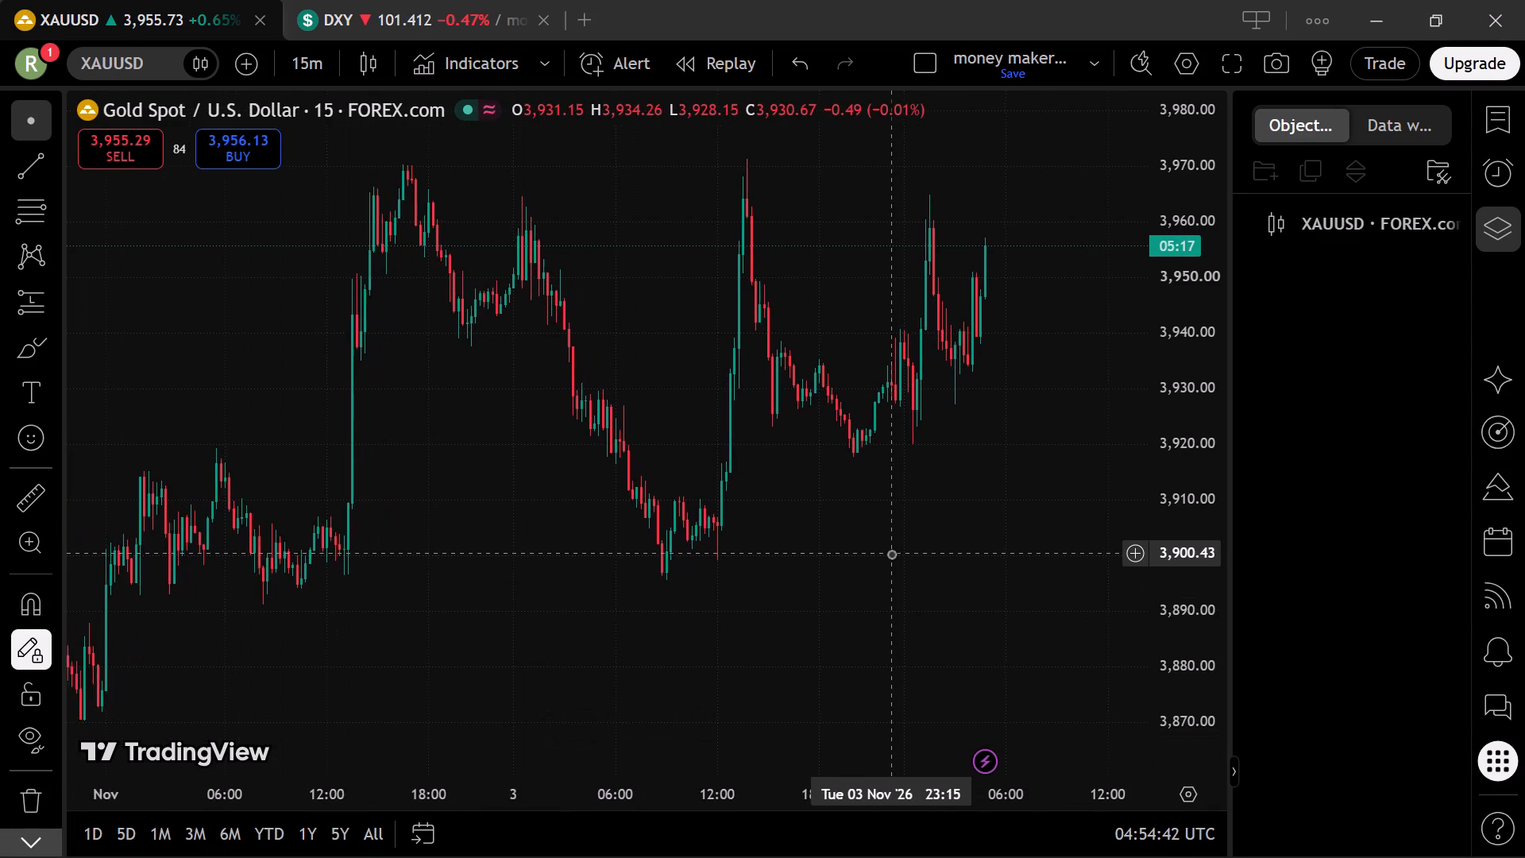
pyautogui.moveTo(523, 633); pyautogui.dragTo(568, 638)
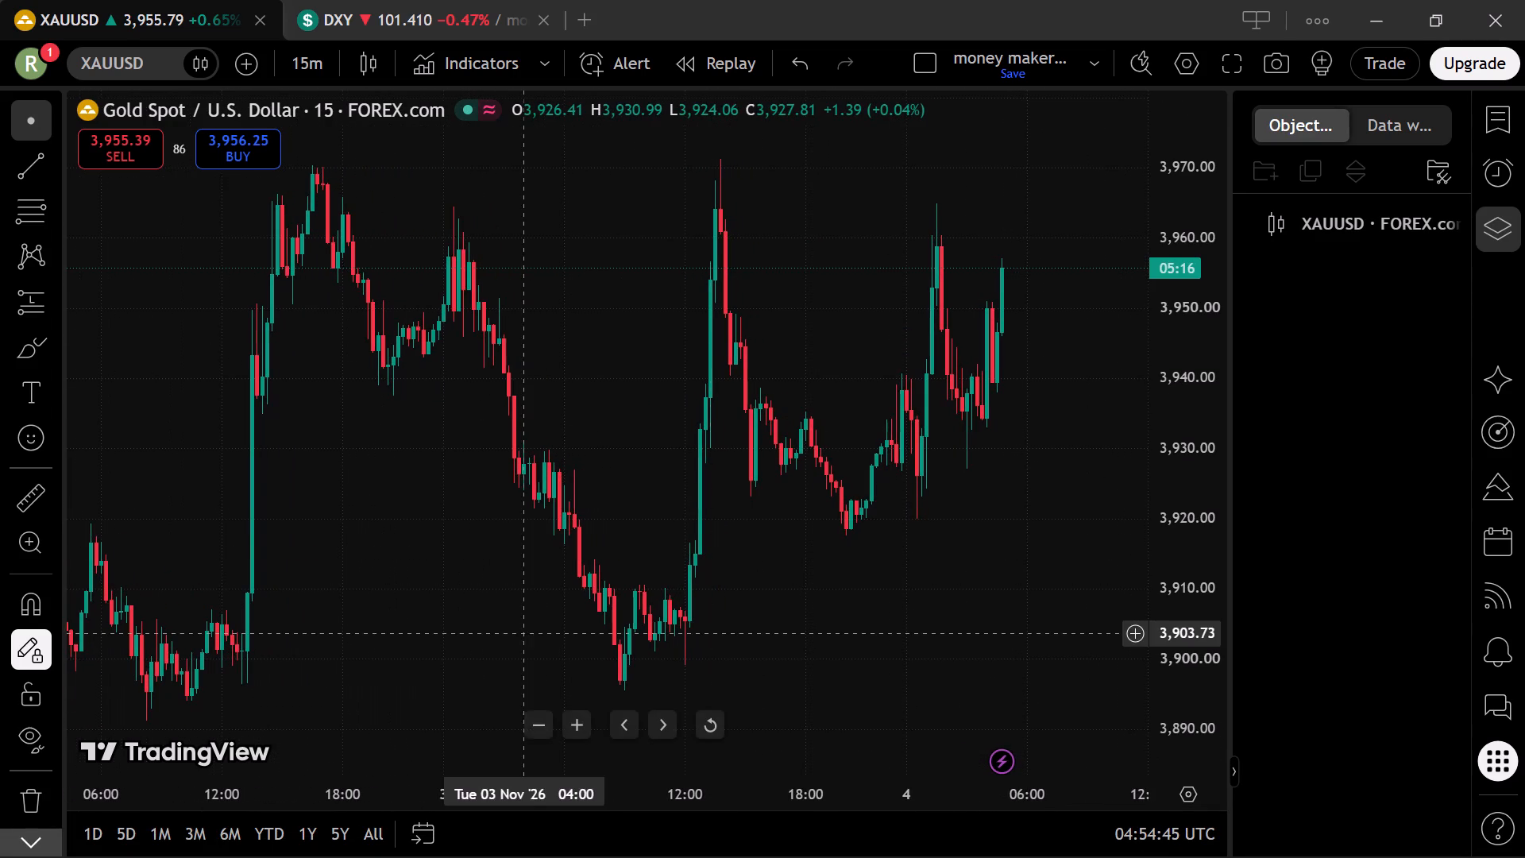
pyautogui.moveTo(568, 638); pyautogui.dragTo(826, 590)
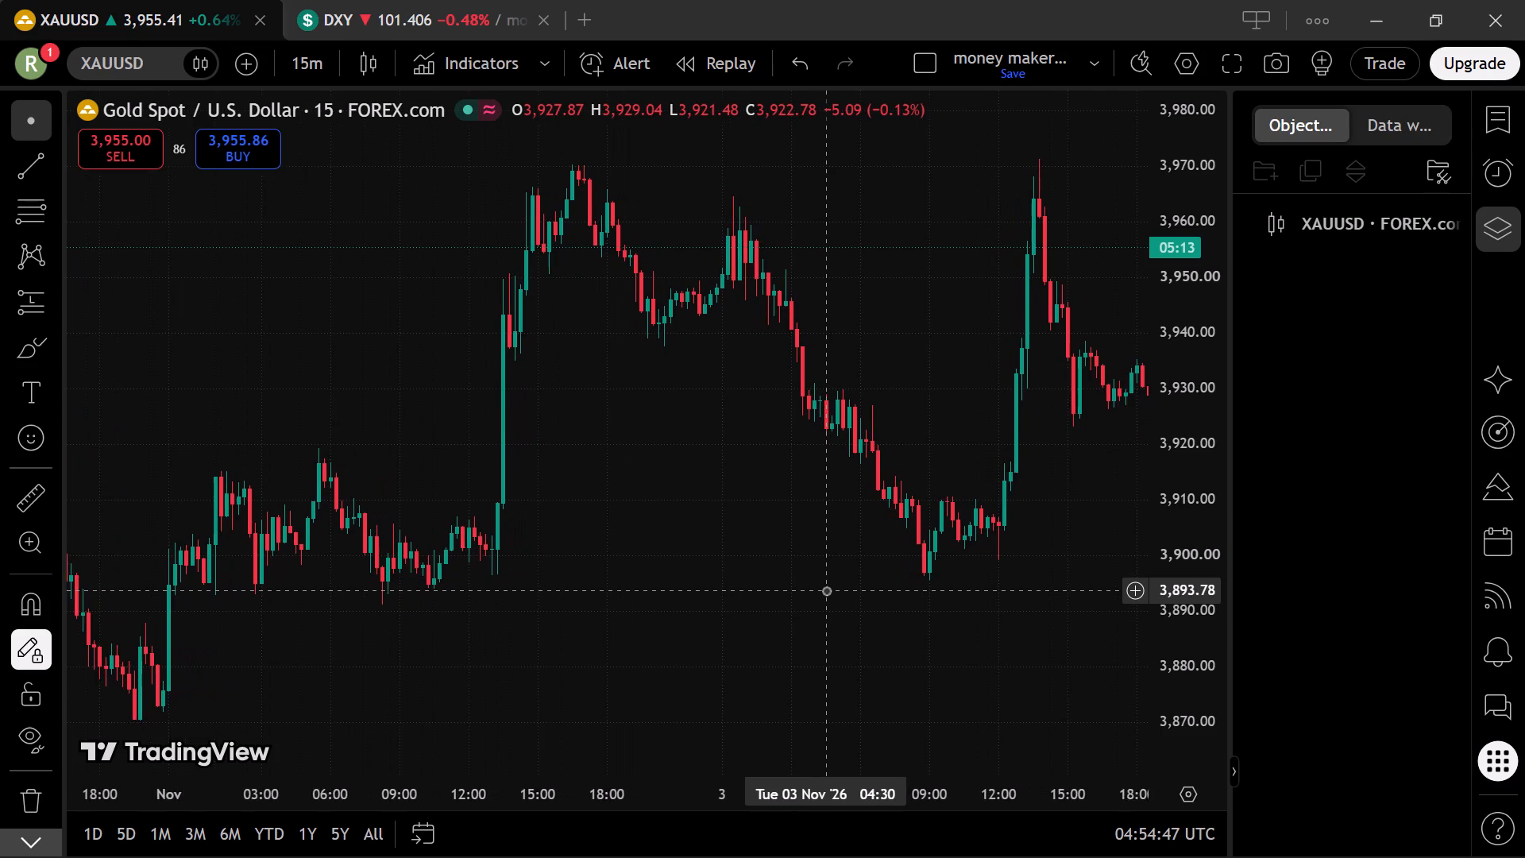
pyautogui.moveTo(501, 710); pyautogui.dragTo(790, 639)
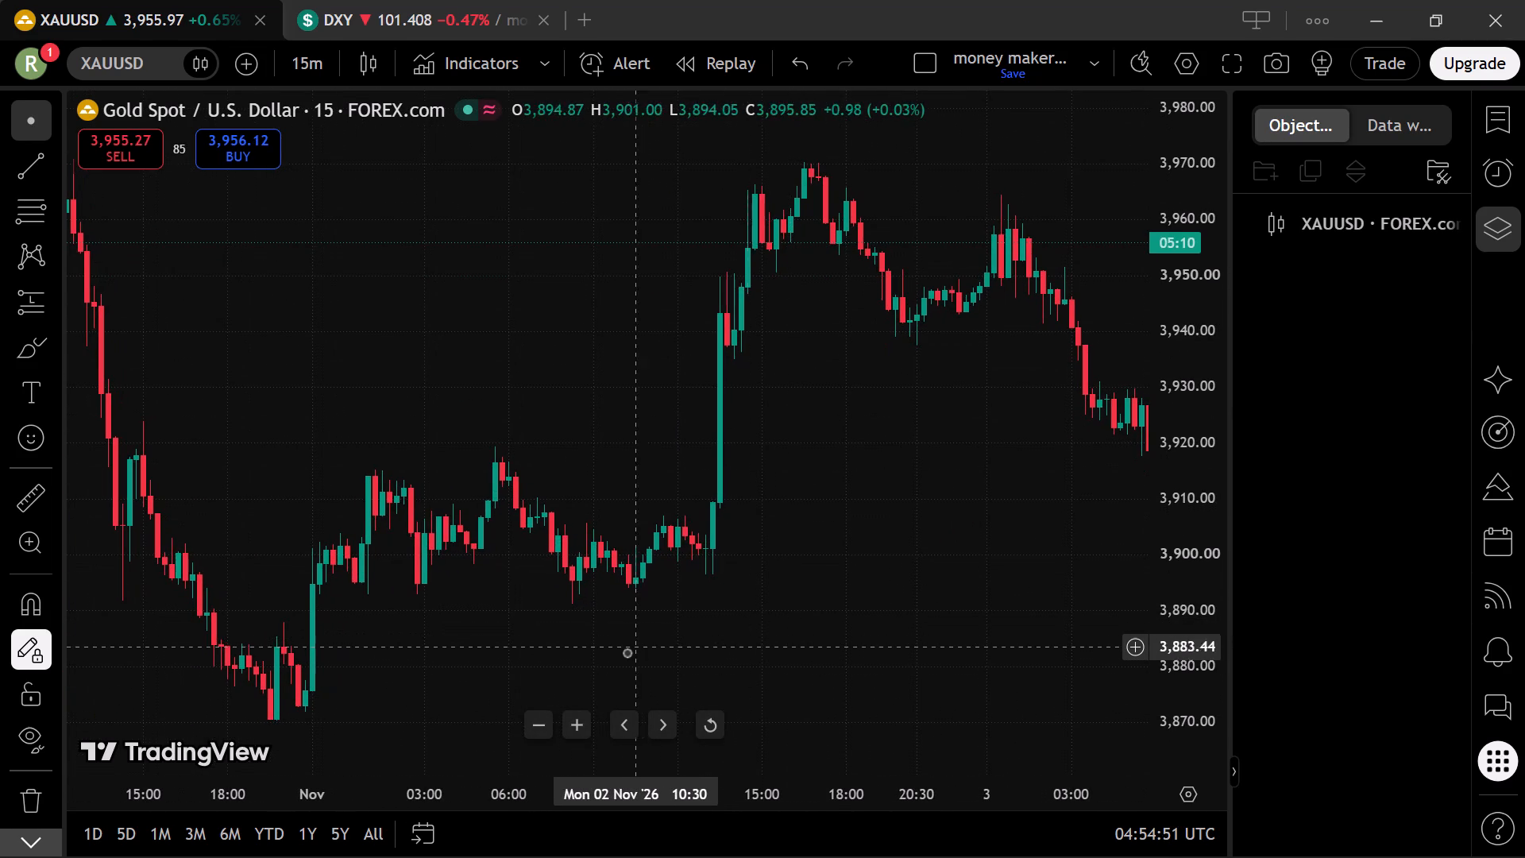
pyautogui.click(627, 652)
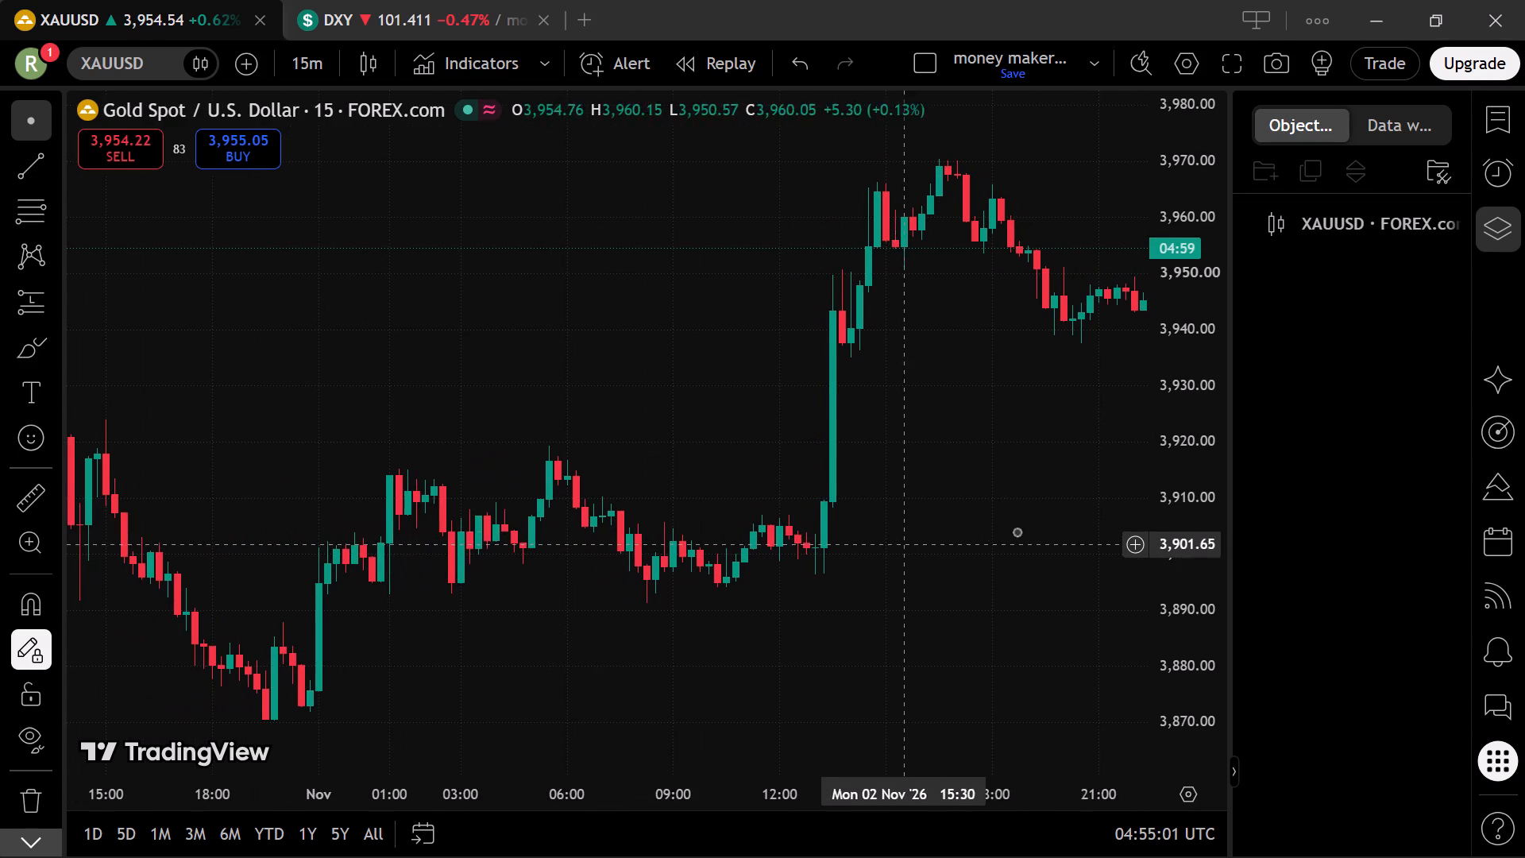
pyautogui.moveTo(1032, 530); pyautogui.dragTo(587, 666)
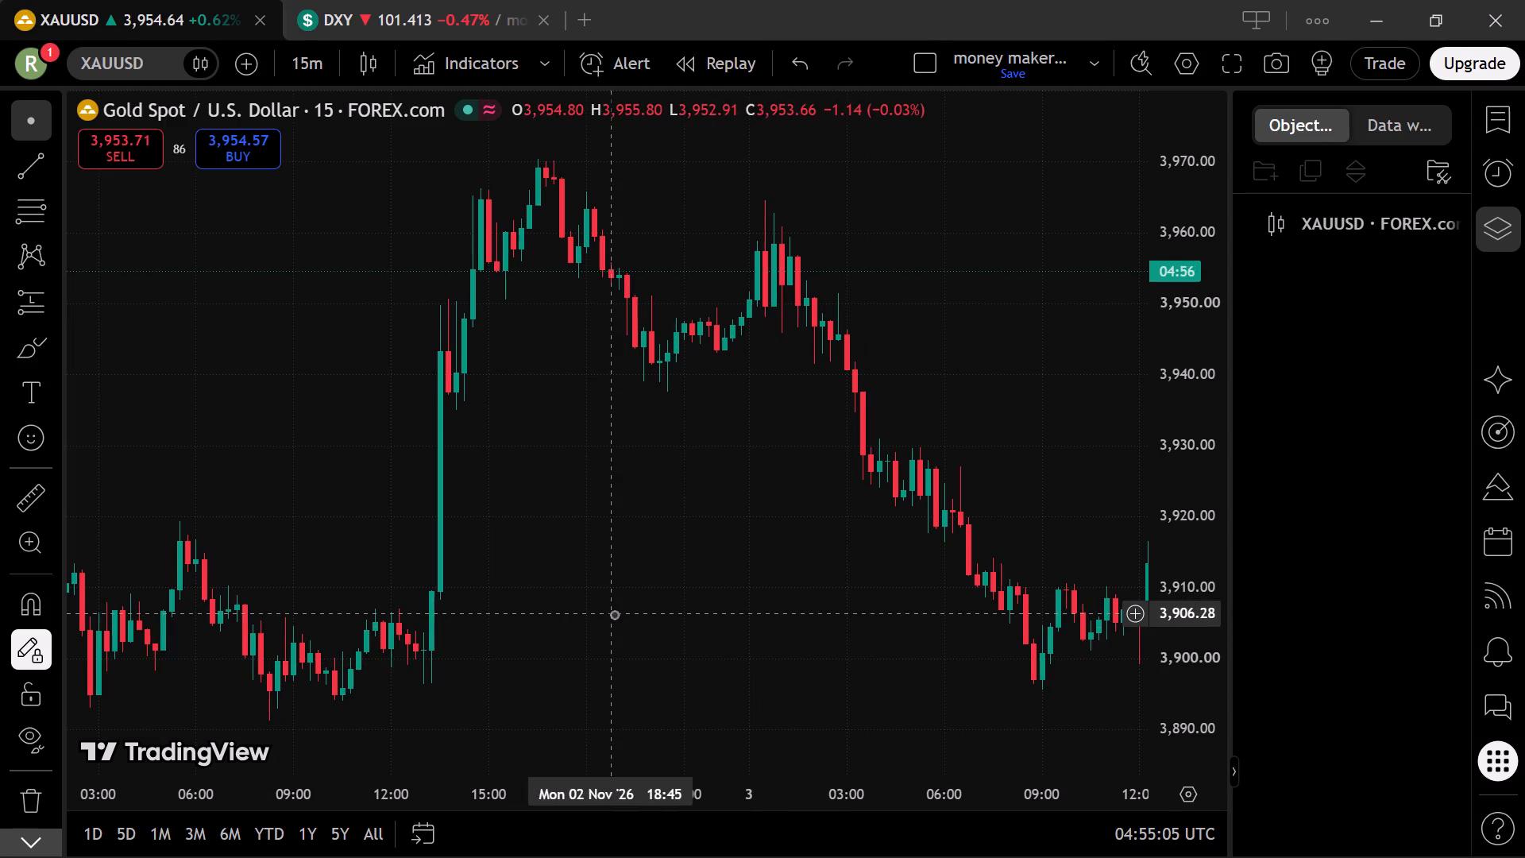
pyautogui.moveTo(614, 614); pyautogui.dragTo(898, 577)
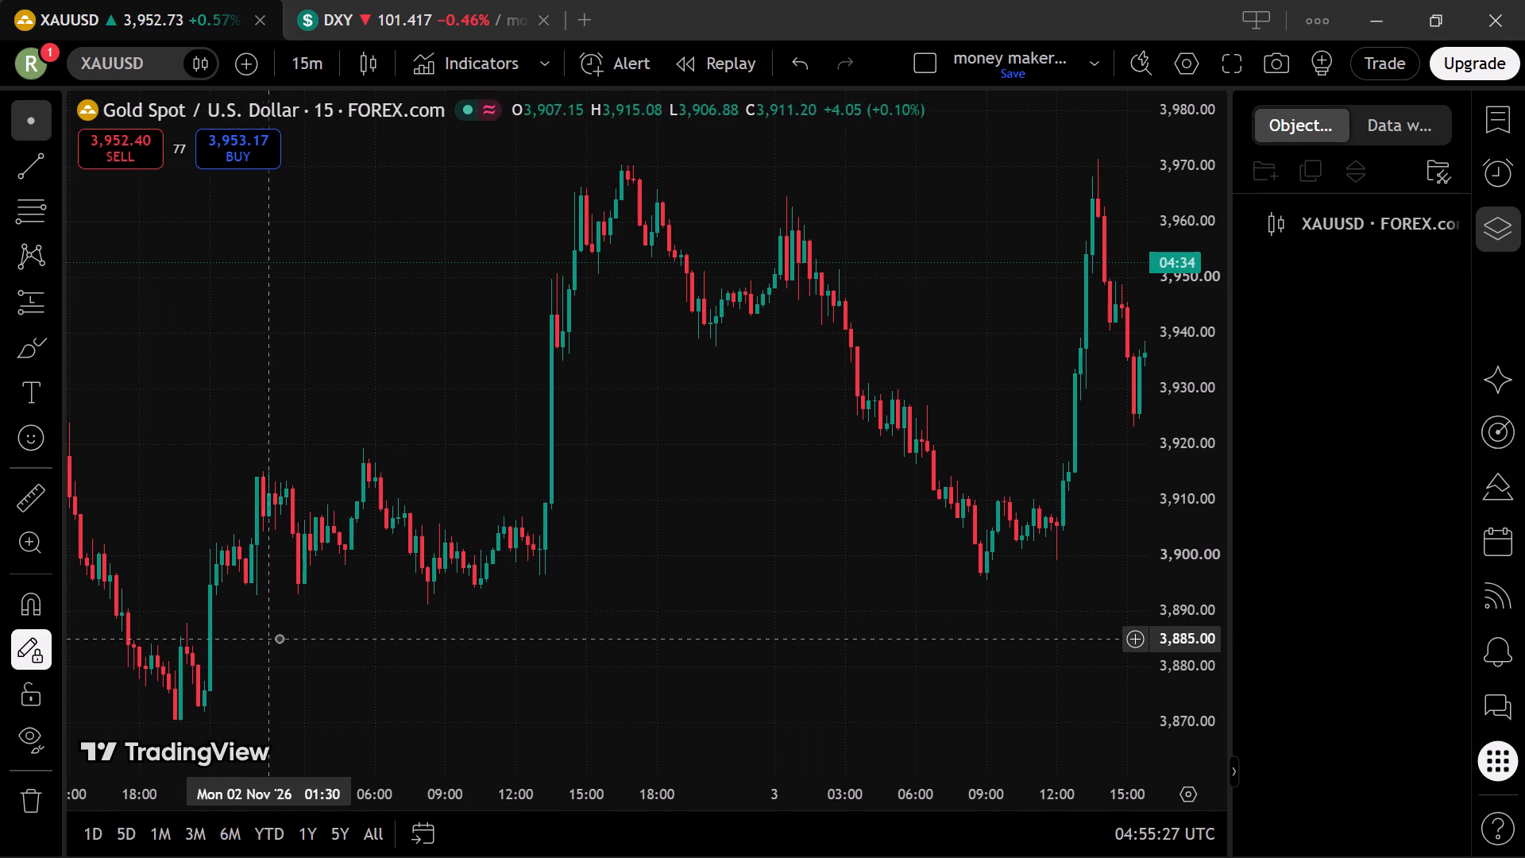
pyautogui.click(640, 554)
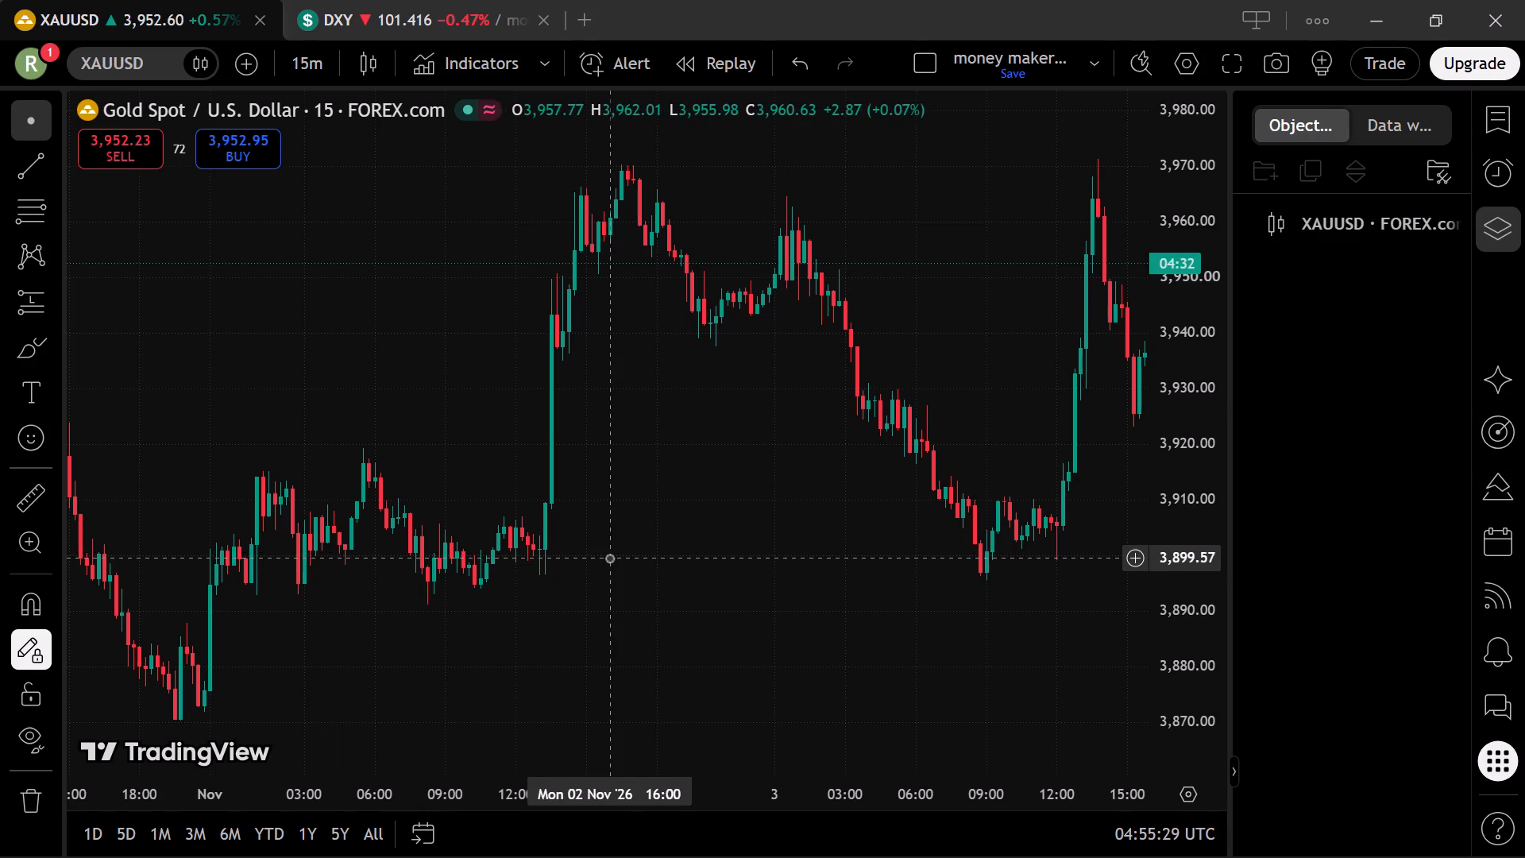
pyautogui.click(604, 164)
pyautogui.moveTo(604, 164); pyautogui.dragTo(520, 175)
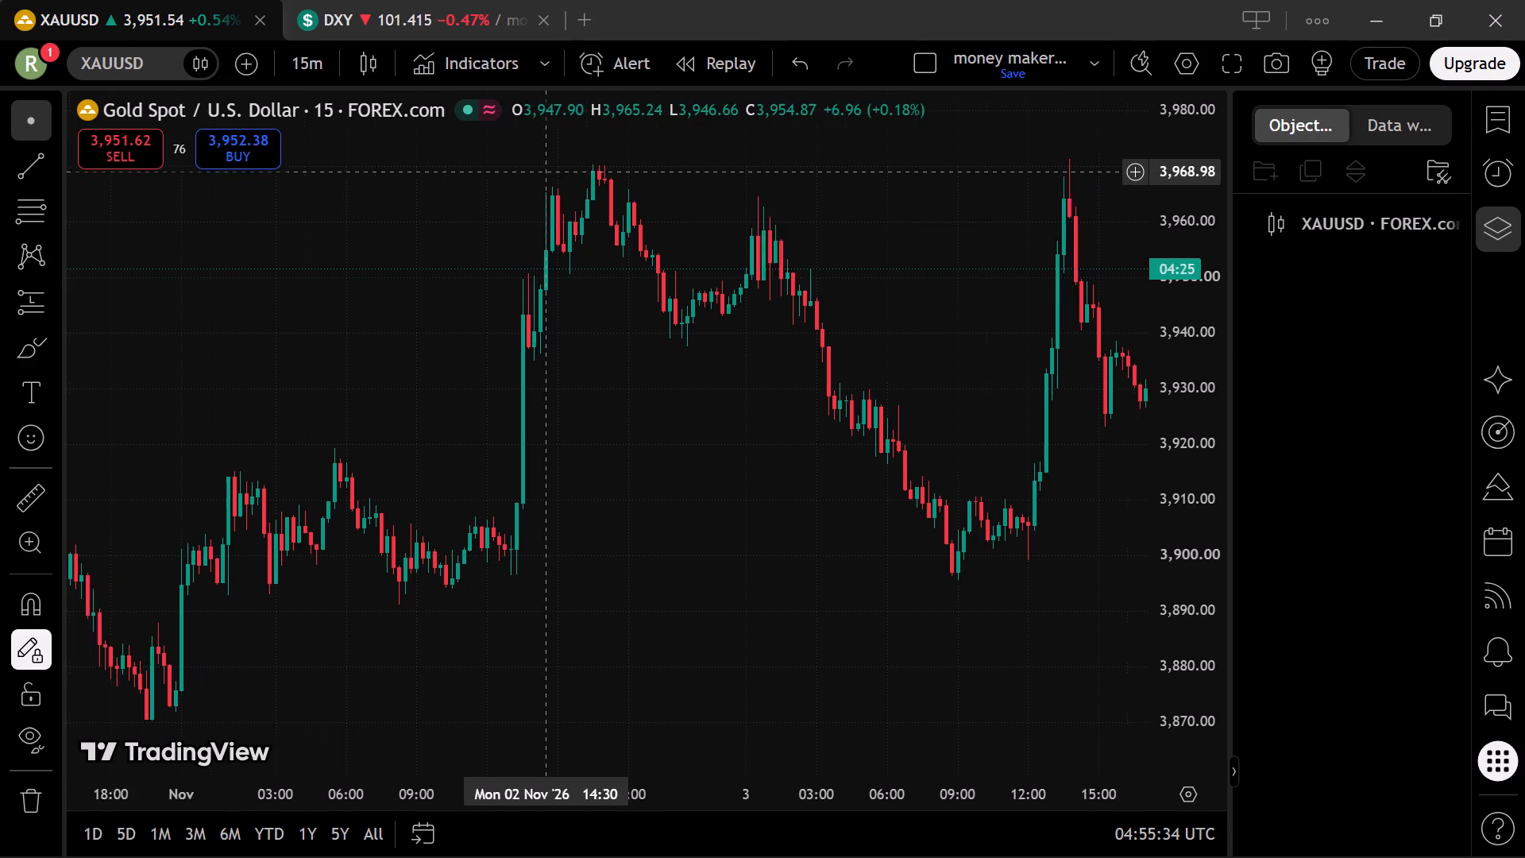
pyautogui.moveTo(520, 175); pyautogui.dragTo(177, 248)
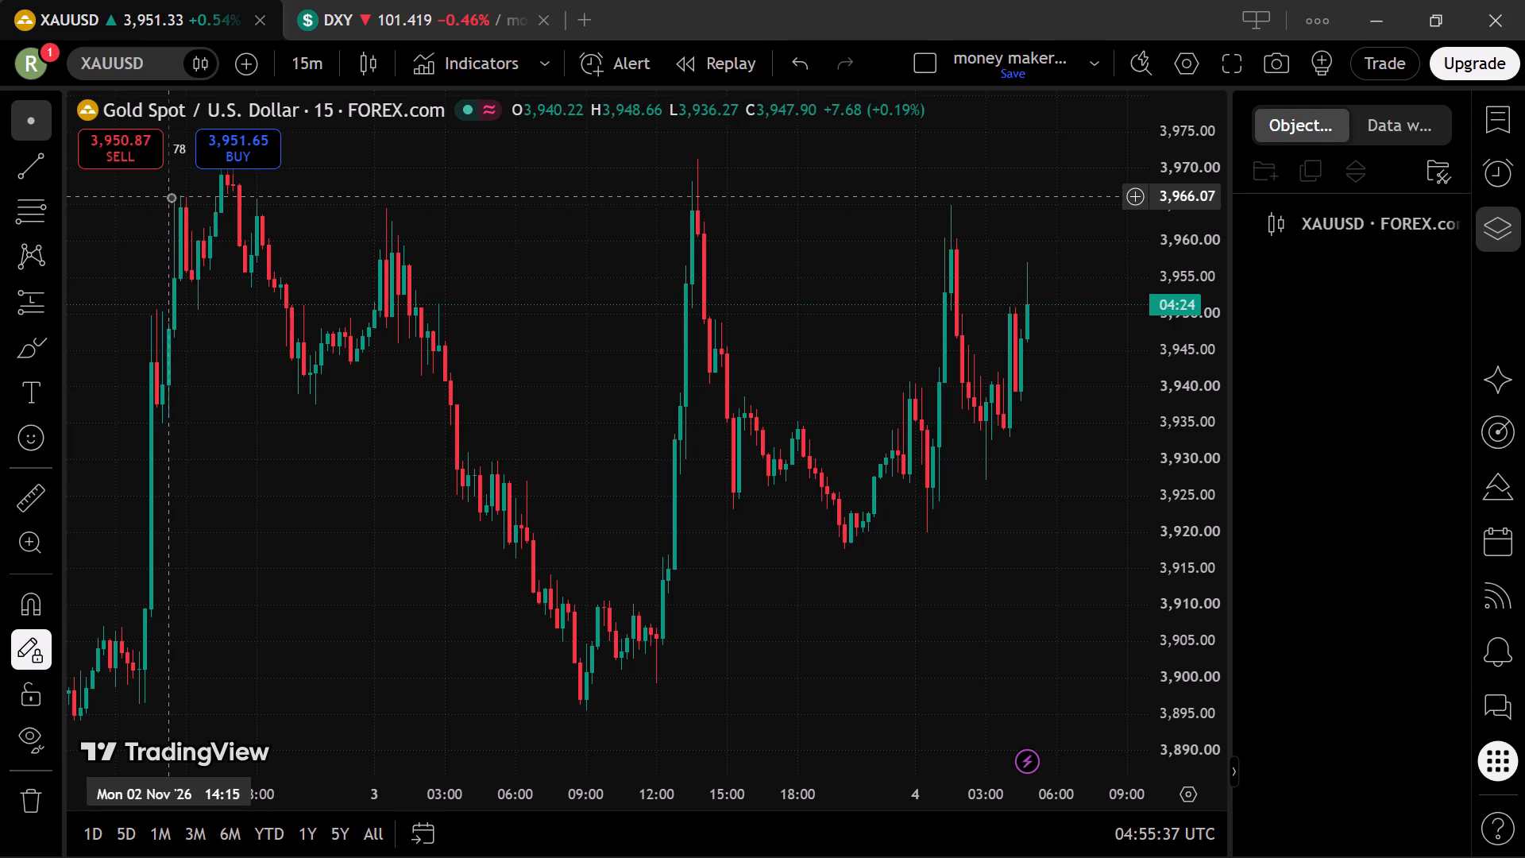
pyautogui.moveTo(368, 377); pyautogui.dragTo(469, 534)
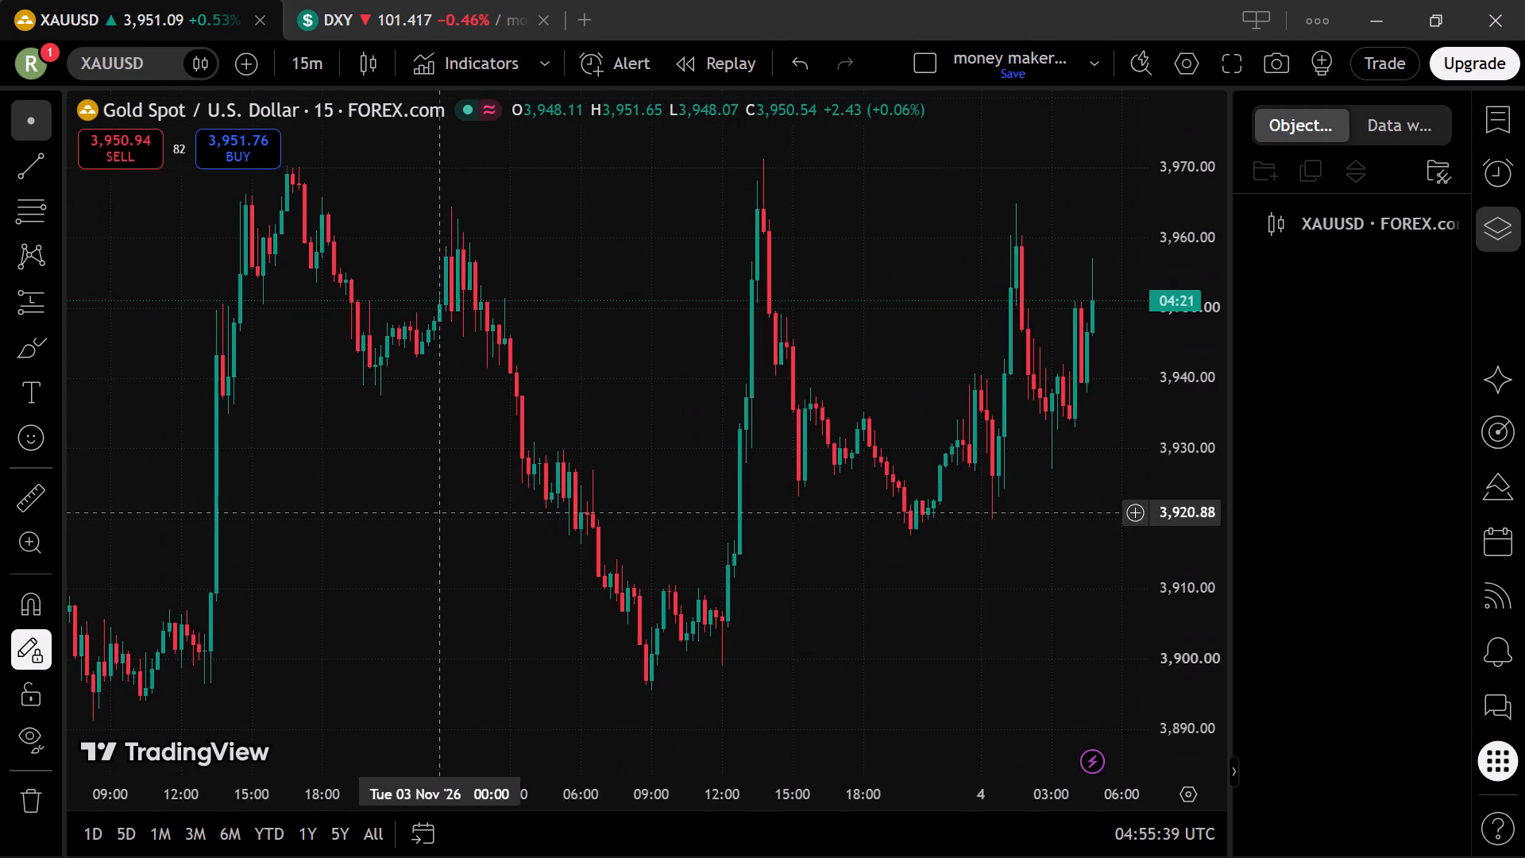
pyautogui.moveTo(469, 534); pyautogui.dragTo(514, 548)
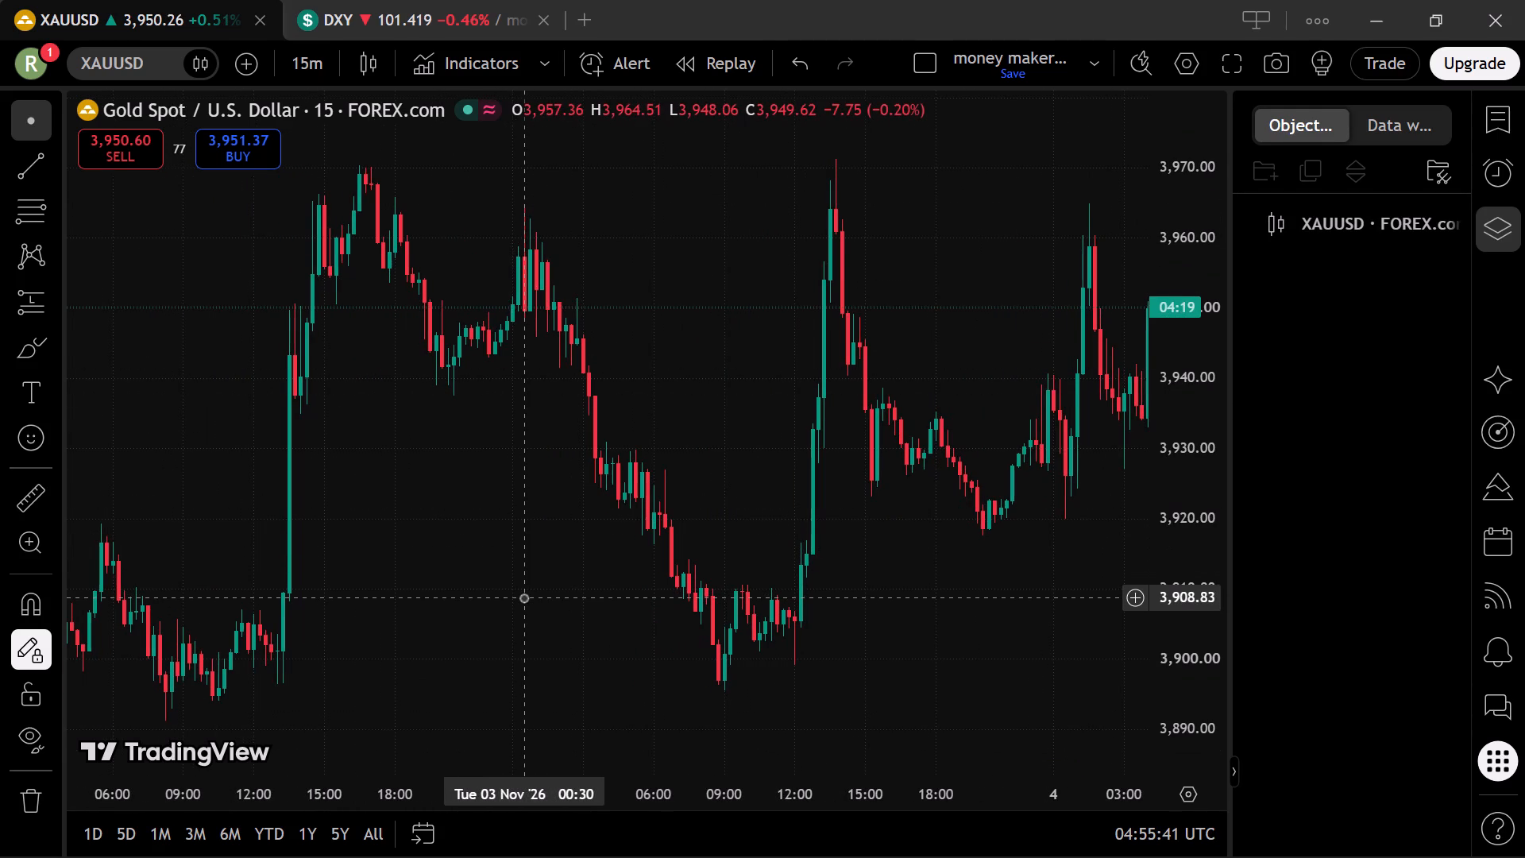
# Place a horizontal line at about 3,969.27 along the swing highs of 2 and 3 November.
pyautogui.hotkey('alt', 'h')
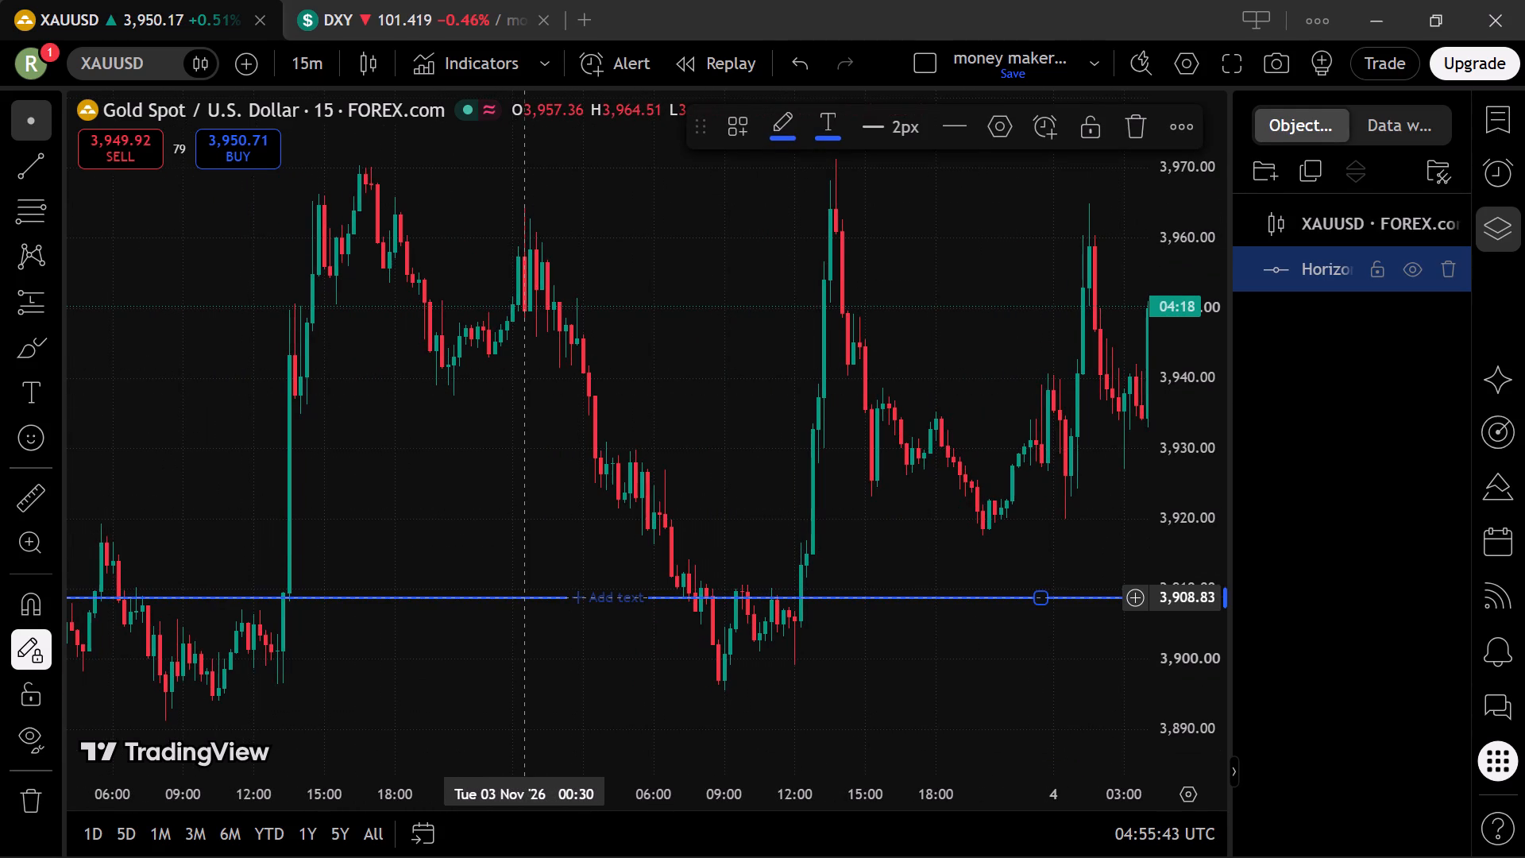
pyautogui.moveTo(523, 597); pyautogui.dragTo(527, 299)
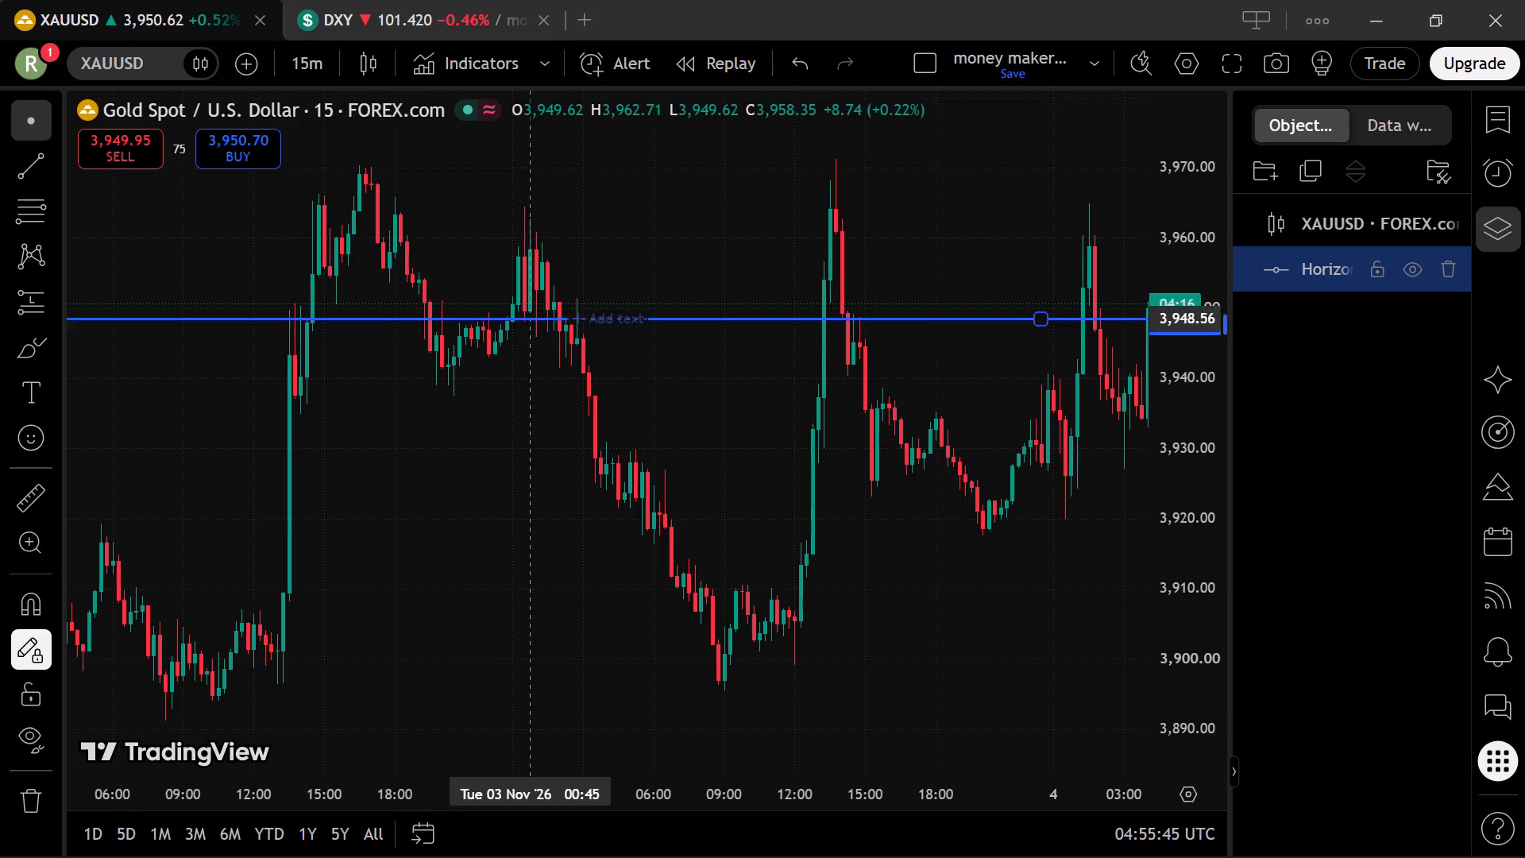
pyautogui.moveTo(527, 299); pyautogui.dragTo(516, 149)
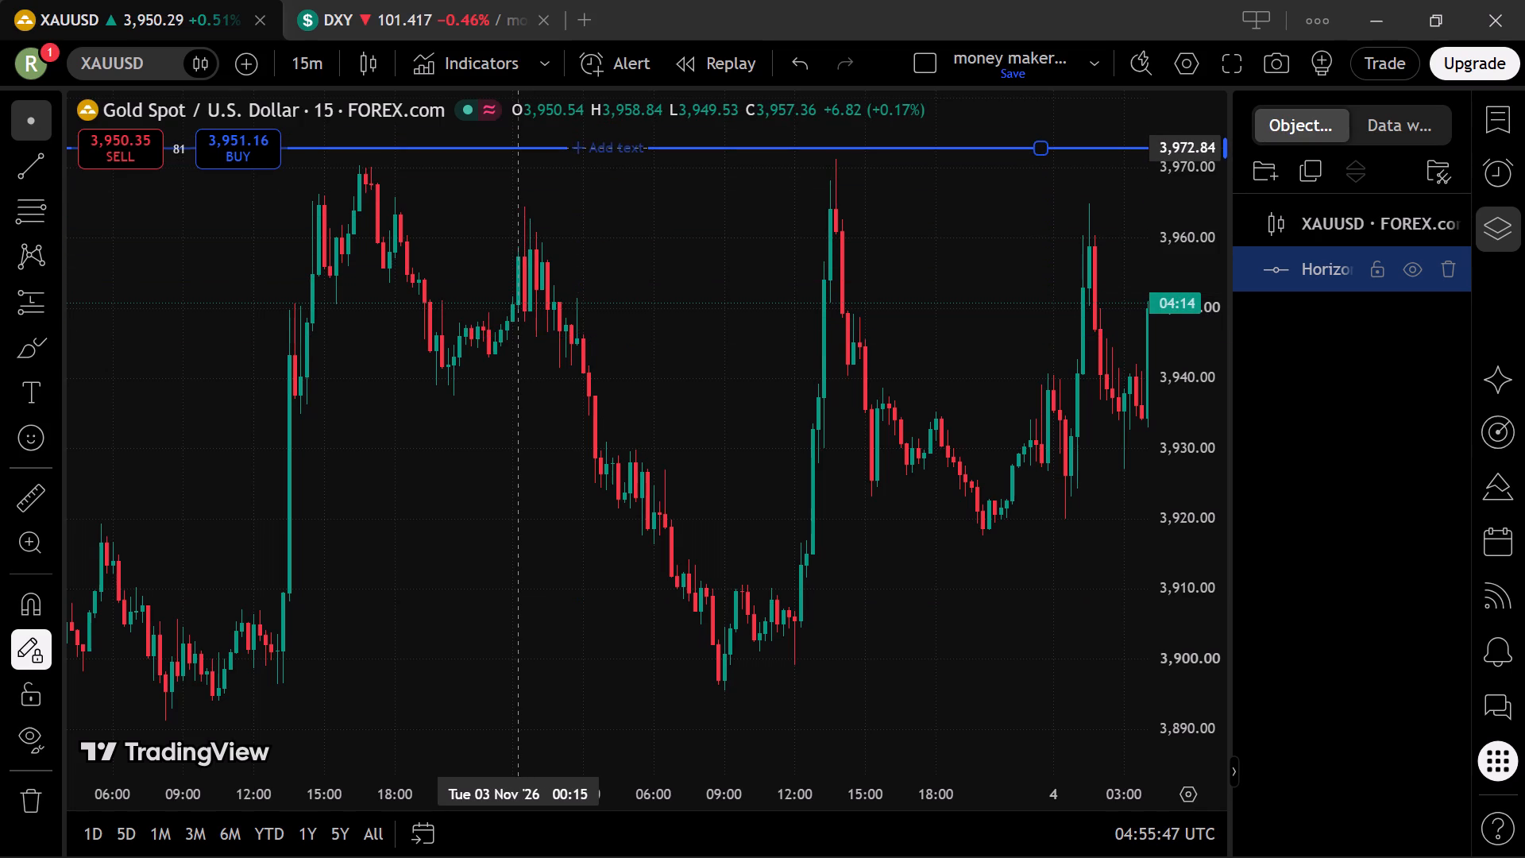
pyautogui.moveTo(516, 149); pyautogui.dragTo(516, 157)
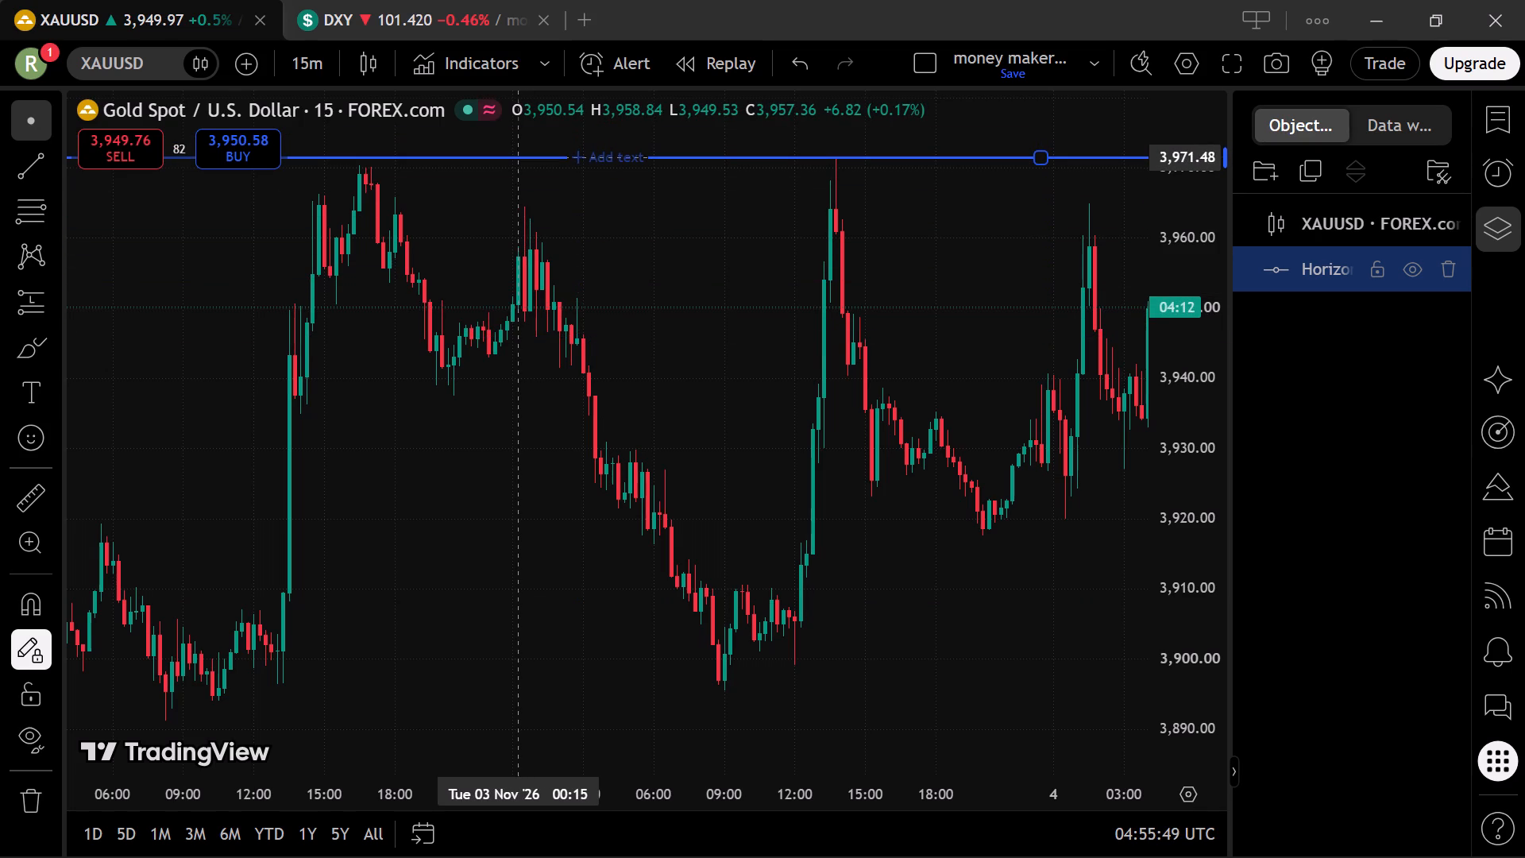
pyautogui.moveTo(516, 157); pyautogui.dragTo(516, 165)
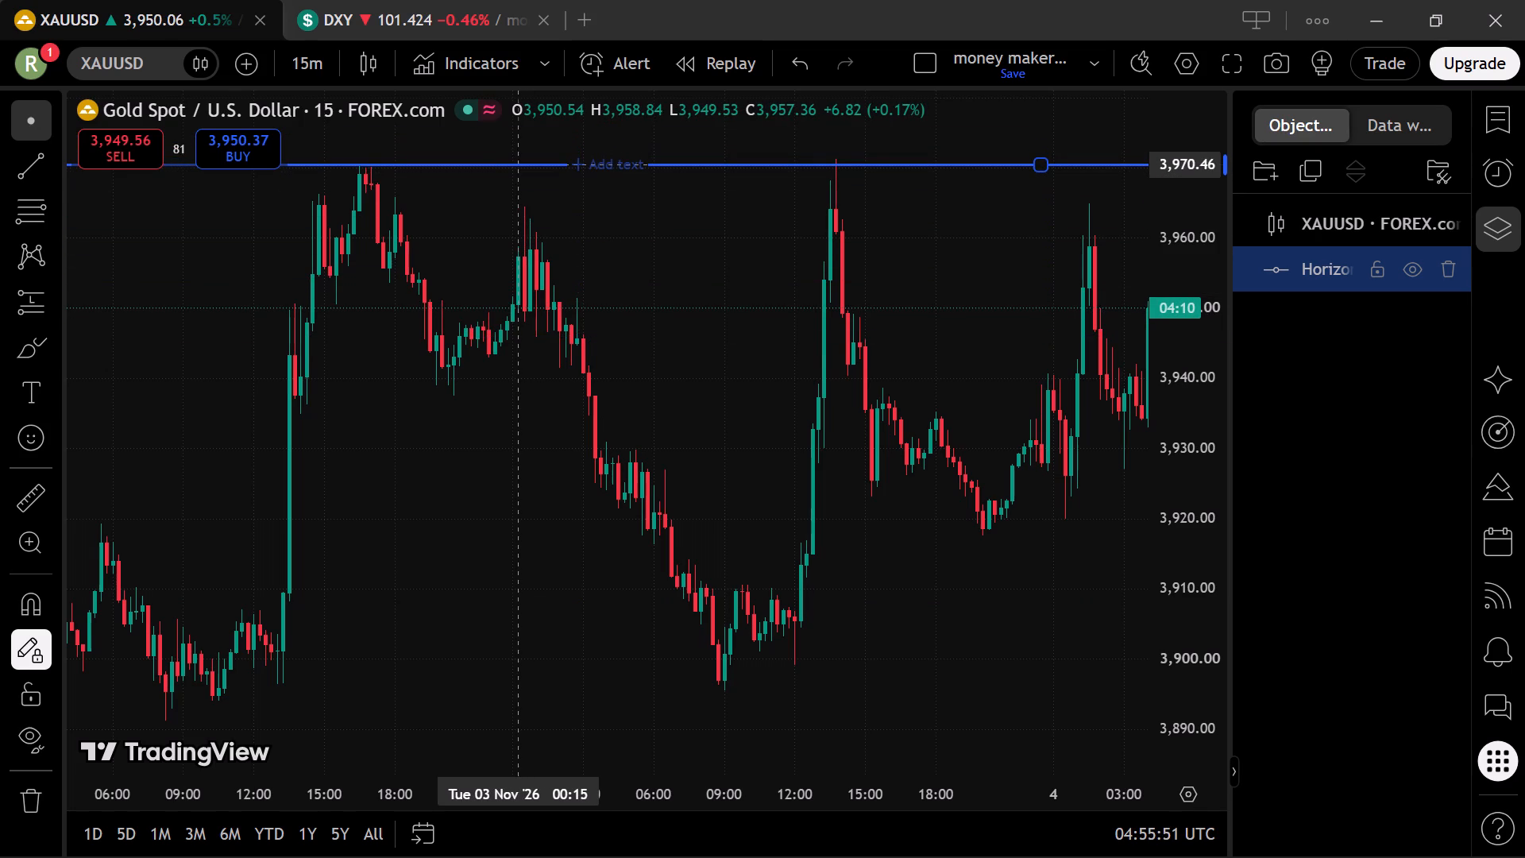
pyautogui.moveTo(516, 165); pyautogui.dragTo(516, 169)
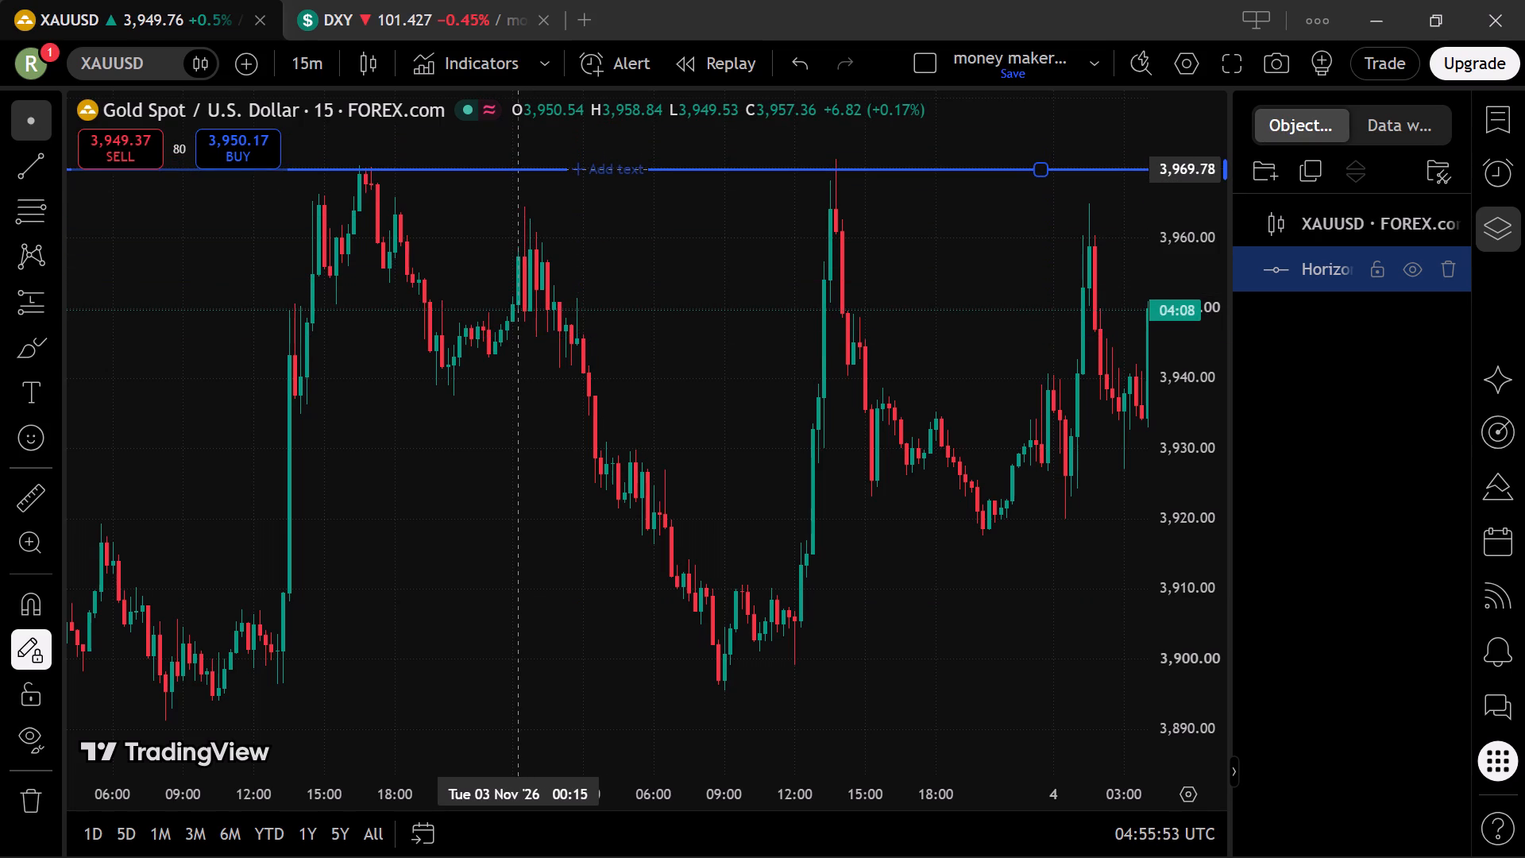
pyautogui.moveTo(516, 169); pyautogui.dragTo(516, 173)
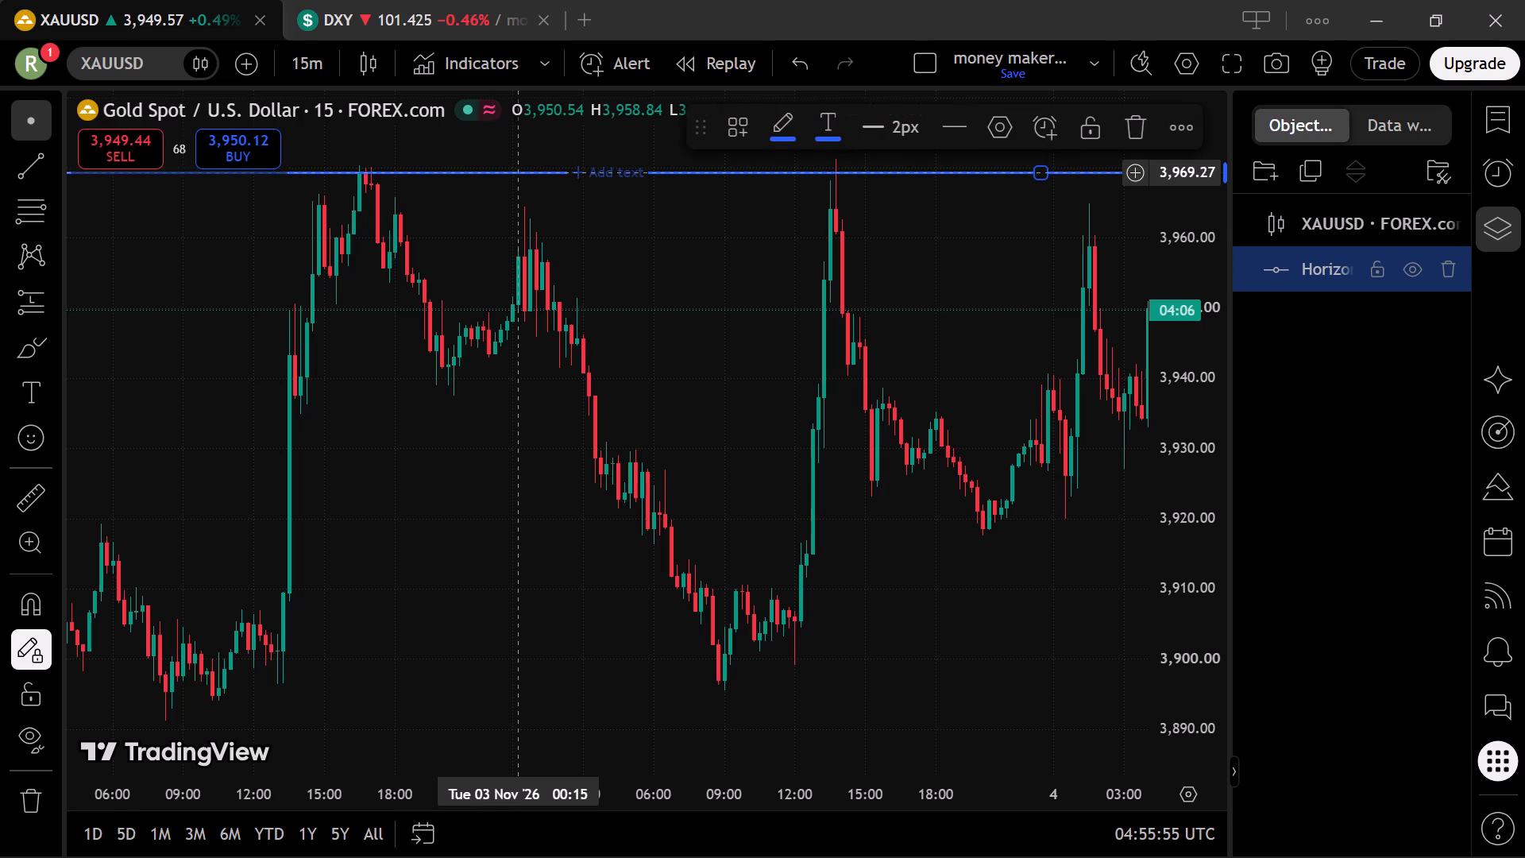
pyautogui.click(619, 293)
# Place a short position on the latest 4 November candle with its entry at about 3,949.31.
pyautogui.moveTo(685, 297); pyautogui.dragTo(672, 300)
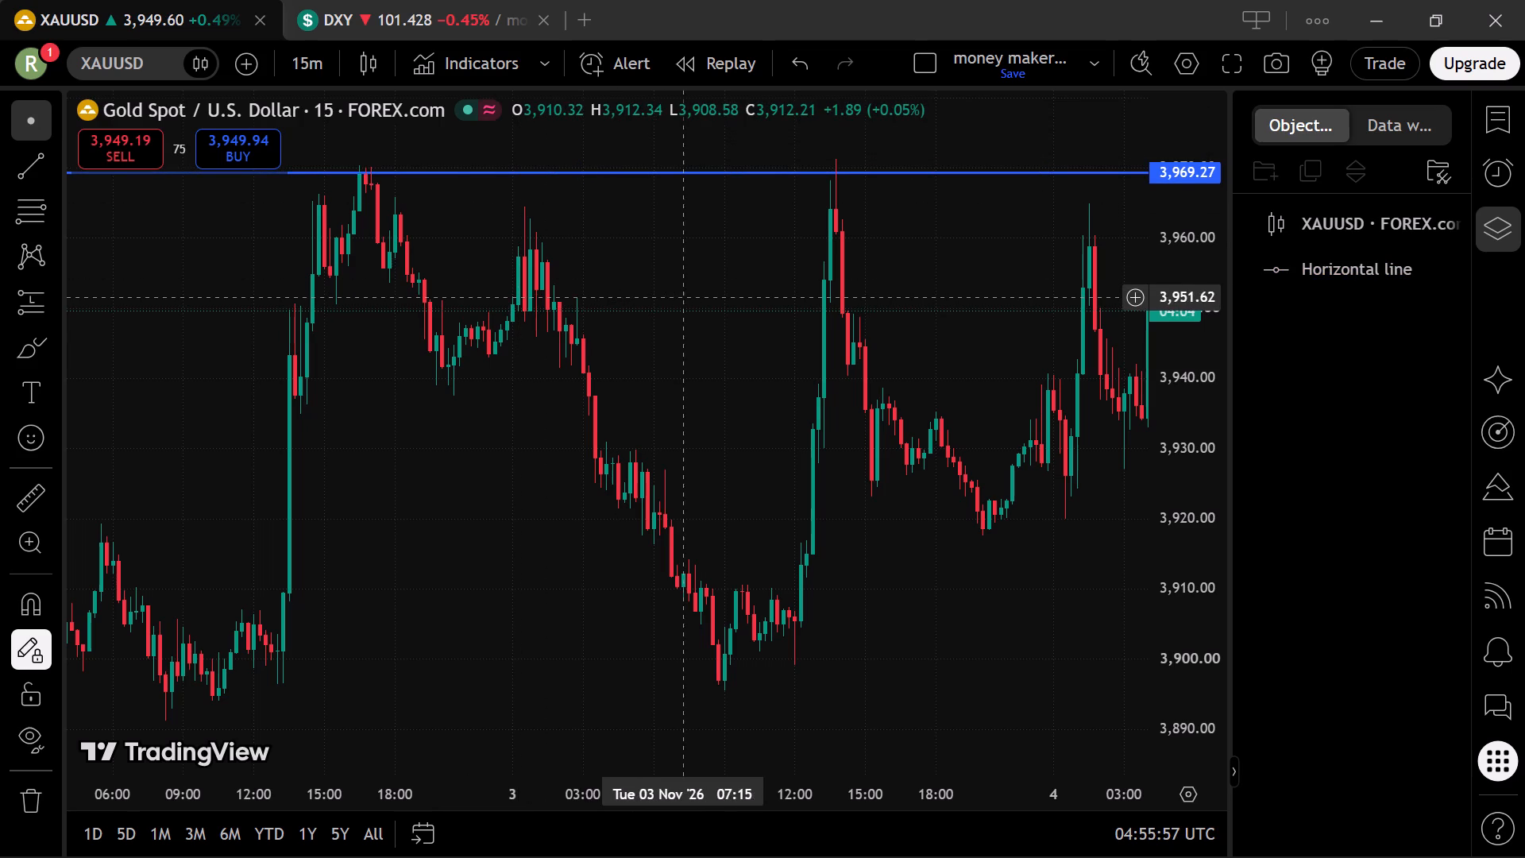
pyautogui.moveTo(672, 300); pyautogui.dragTo(427, 313)
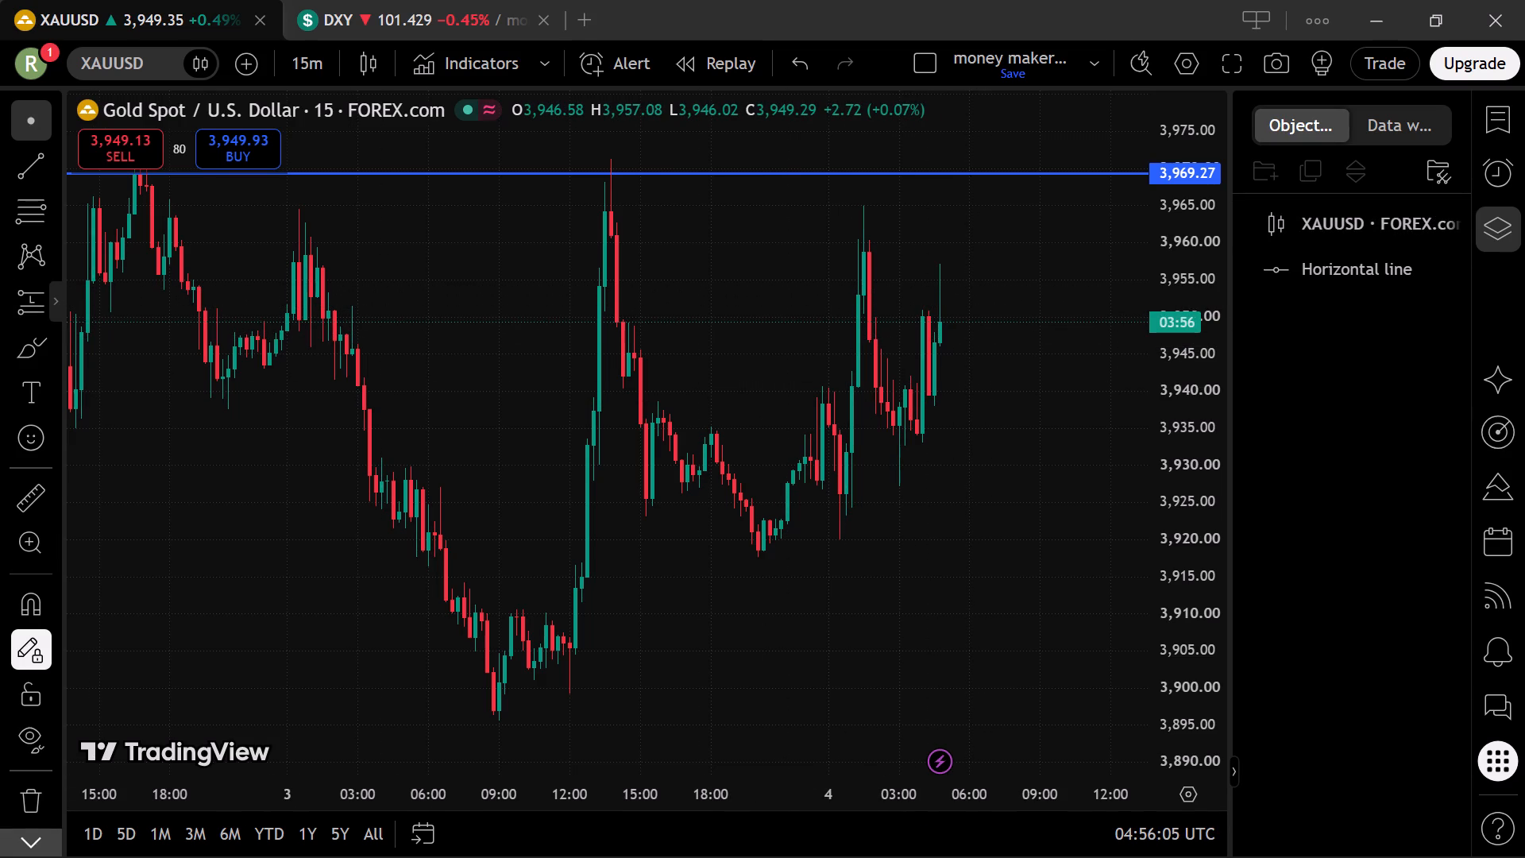
pyautogui.click(53, 300)
pyautogui.click(137, 269)
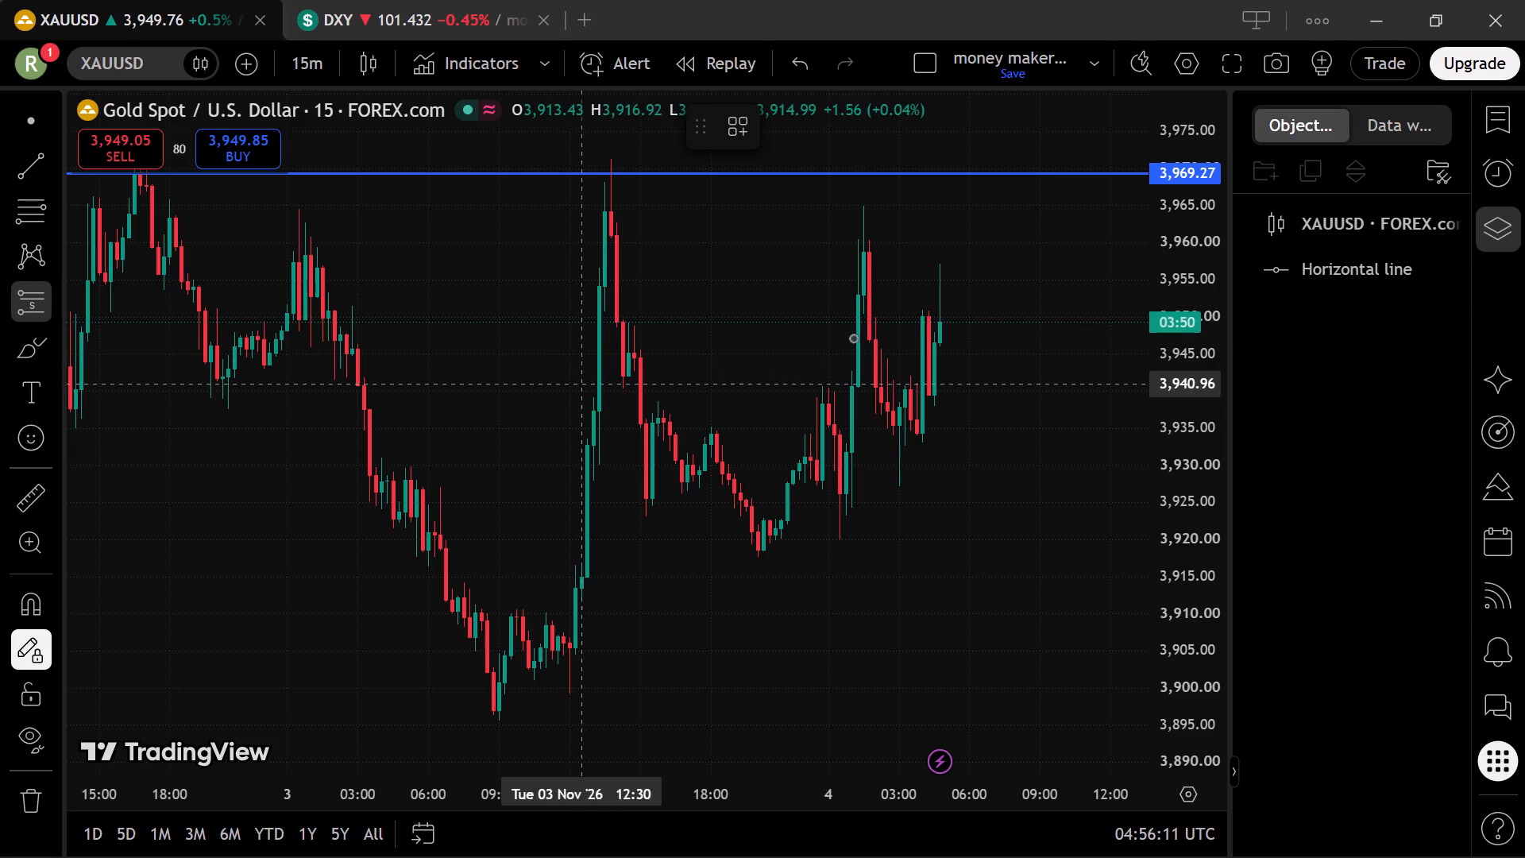
pyautogui.click(936, 322)
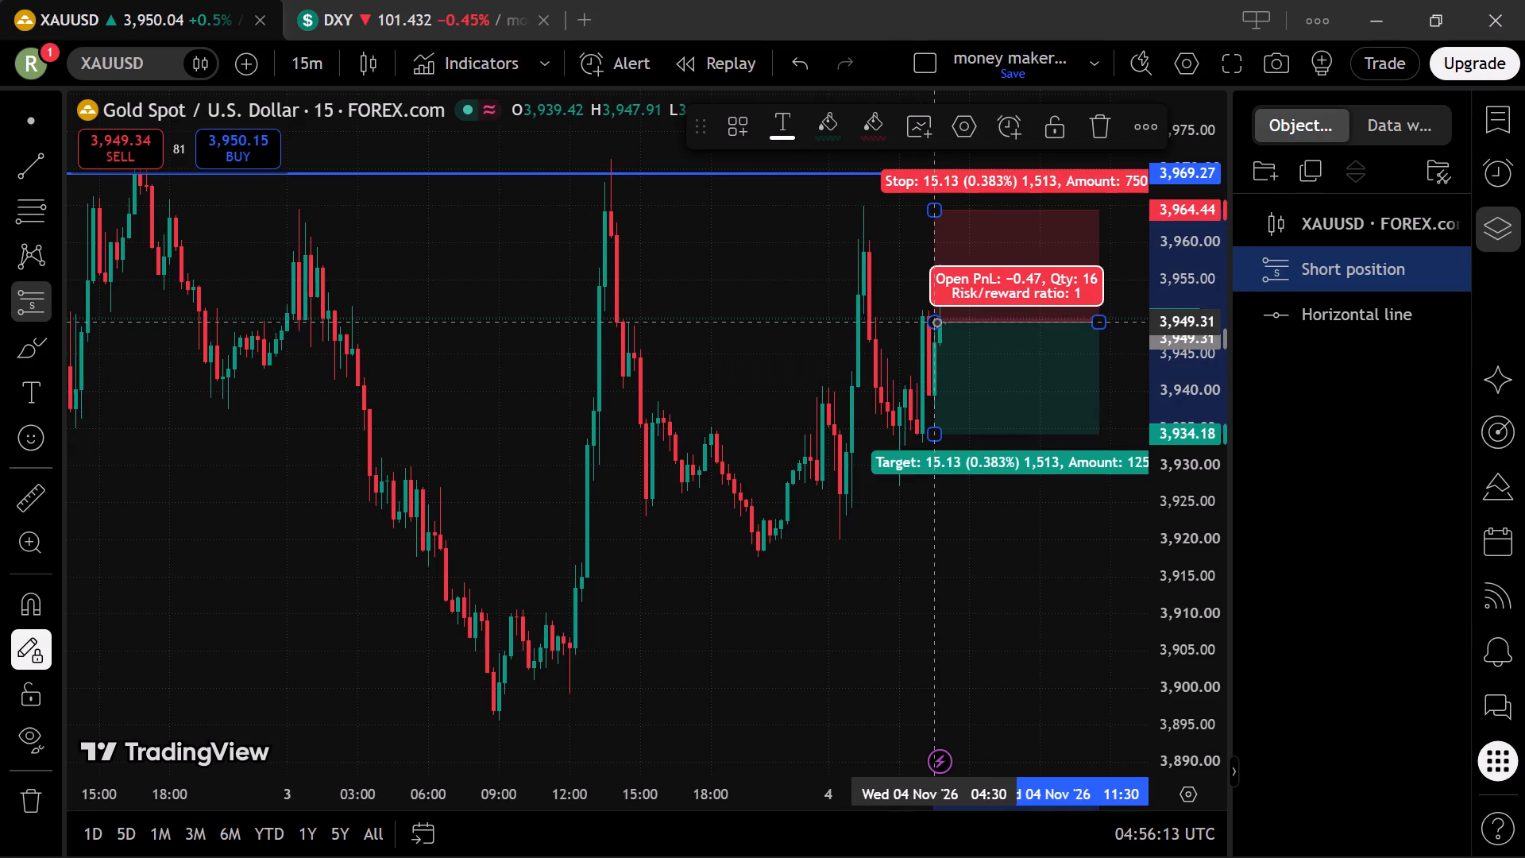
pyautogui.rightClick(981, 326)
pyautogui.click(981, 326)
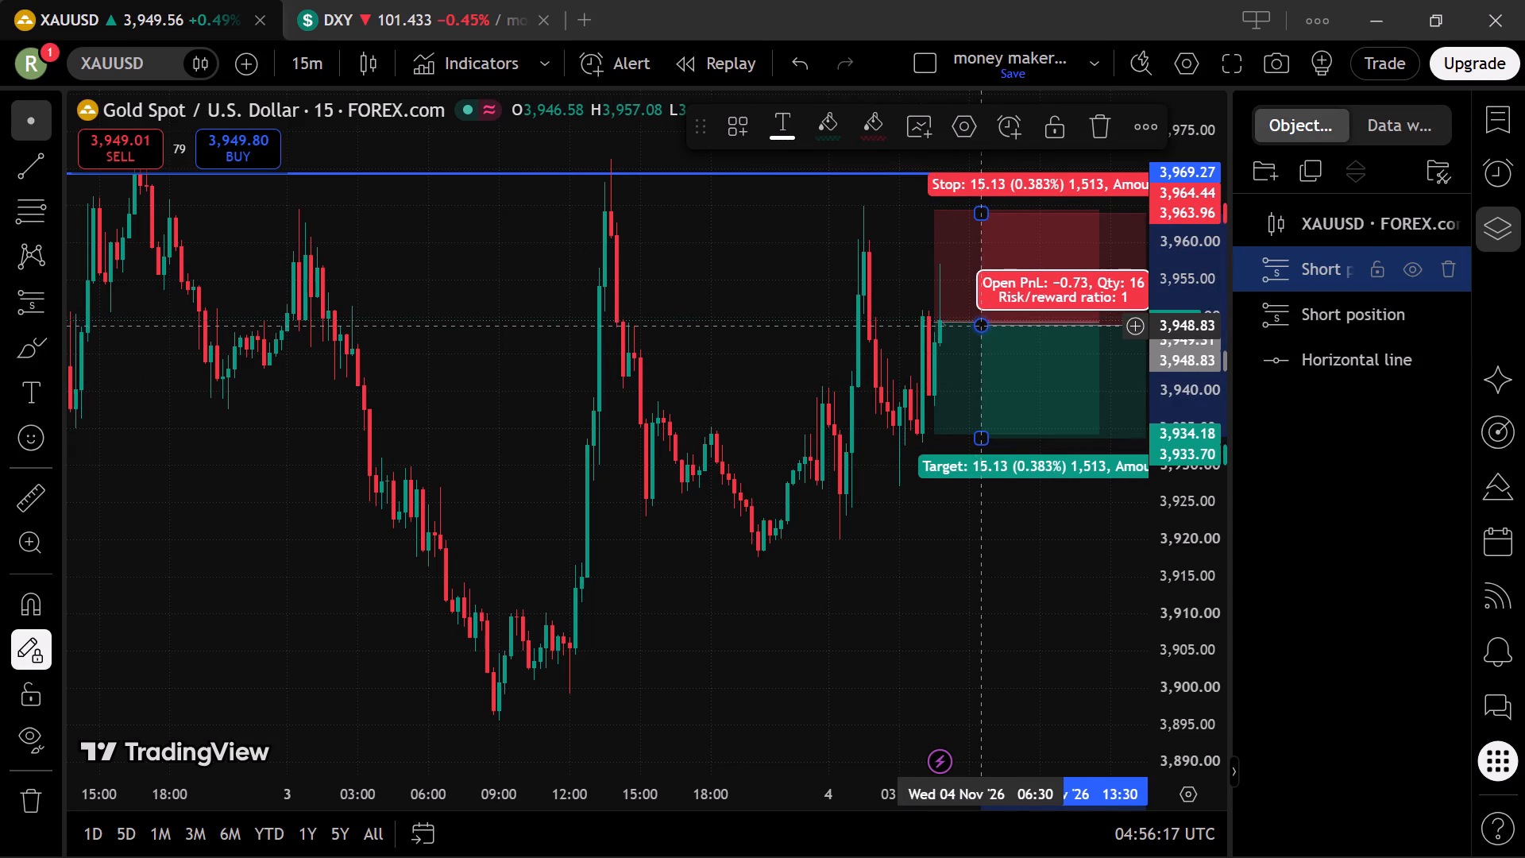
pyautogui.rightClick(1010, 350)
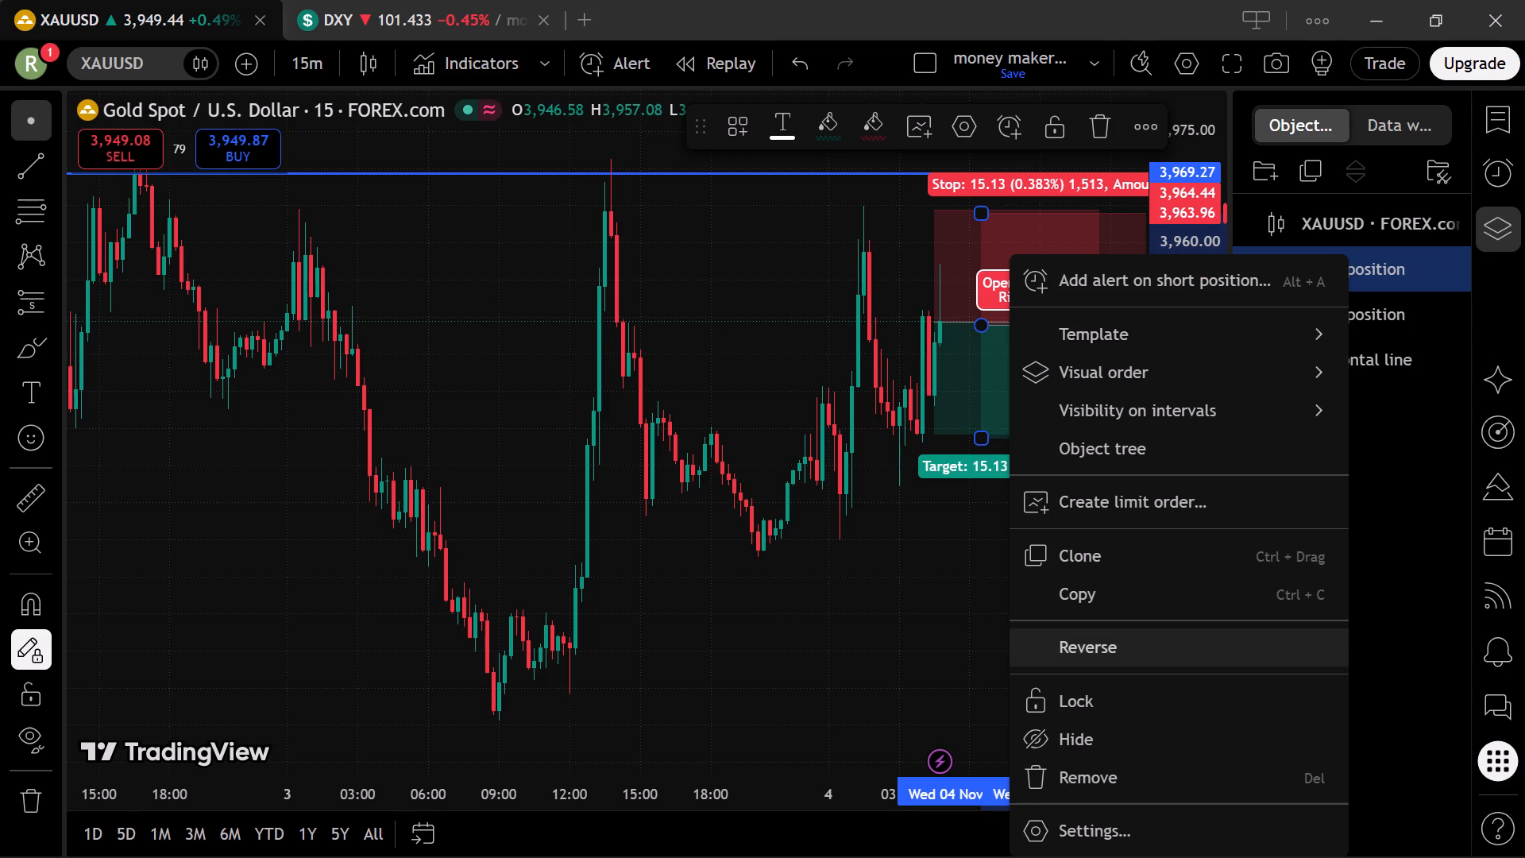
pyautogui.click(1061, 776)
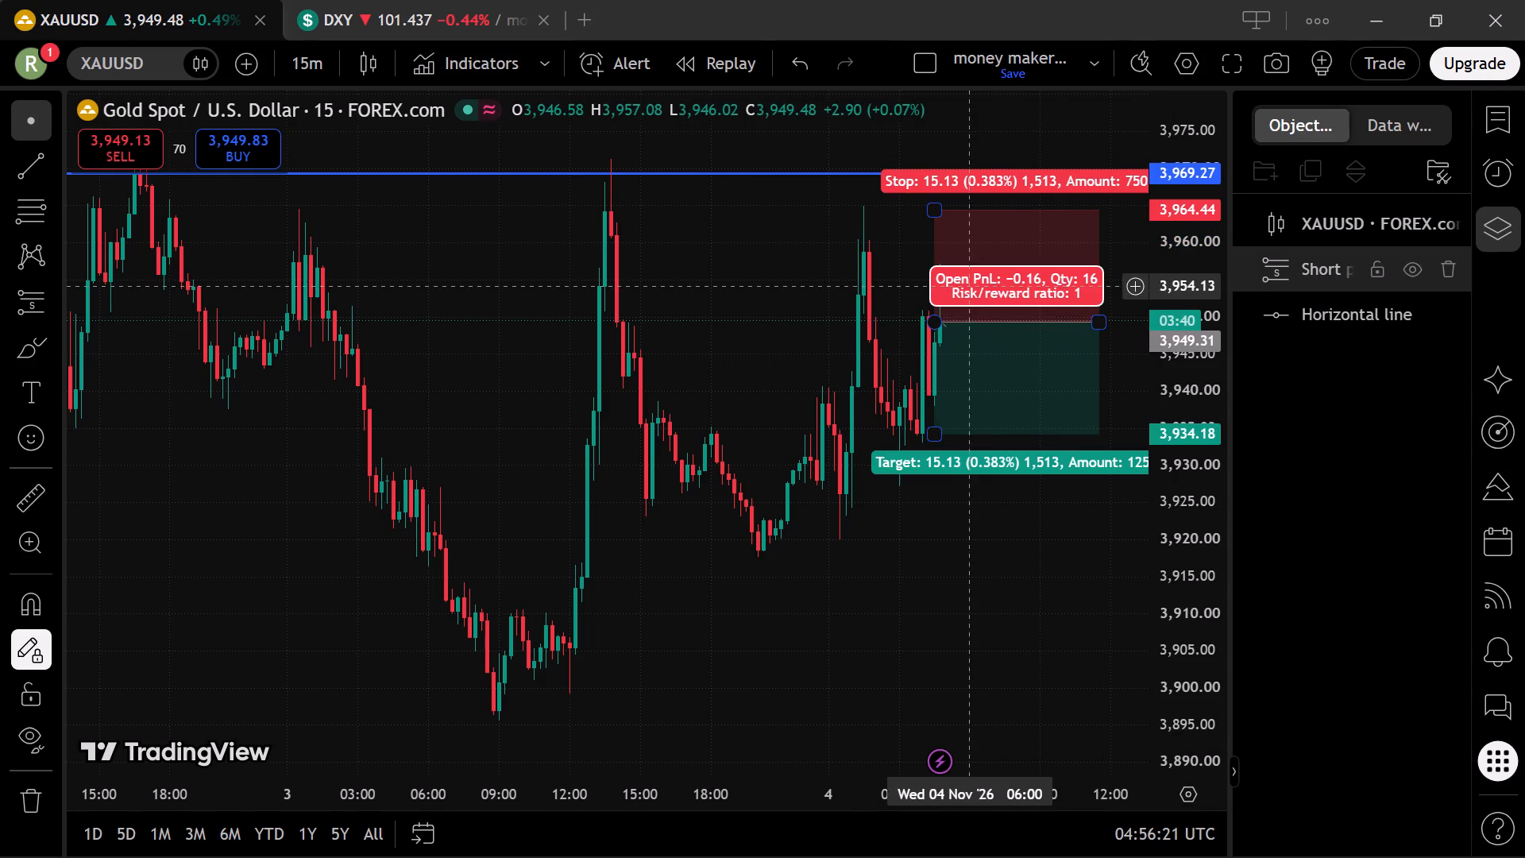
# Lower the short position's stop level to about 3,957.50.
pyautogui.moveTo(934, 207); pyautogui.dragTo(962, 238)
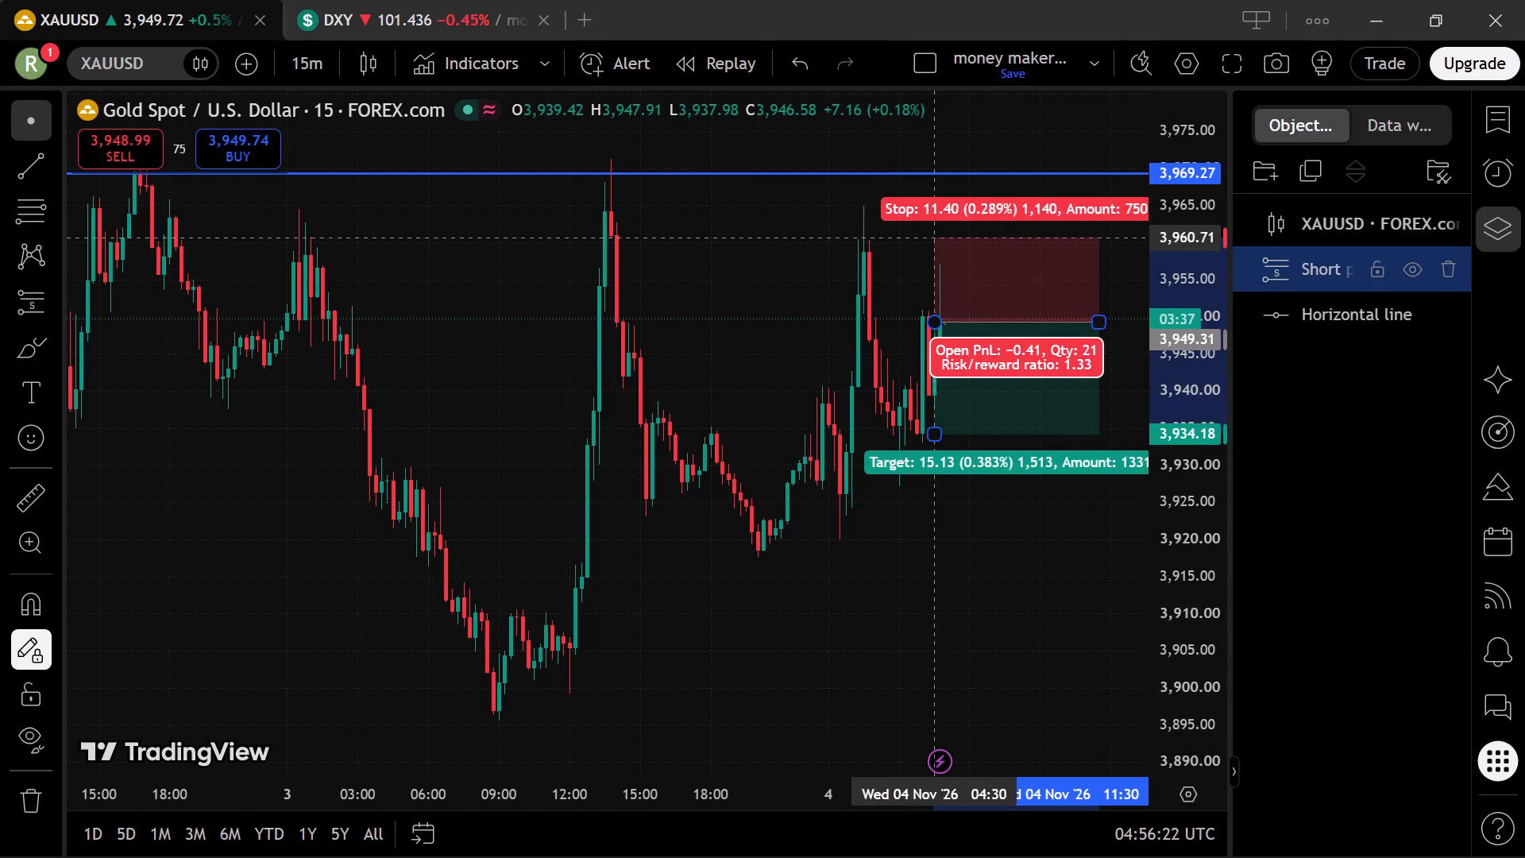
pyautogui.moveTo(962, 238); pyautogui.dragTo(974, 261)
pyautogui.click(942, 497)
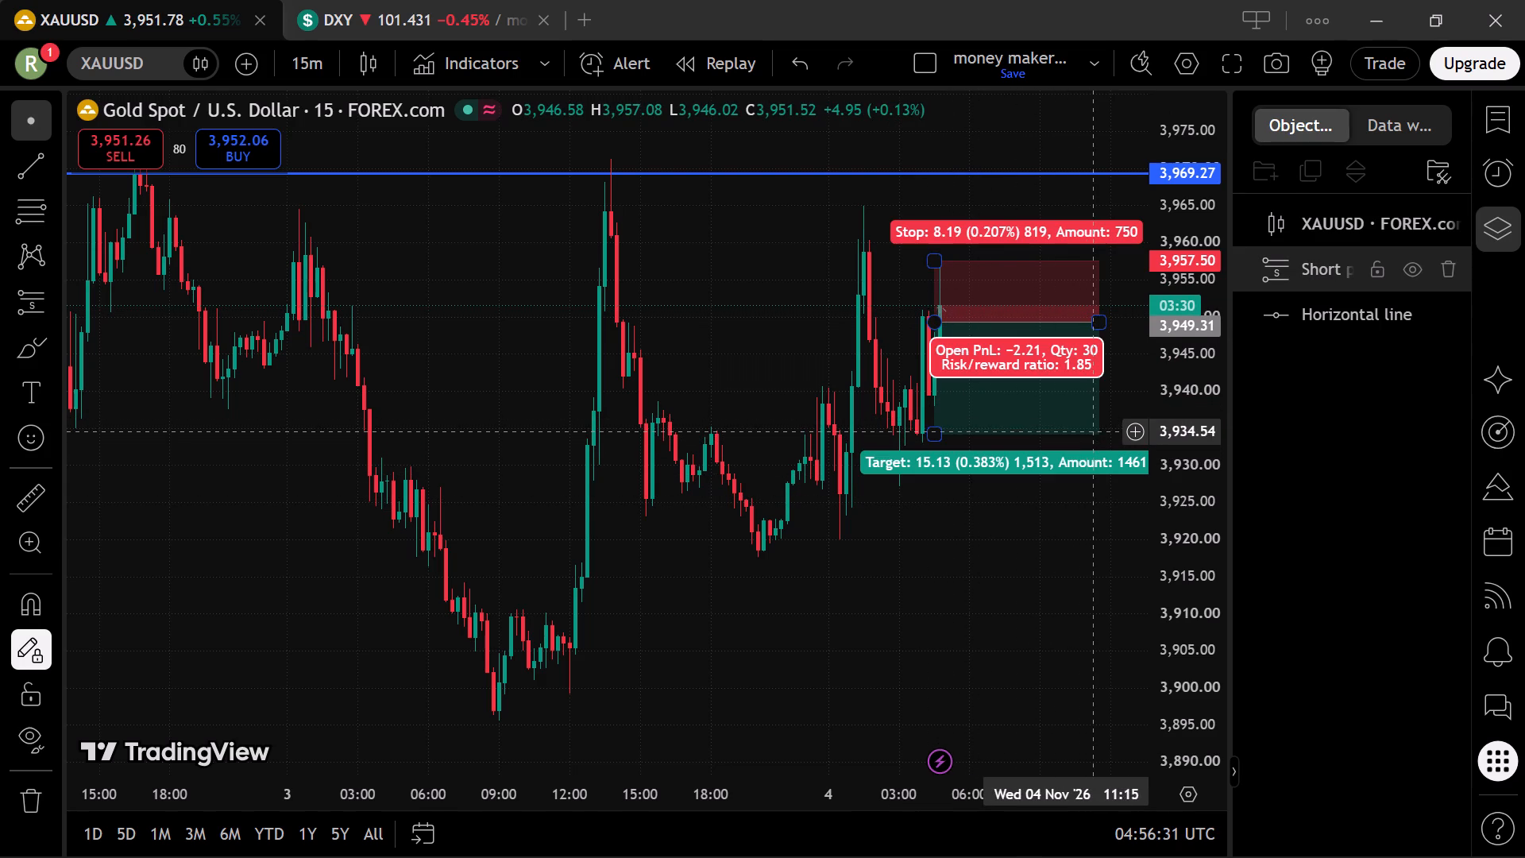
# Lower the short position's target level to about 3,928.60.
pyautogui.moveTo(933, 431); pyautogui.dragTo(940, 437)
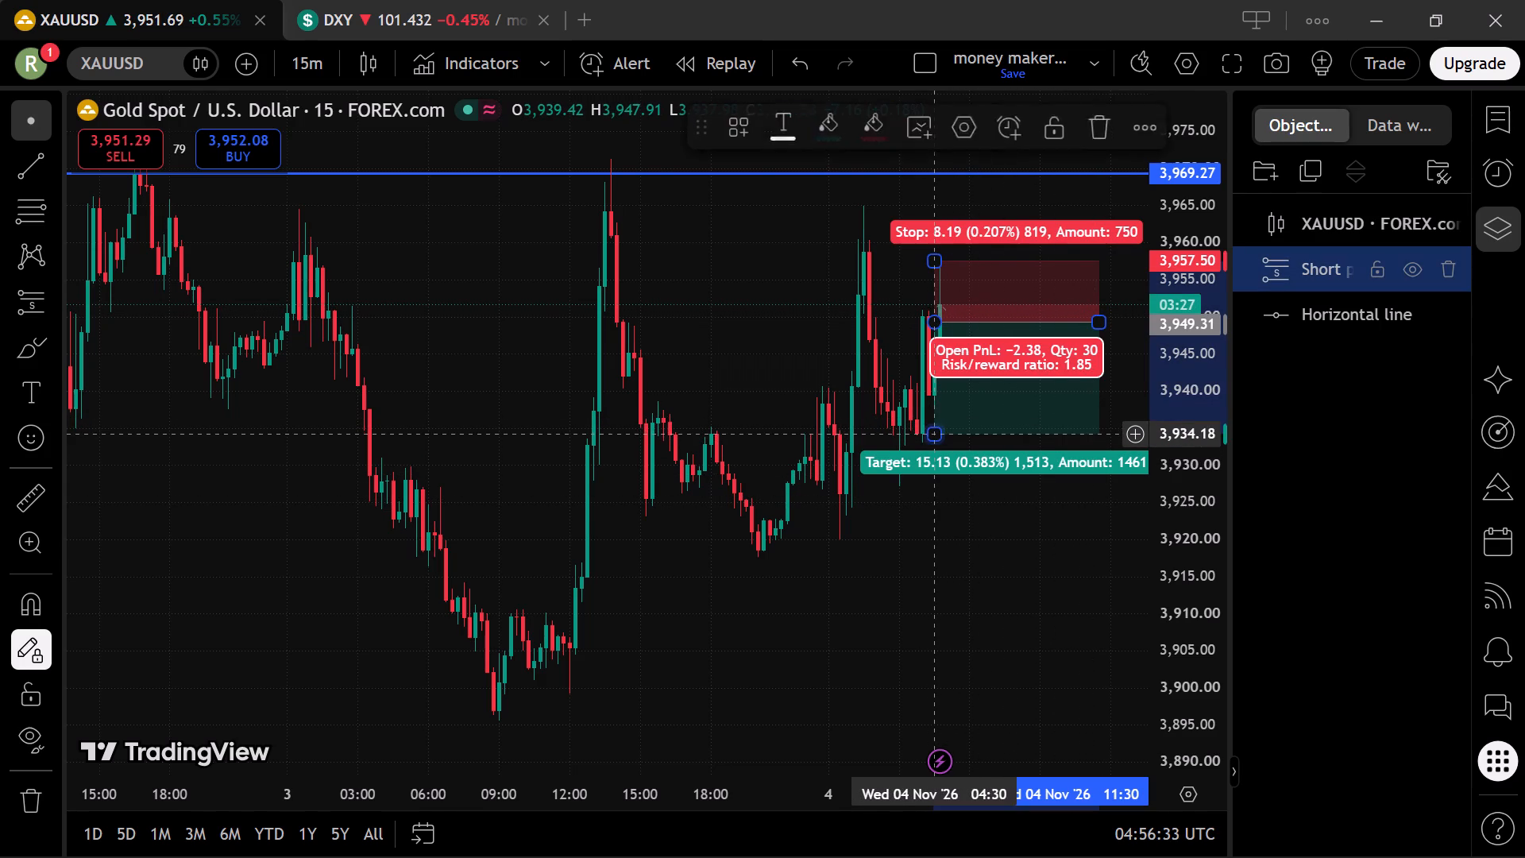
pyautogui.moveTo(940, 437); pyautogui.dragTo(942, 442)
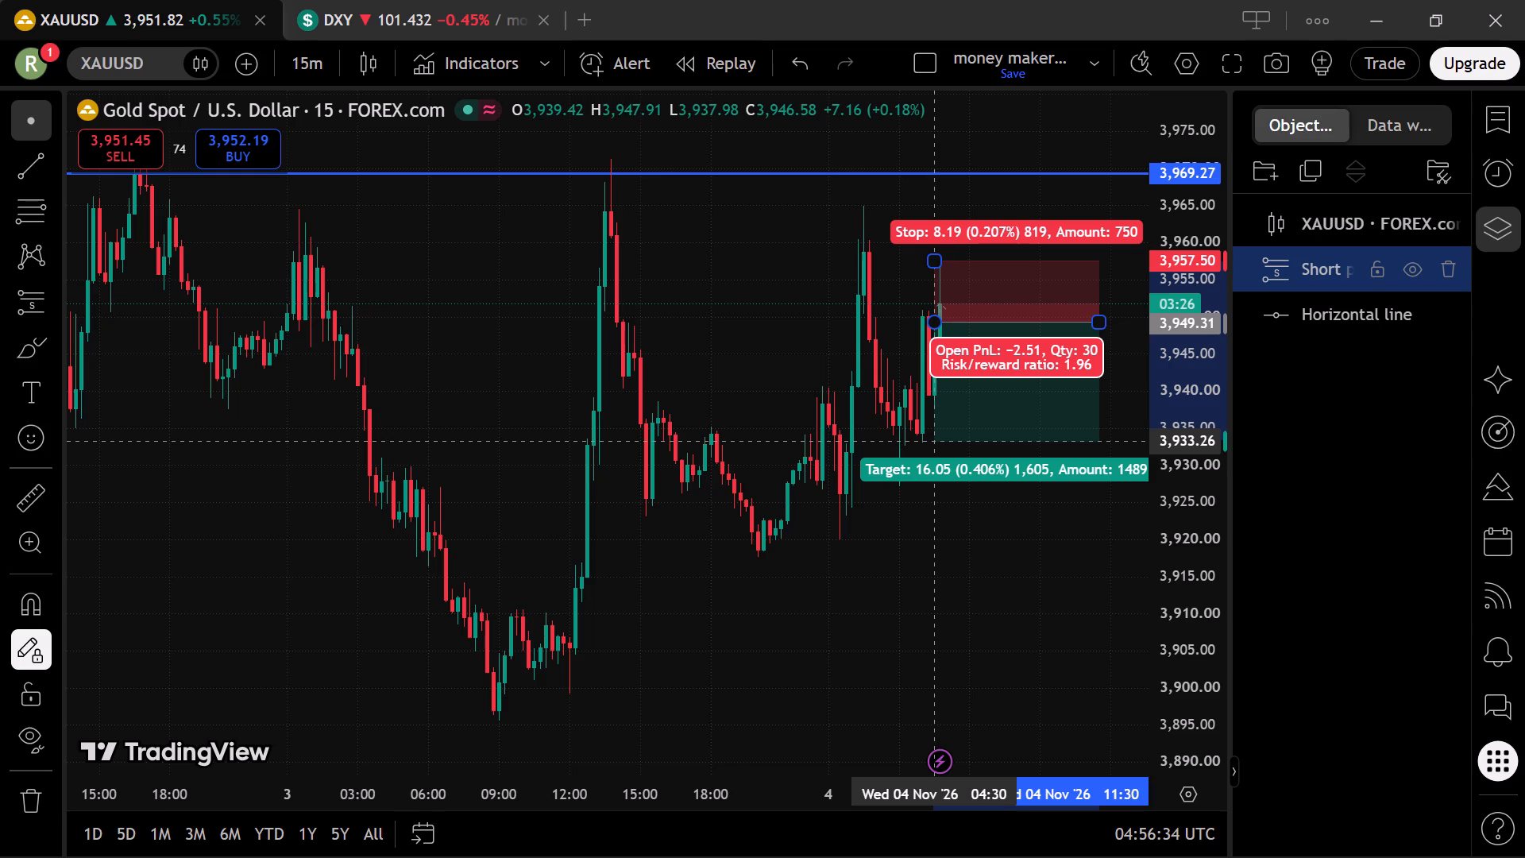
pyautogui.moveTo(942, 442); pyautogui.dragTo(944, 449)
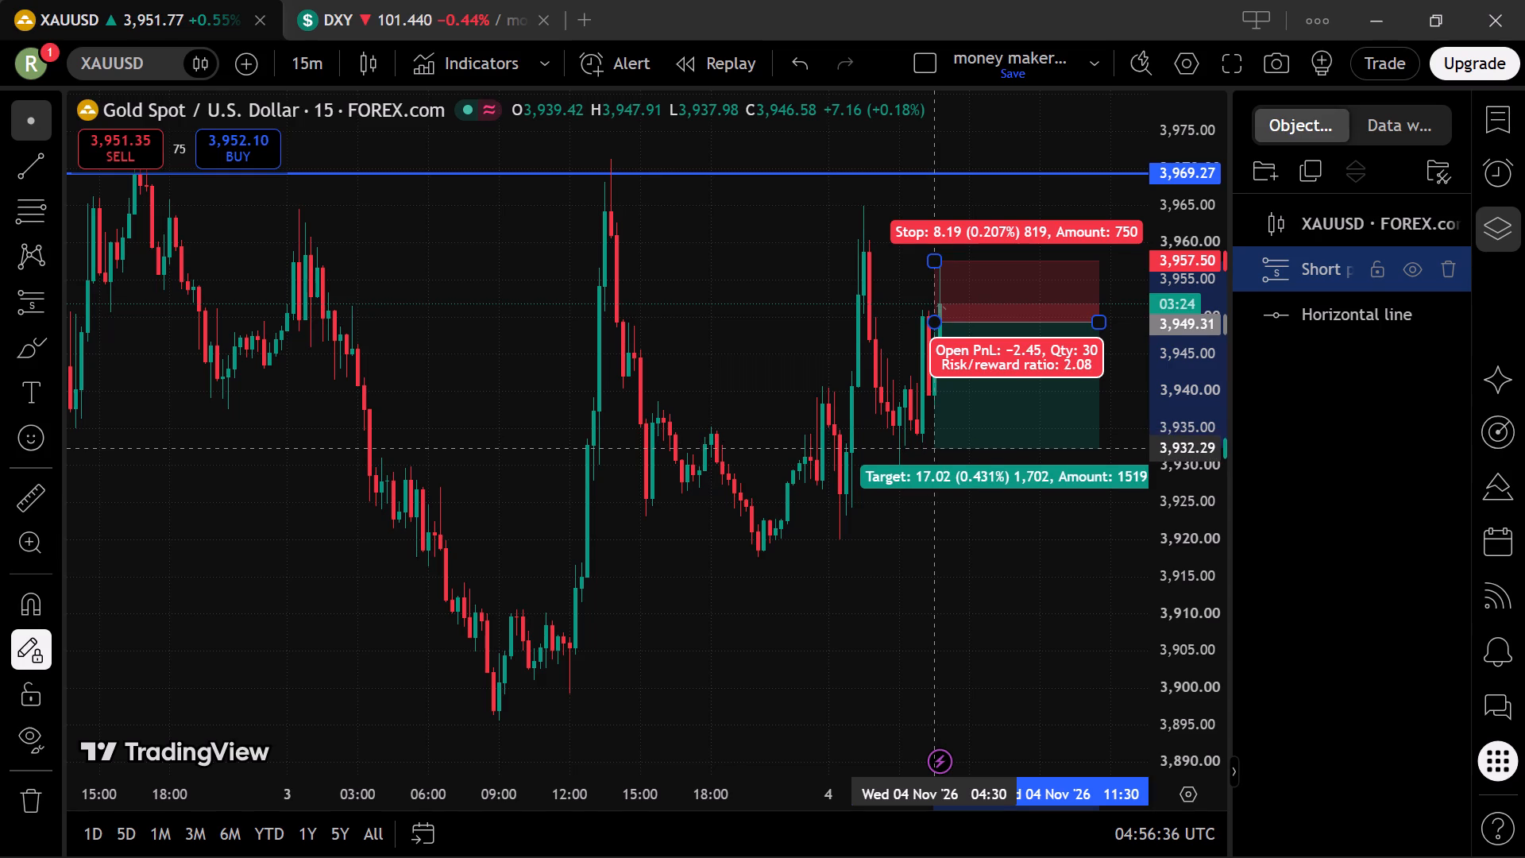
pyautogui.moveTo(944, 449); pyautogui.dragTo(945, 450)
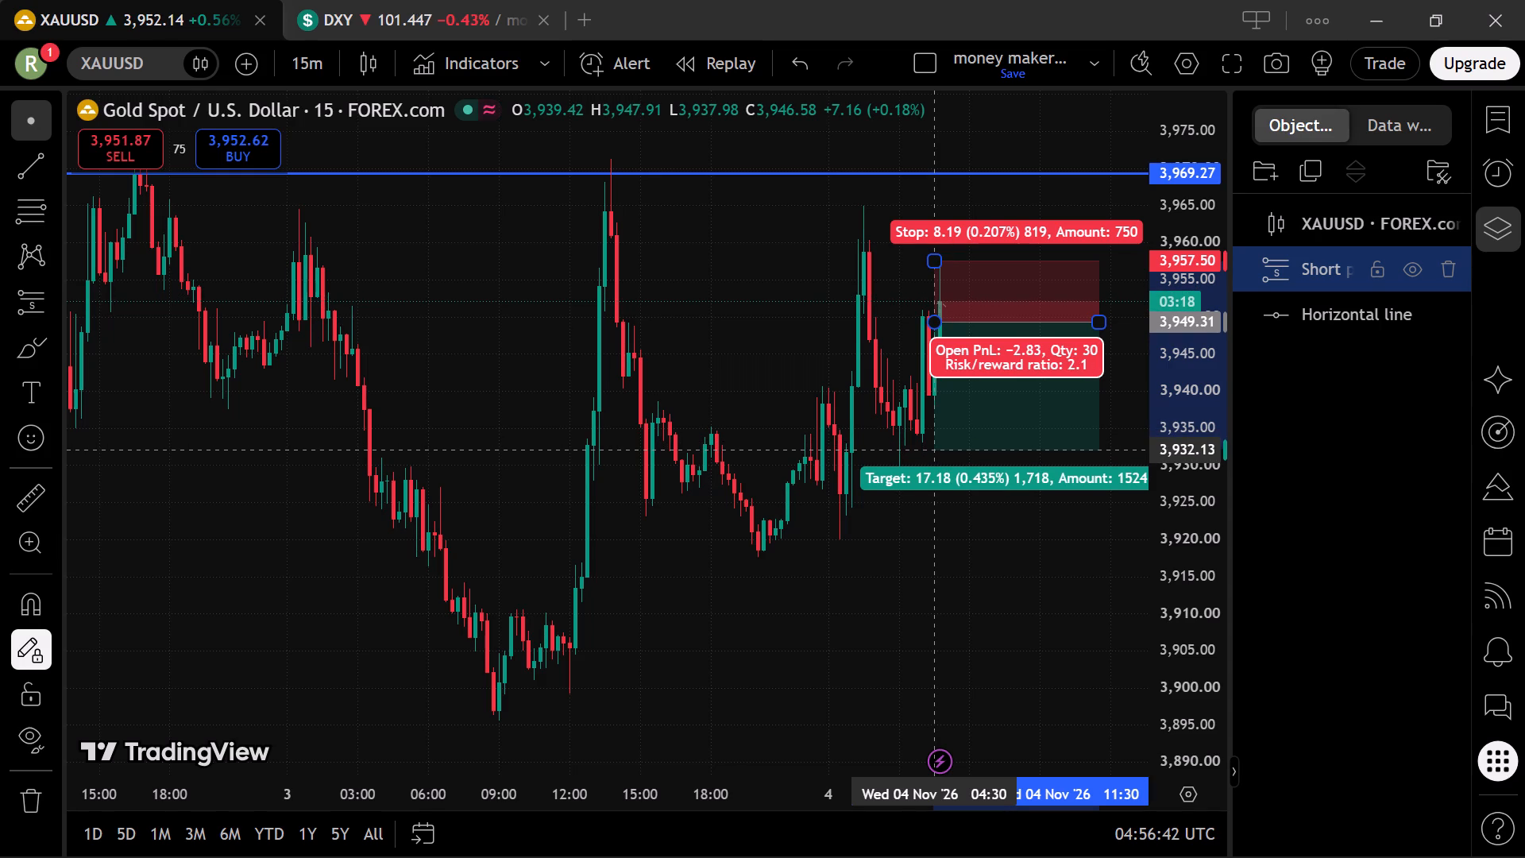
pyautogui.moveTo(945, 450); pyautogui.dragTo(949, 450)
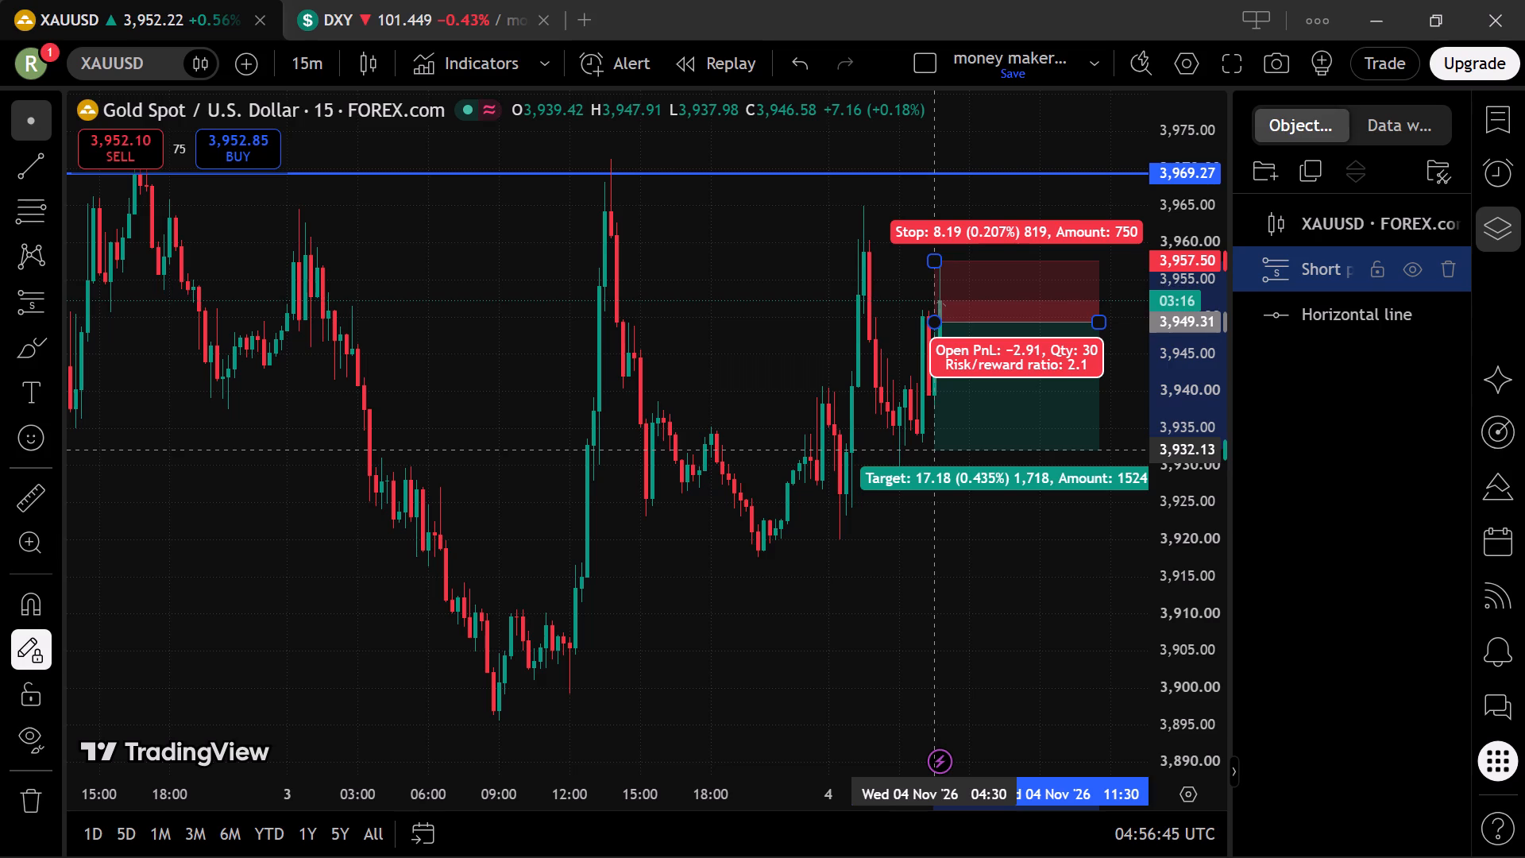
pyautogui.moveTo(949, 450); pyautogui.dragTo(952, 450)
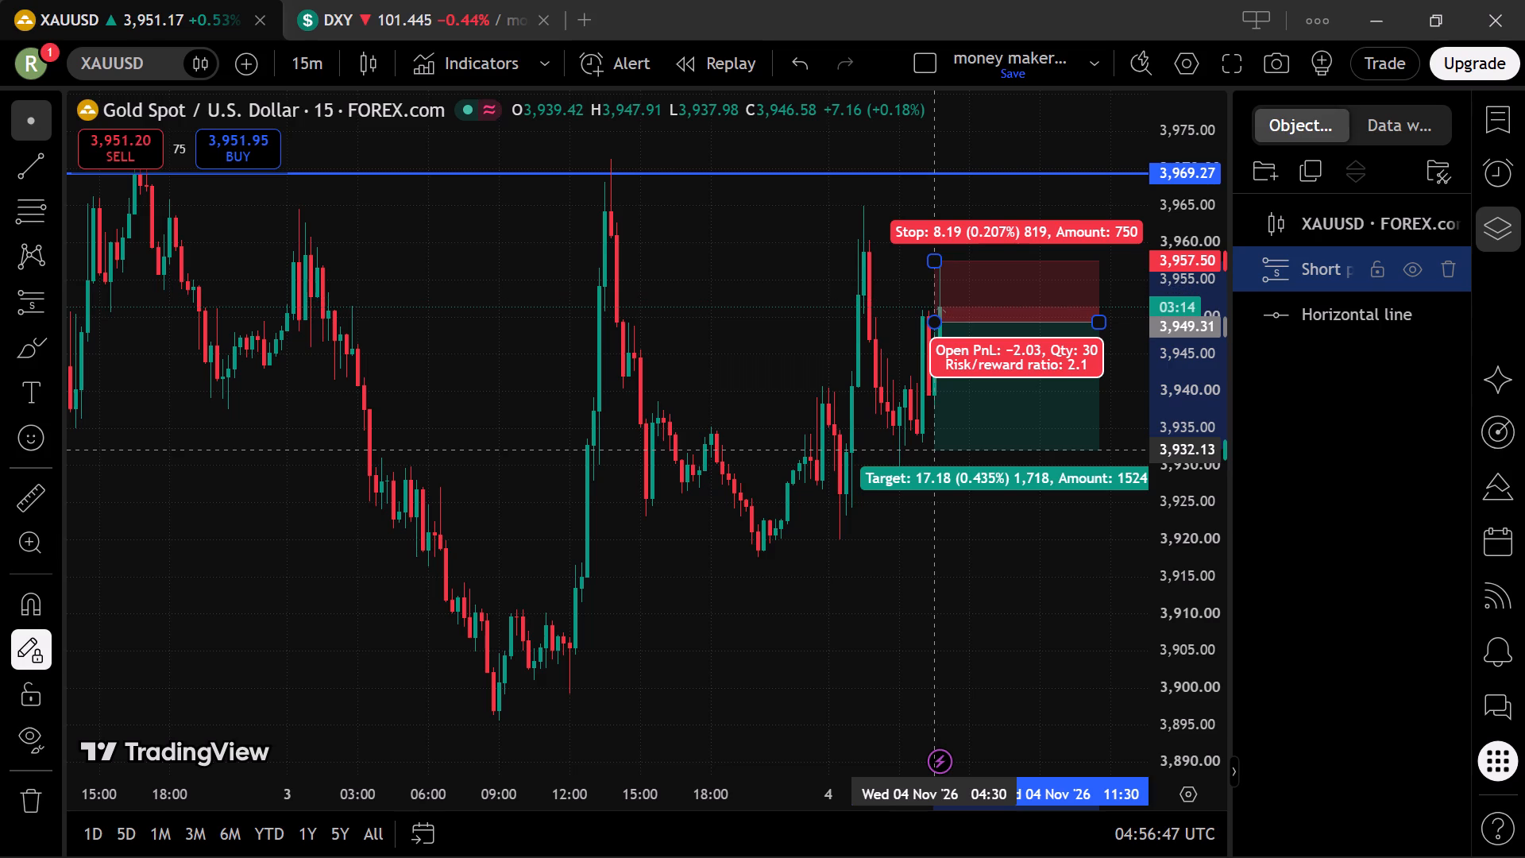
pyautogui.moveTo(952, 450); pyautogui.dragTo(963, 458)
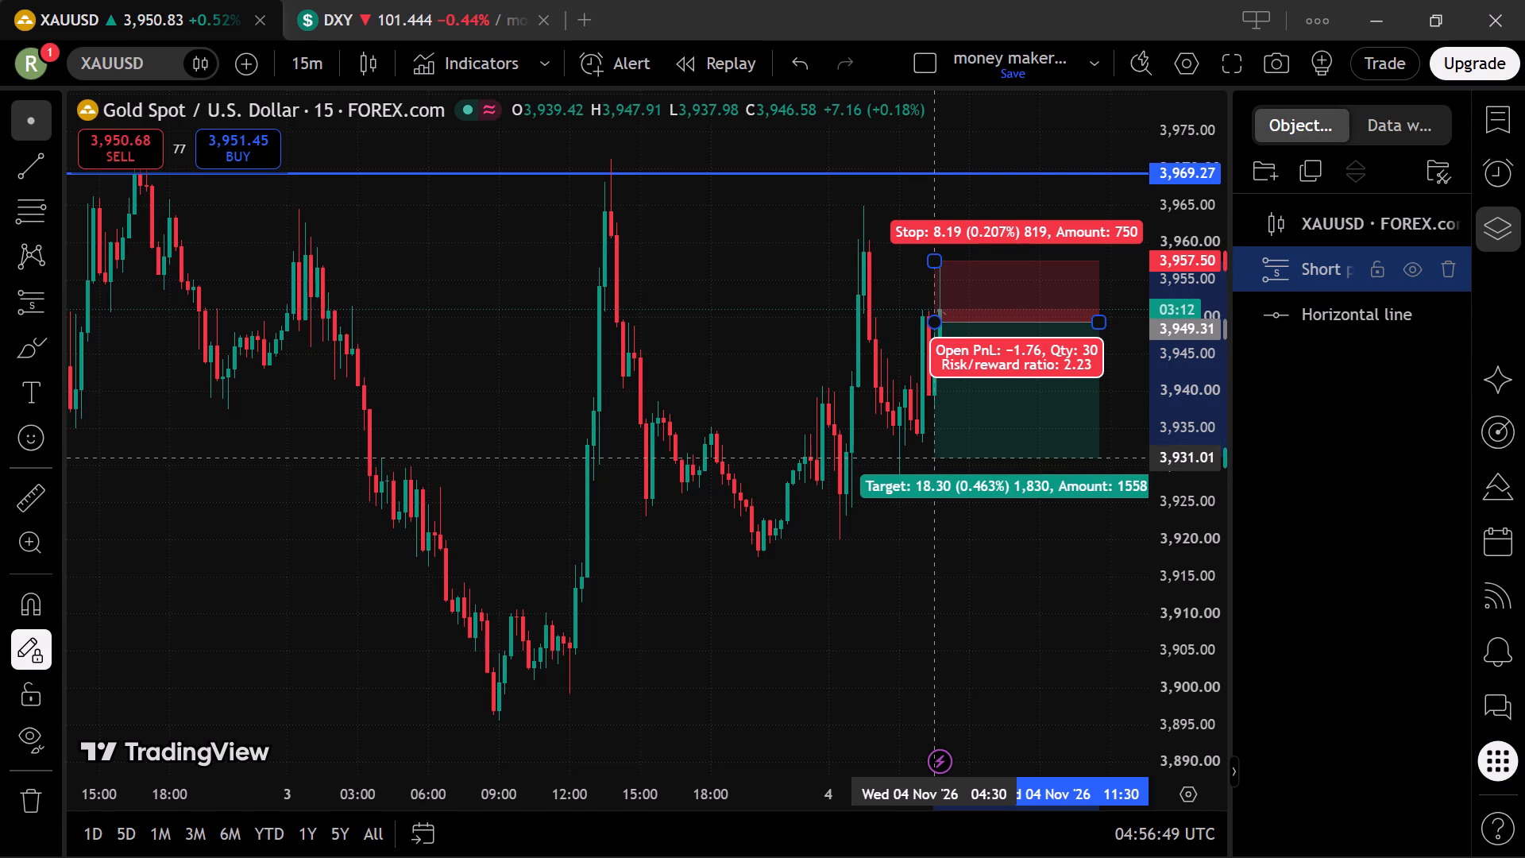
pyautogui.moveTo(963, 458); pyautogui.dragTo(981, 466)
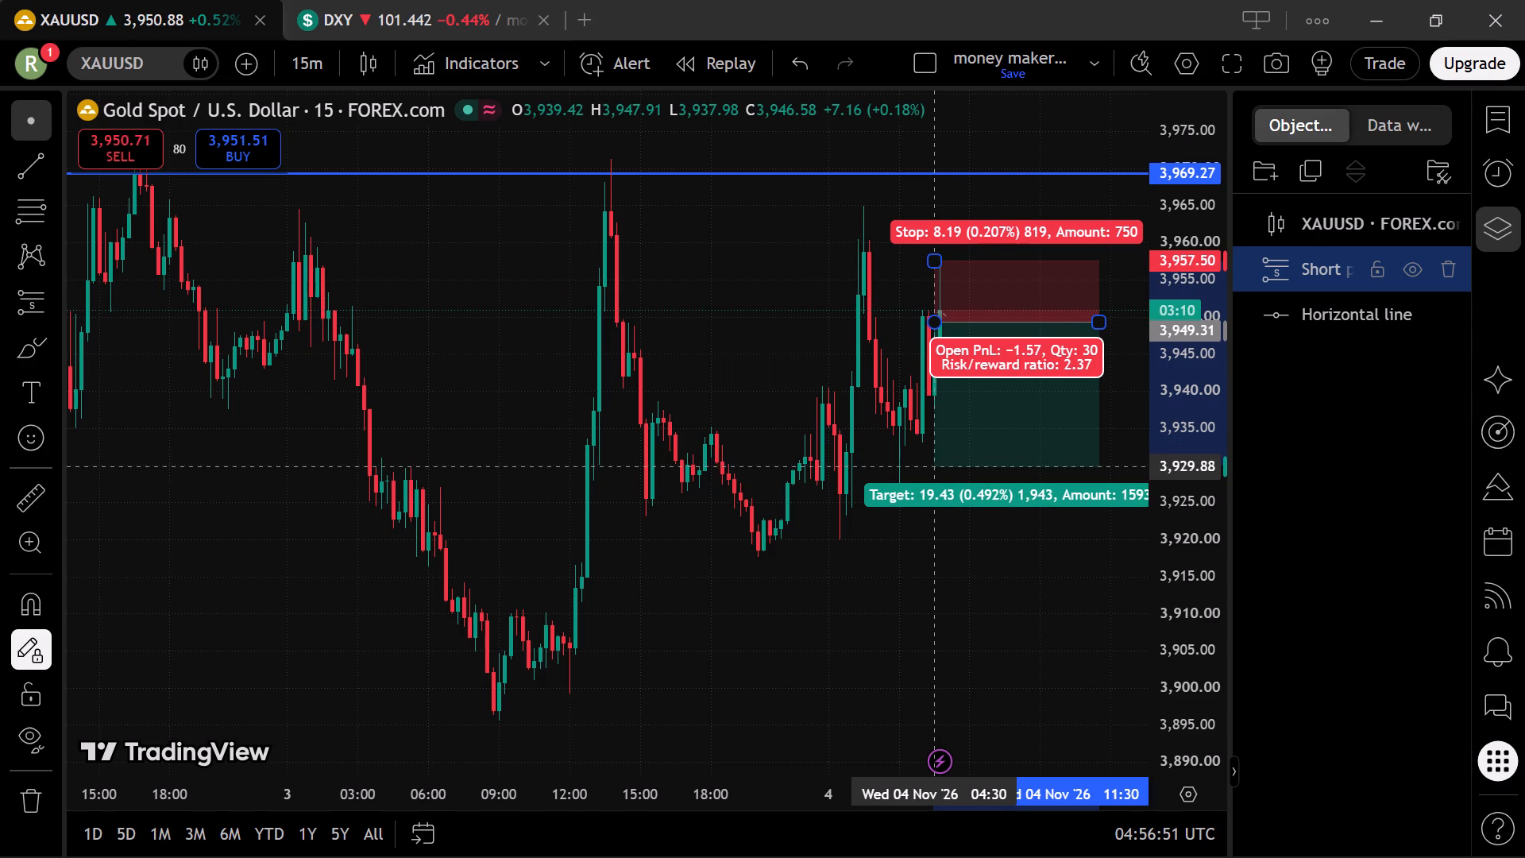
pyautogui.moveTo(981, 466); pyautogui.dragTo(982, 468)
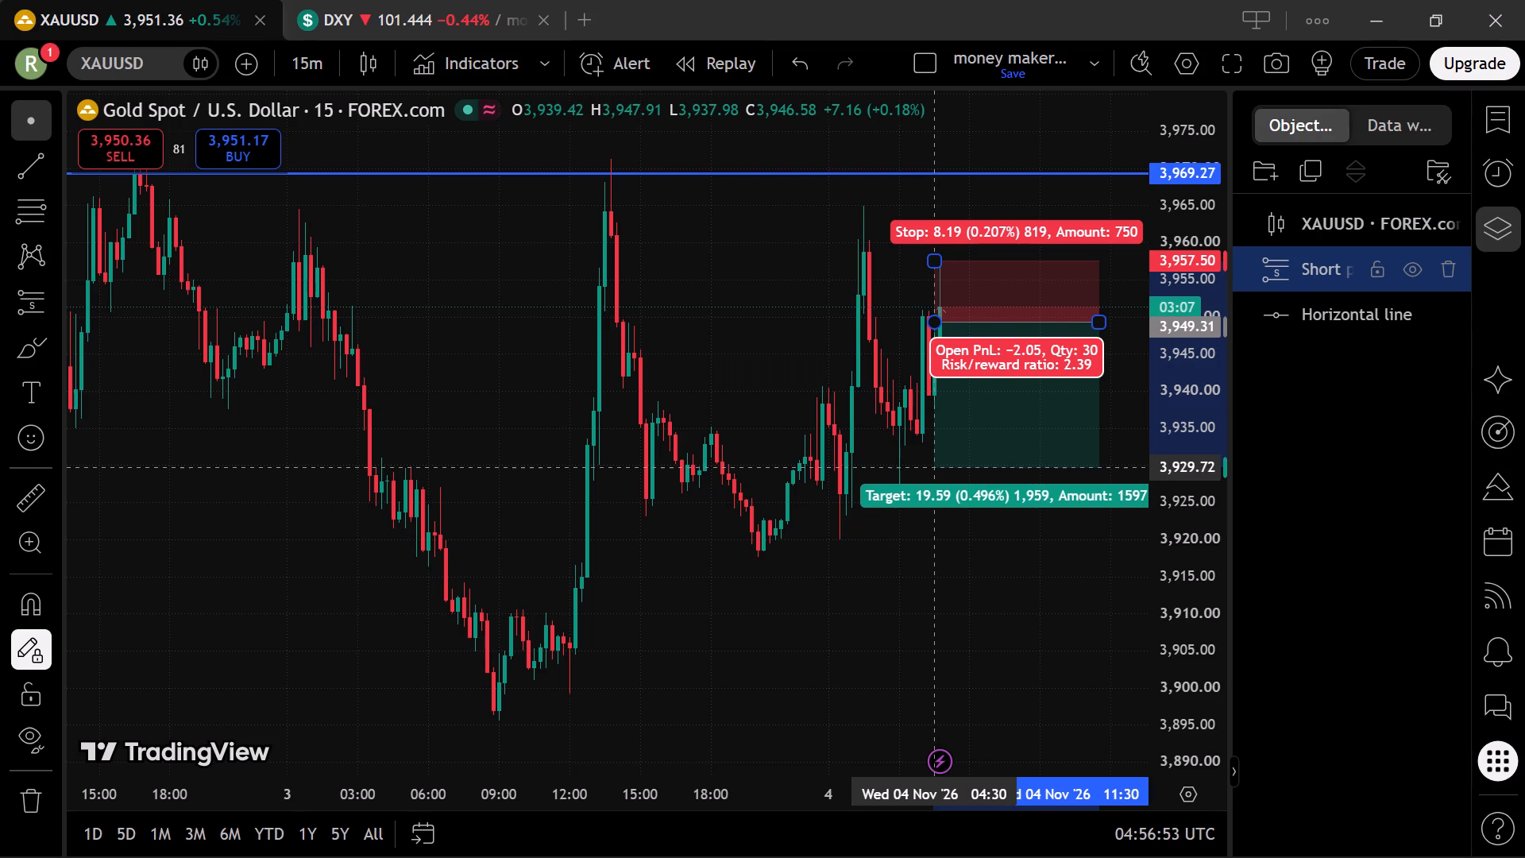
pyautogui.moveTo(982, 468); pyautogui.dragTo(983, 473)
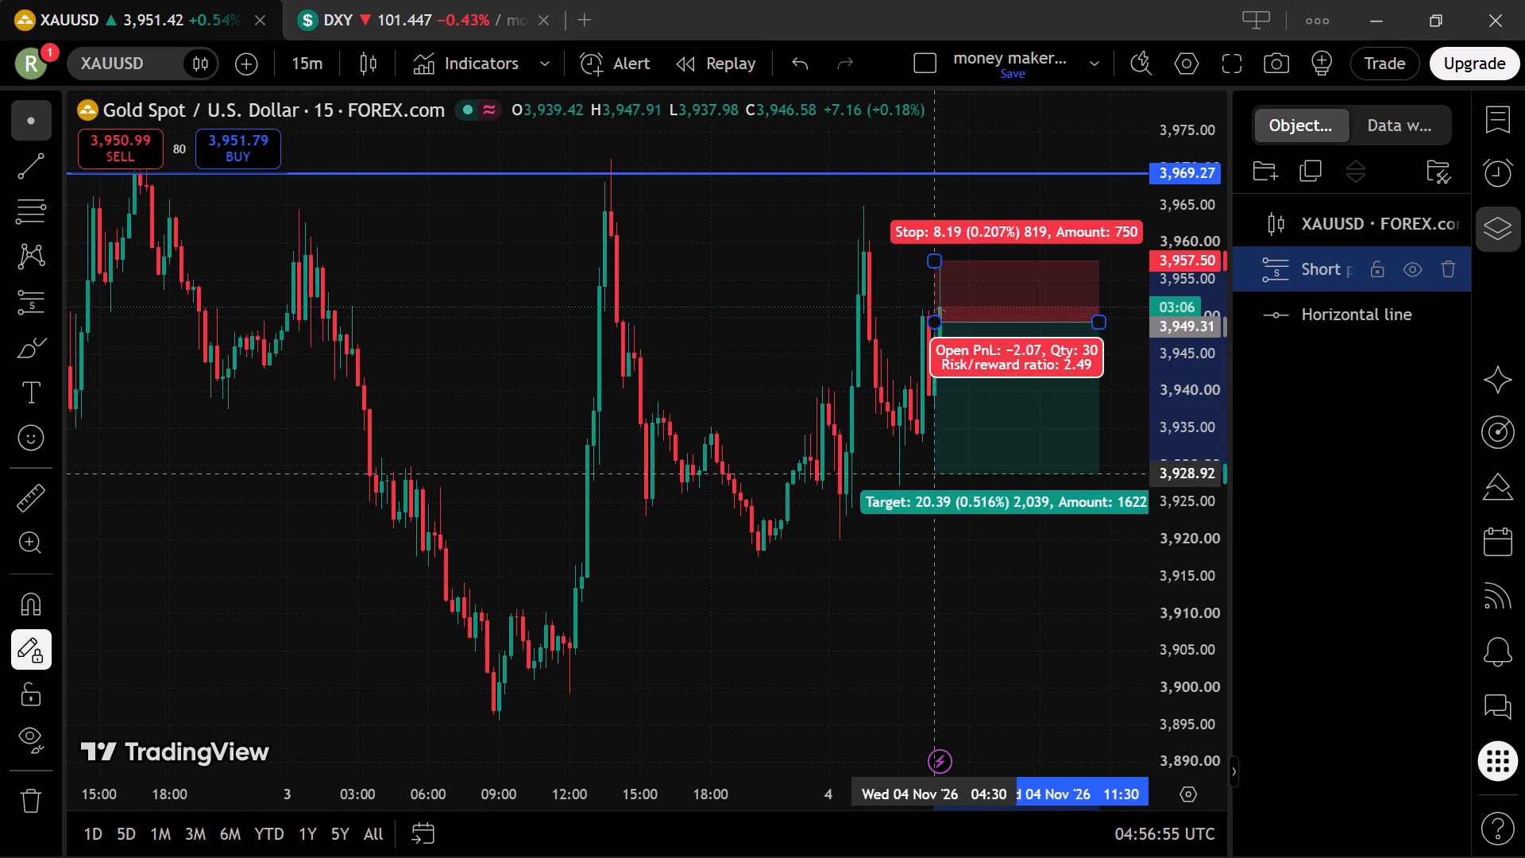
pyautogui.moveTo(983, 473); pyautogui.dragTo(989, 477)
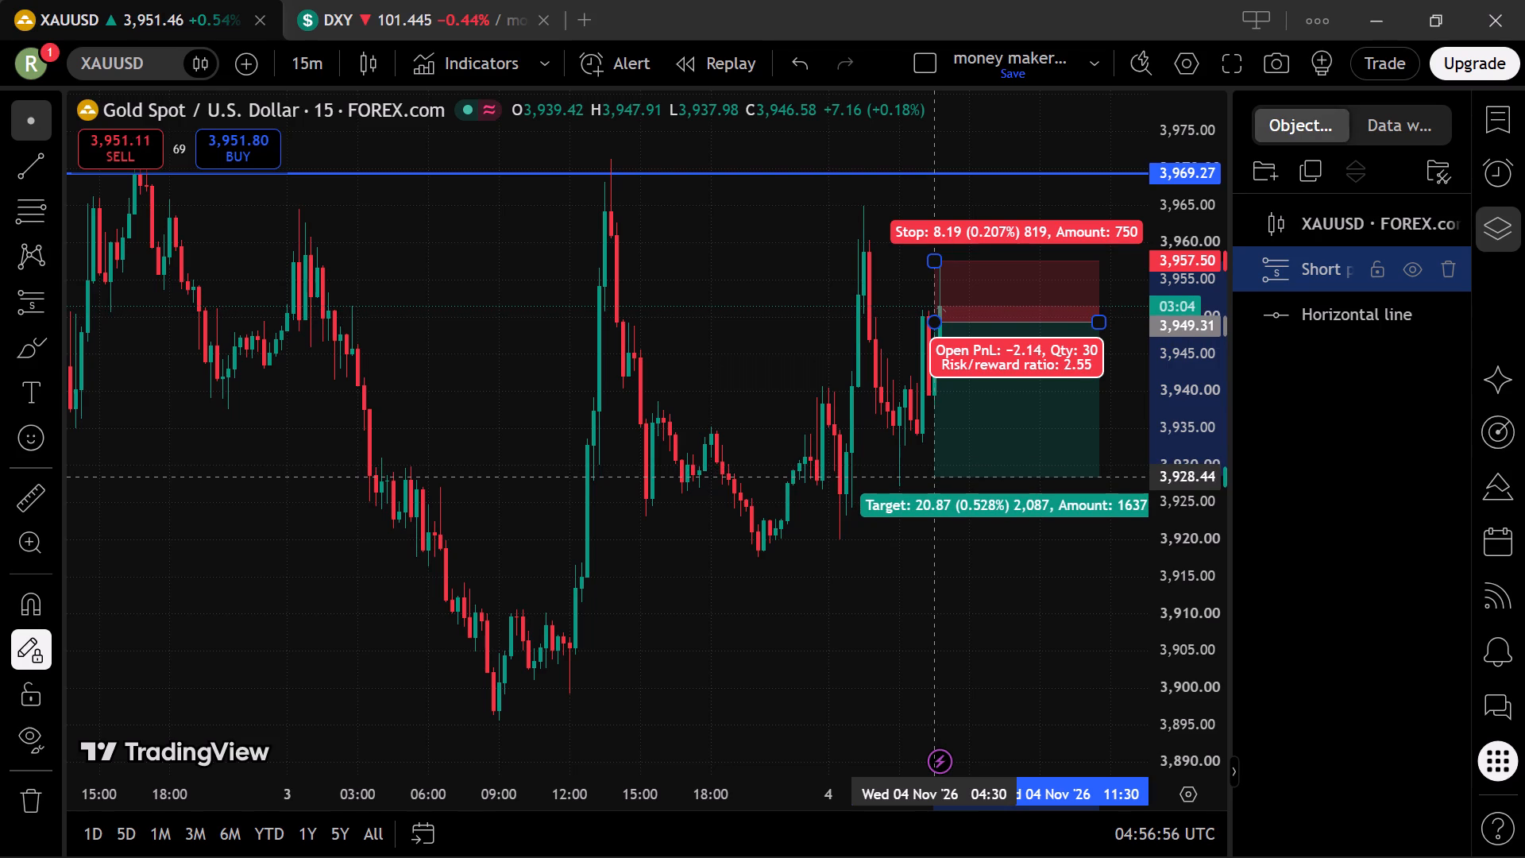
pyautogui.moveTo(989, 477); pyautogui.dragTo(989, 474)
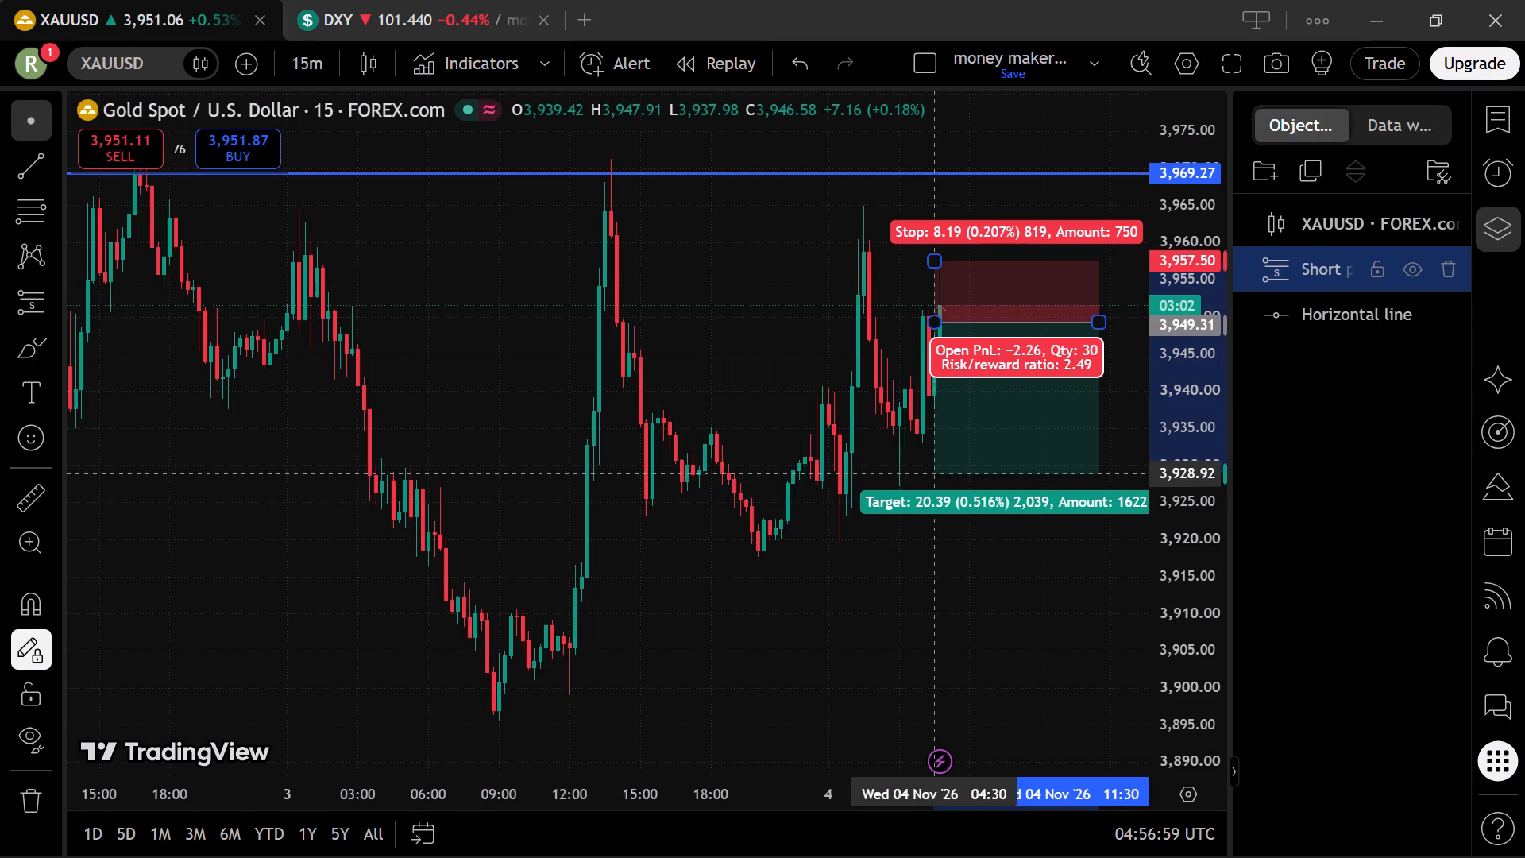
pyautogui.moveTo(989, 474); pyautogui.dragTo(989, 476)
pyautogui.click(955, 578)
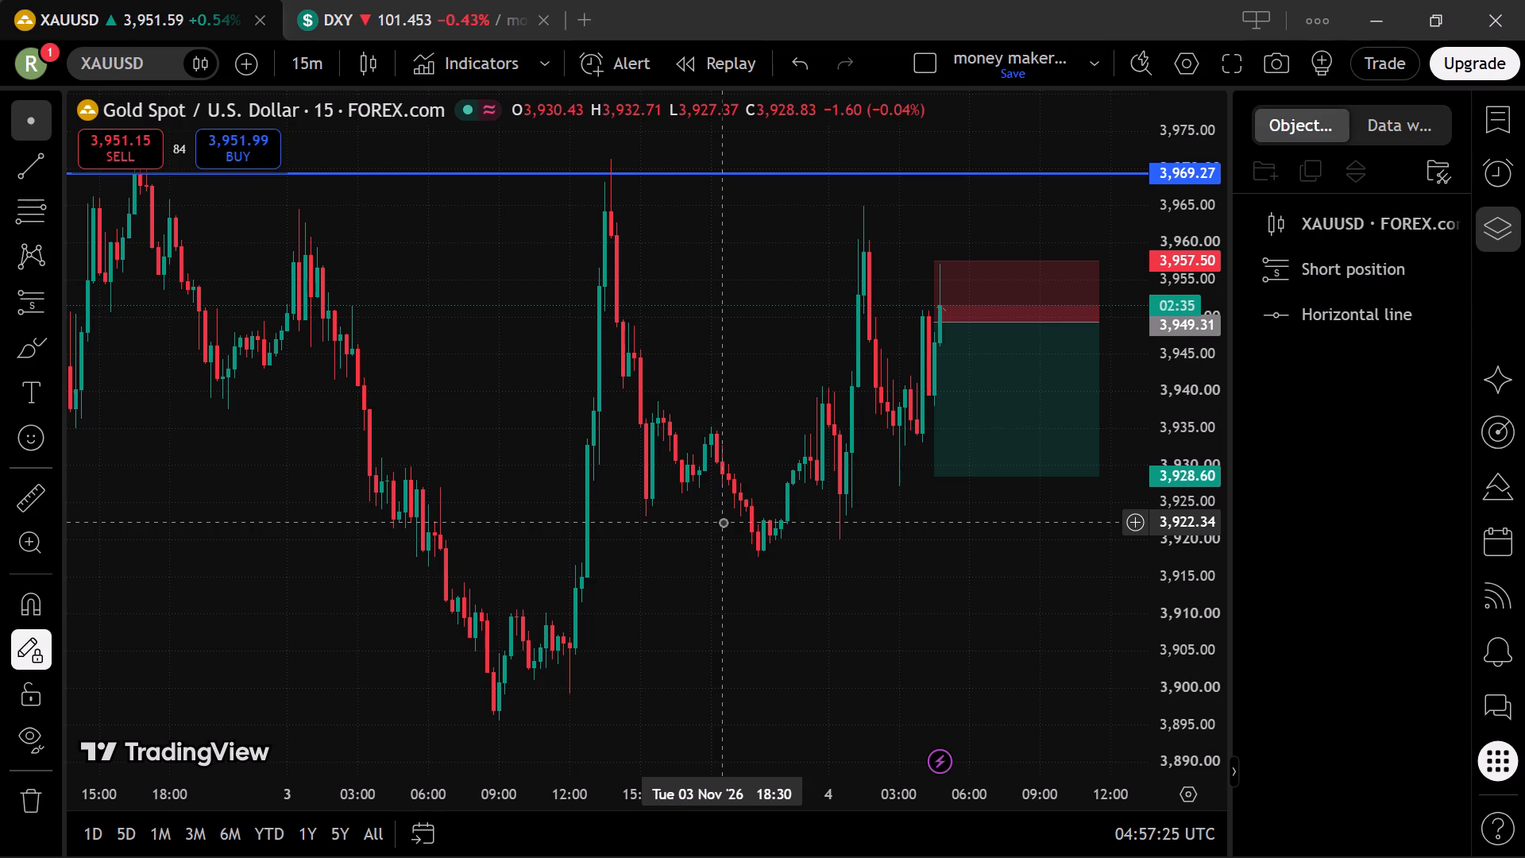
# Hide the object tree to widen the chart area.
pyautogui.click(1230, 774)
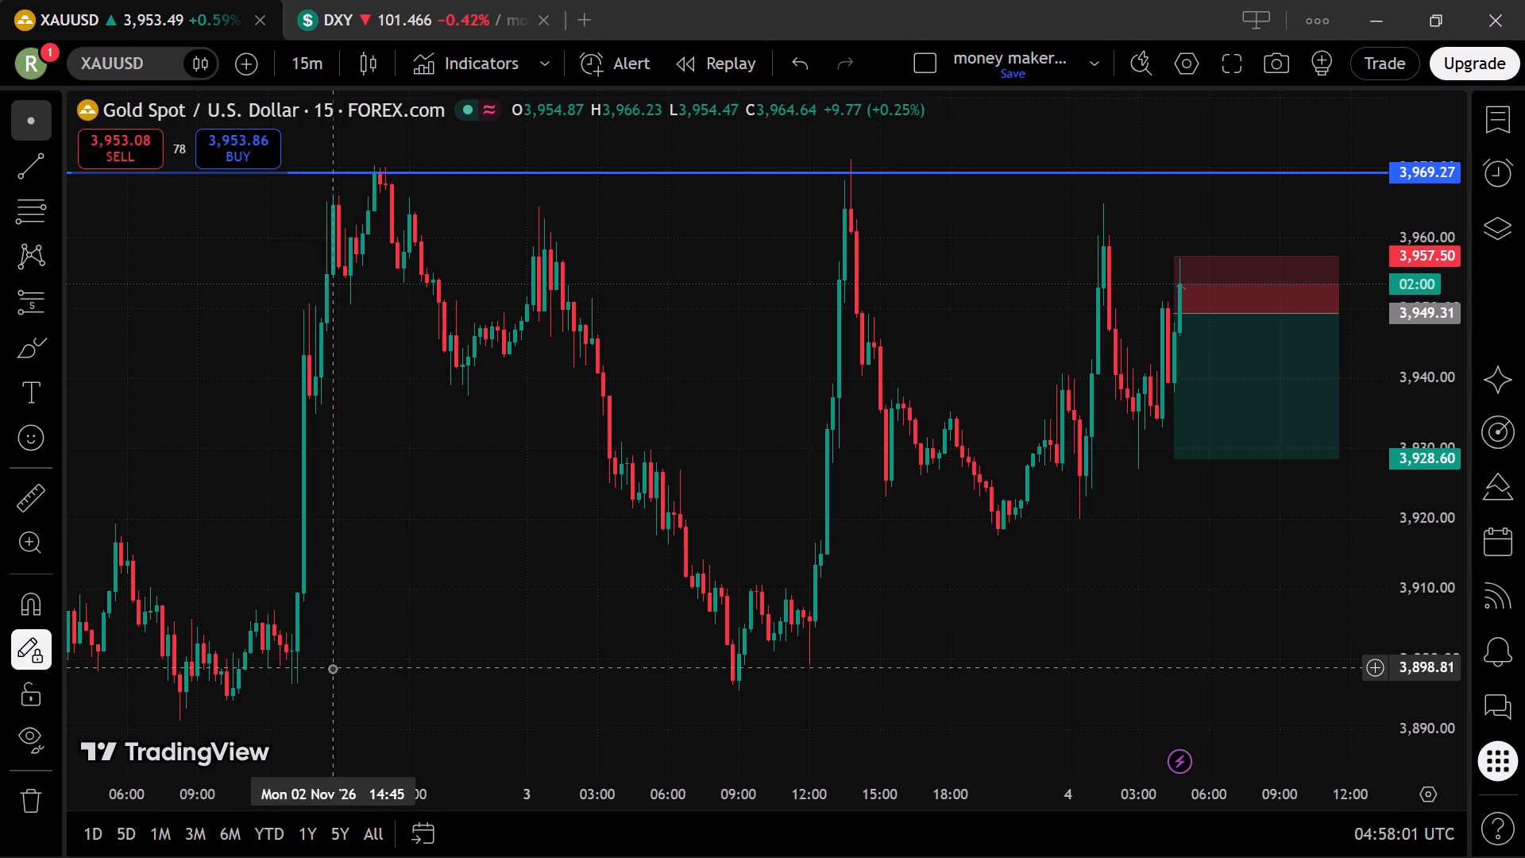
# Place a second horizontal line at about 3,896.11 along the swing lows of 2 and 3 November.
pyautogui.moveTo(332, 668); pyautogui.dragTo(557, 667)
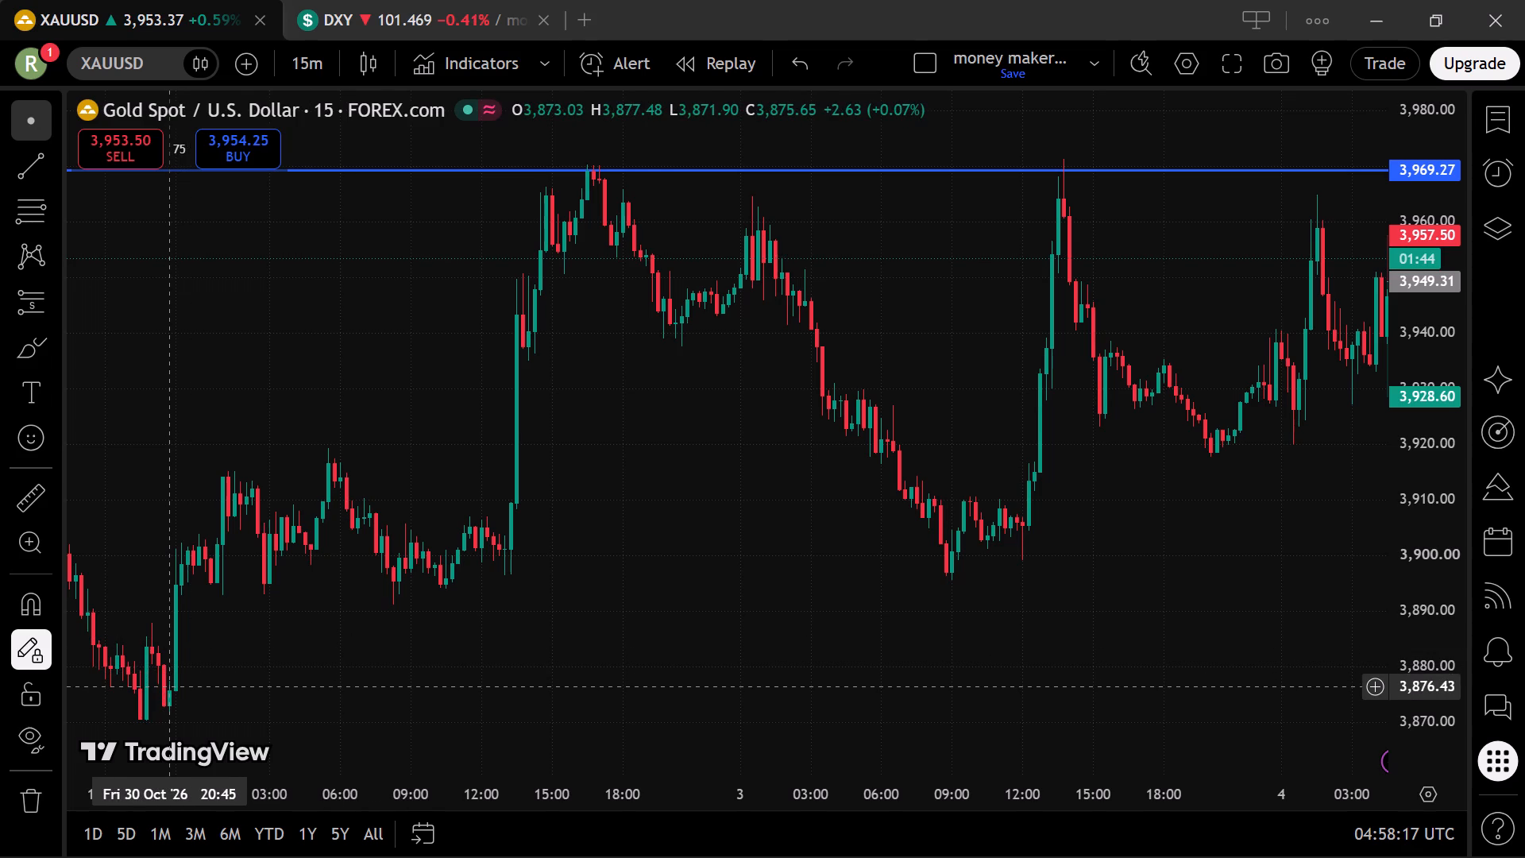
pyautogui.moveTo(461, 632); pyautogui.dragTo(372, 652)
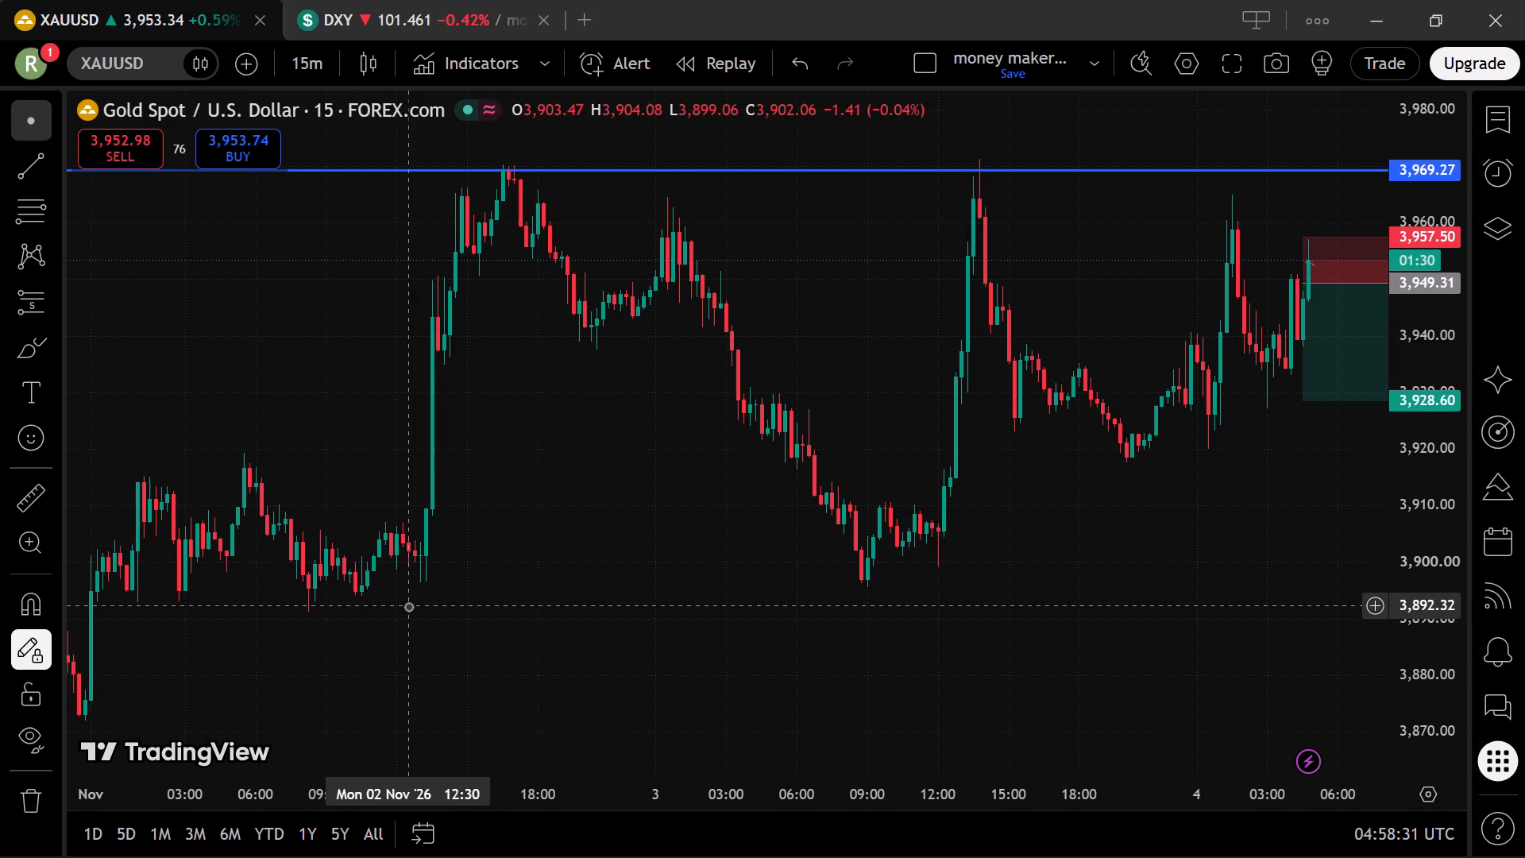
pyautogui.hotkey('alt', 'h')
pyautogui.moveTo(408, 606); pyautogui.dragTo(408, 597)
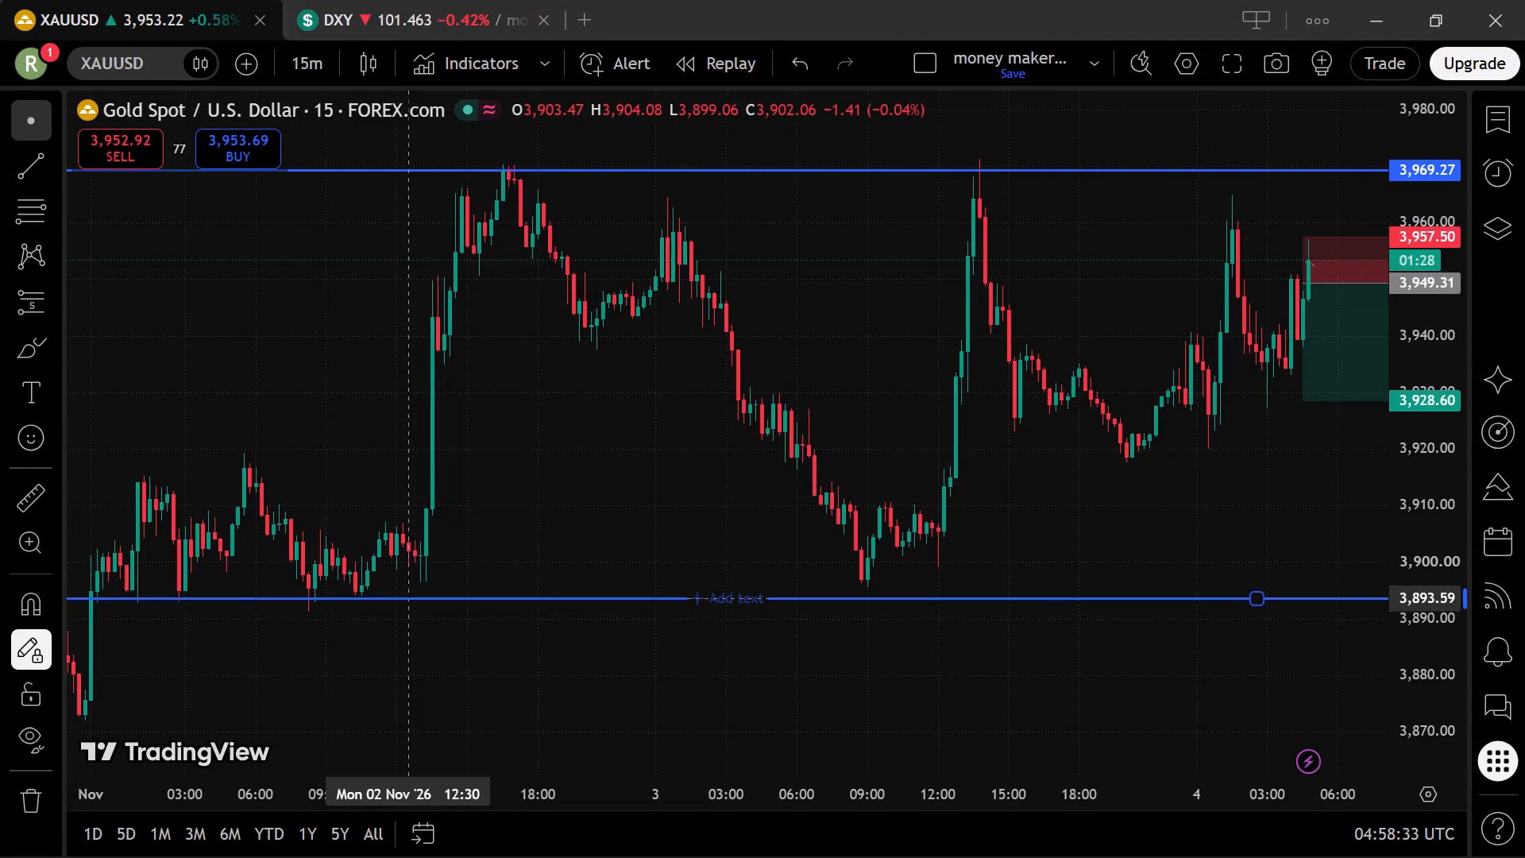
pyautogui.moveTo(408, 597); pyautogui.dragTo(407, 586)
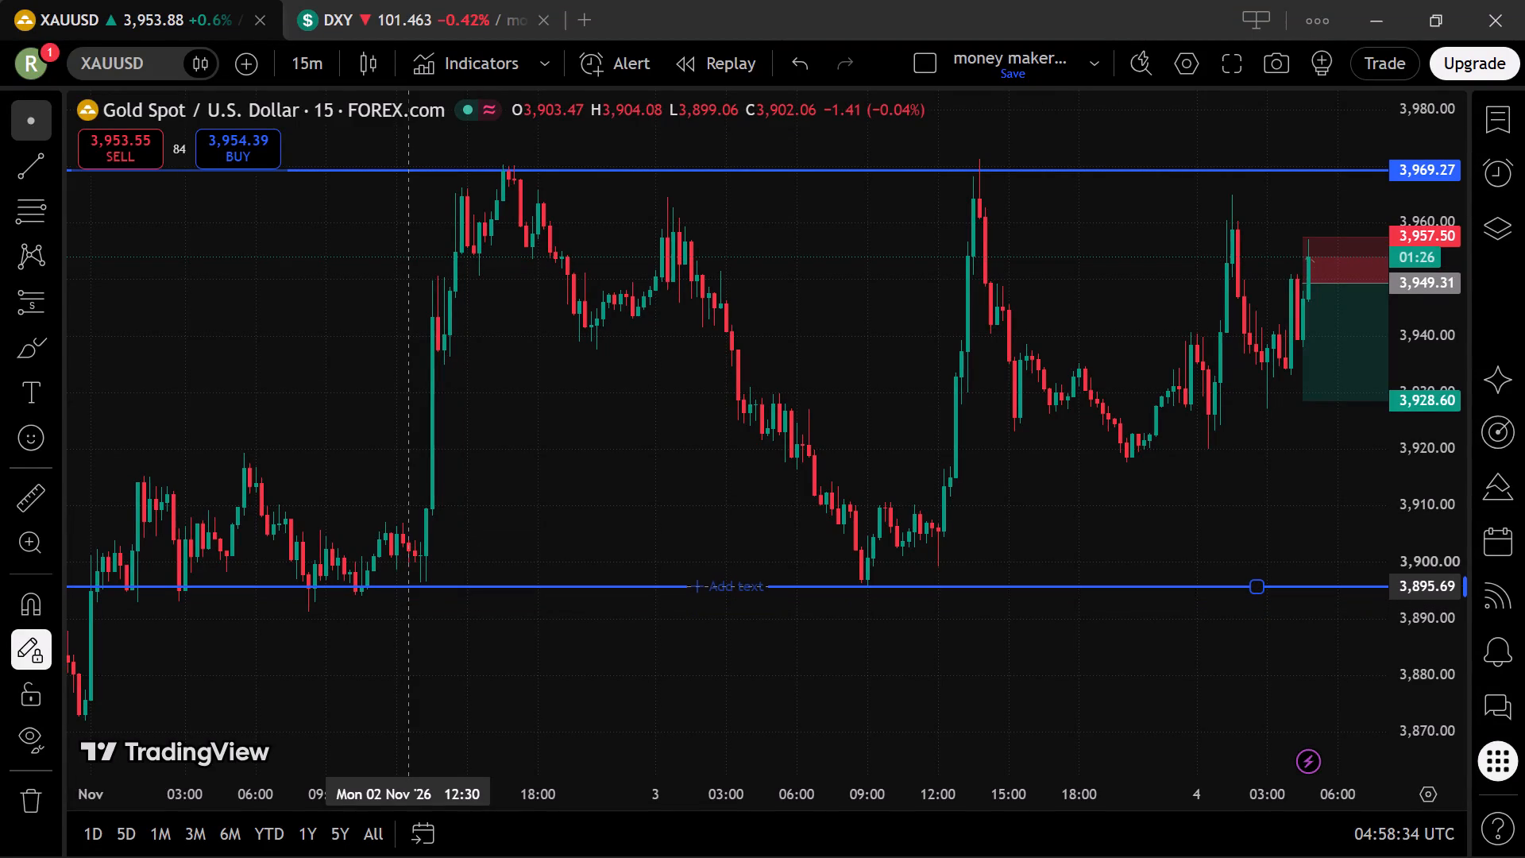
pyautogui.moveTo(407, 586); pyautogui.dragTo(404, 585)
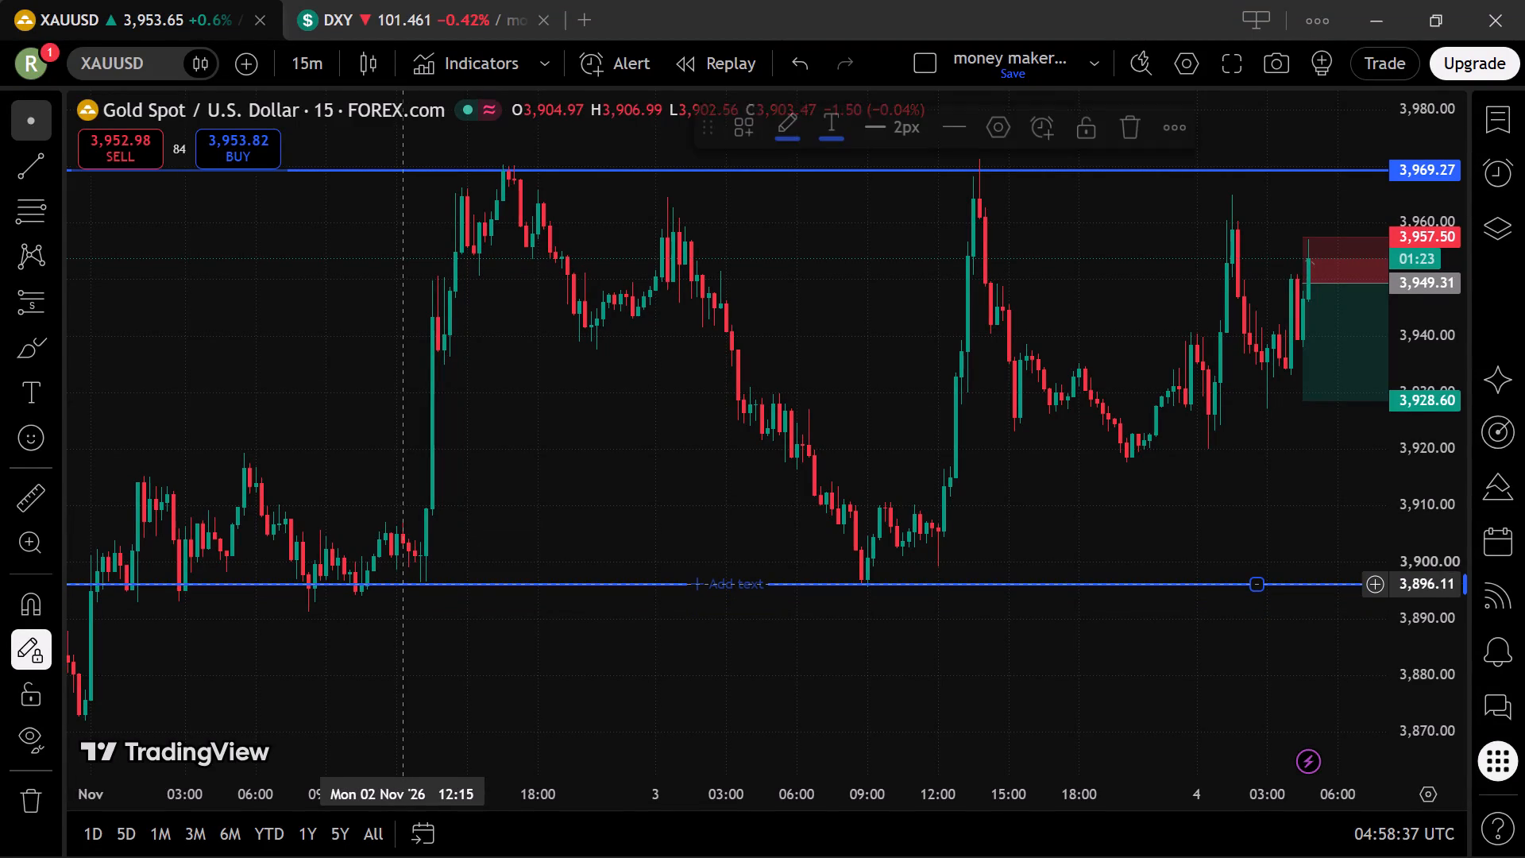
pyautogui.click(541, 667)
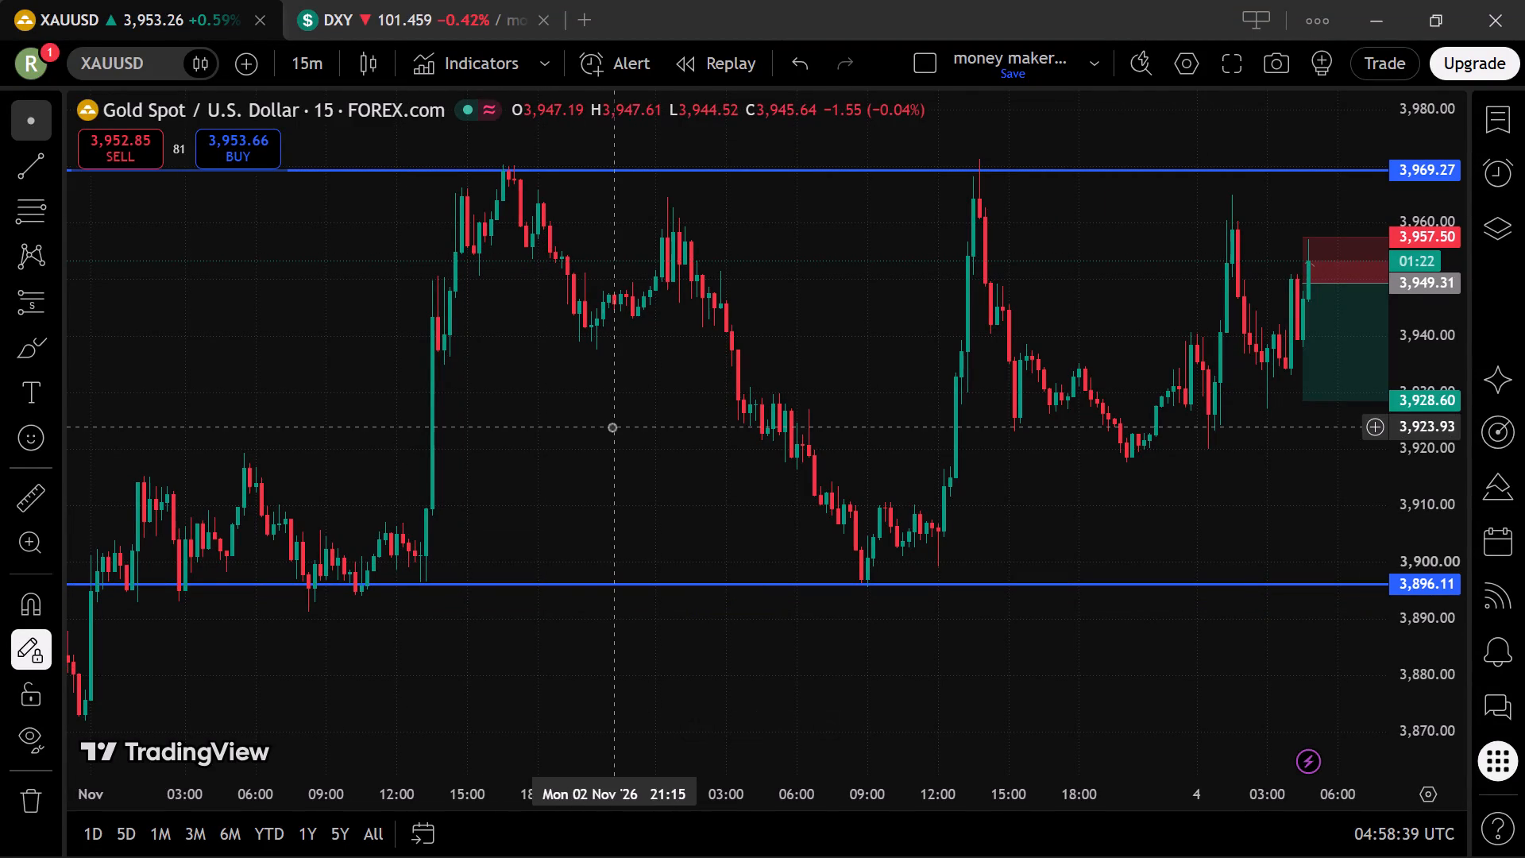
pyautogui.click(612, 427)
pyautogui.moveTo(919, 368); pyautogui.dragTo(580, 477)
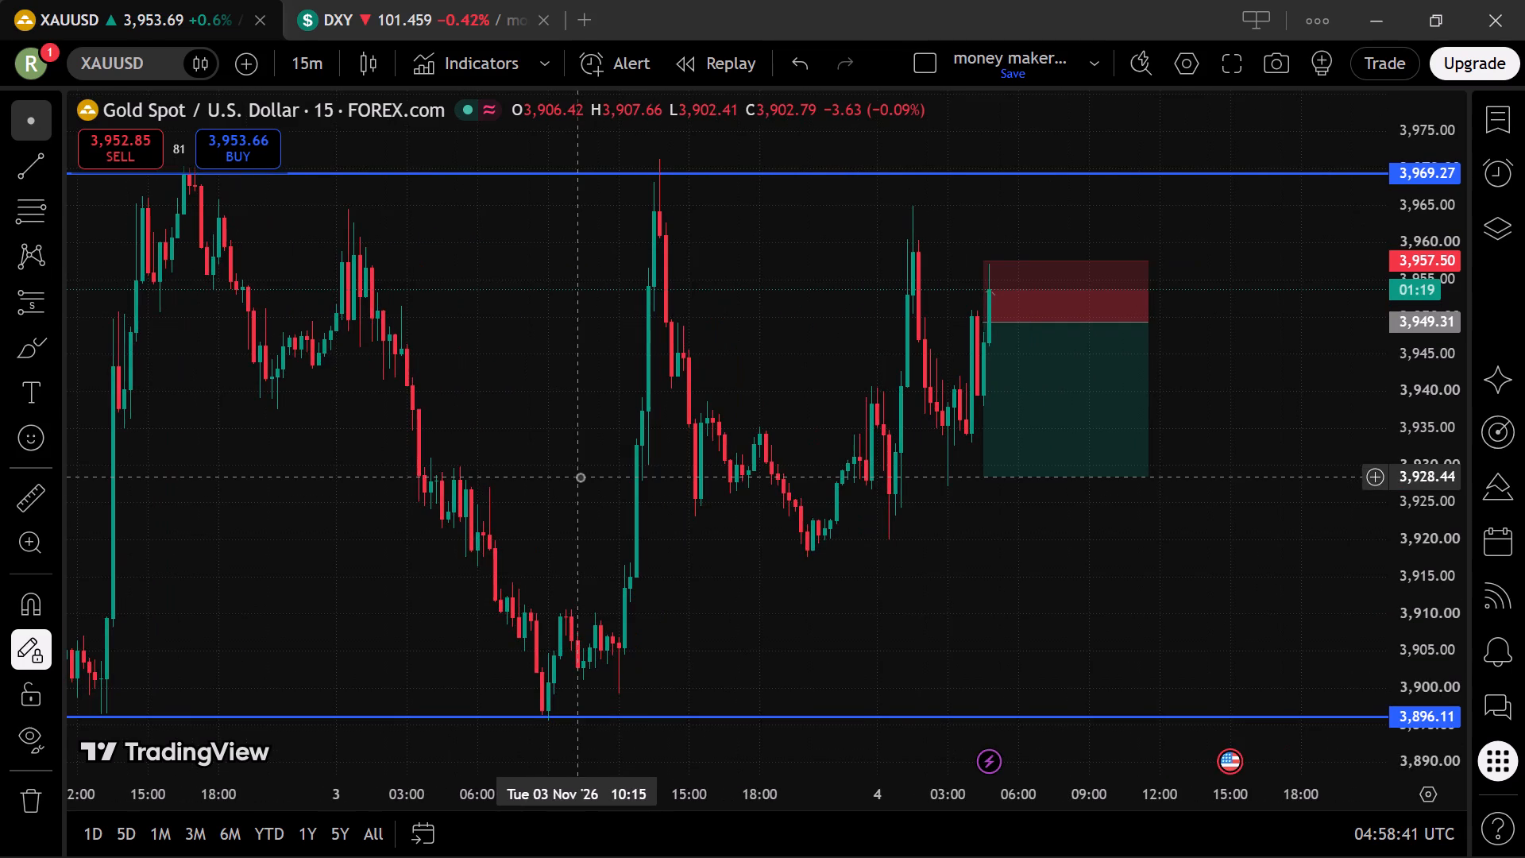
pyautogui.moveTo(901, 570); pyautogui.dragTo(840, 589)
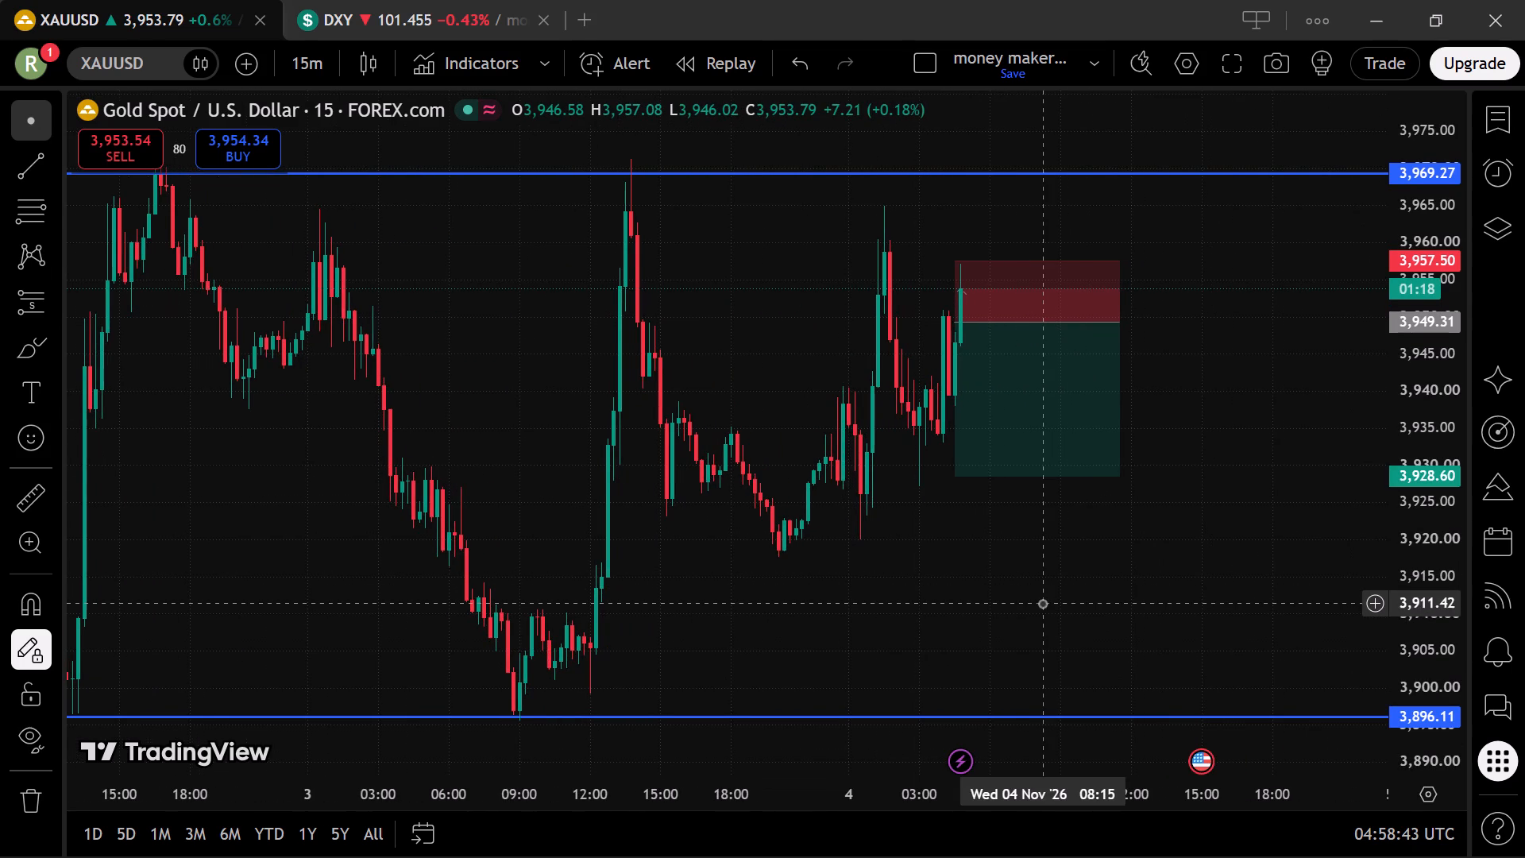
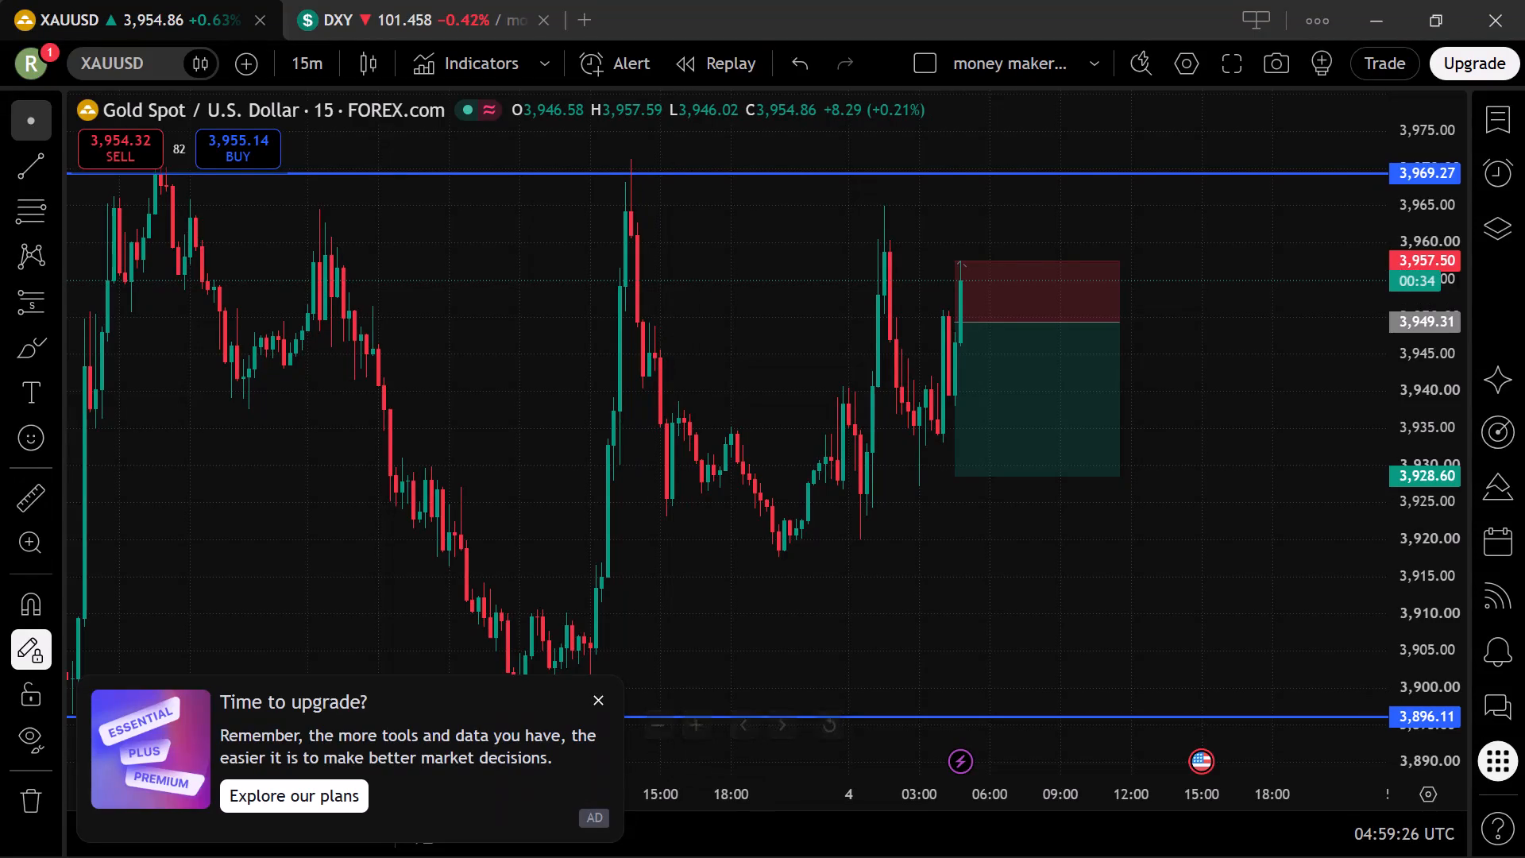
# Dismiss the upgrade advertisement covering the lower part of the chart.
pyautogui.click(598, 688)
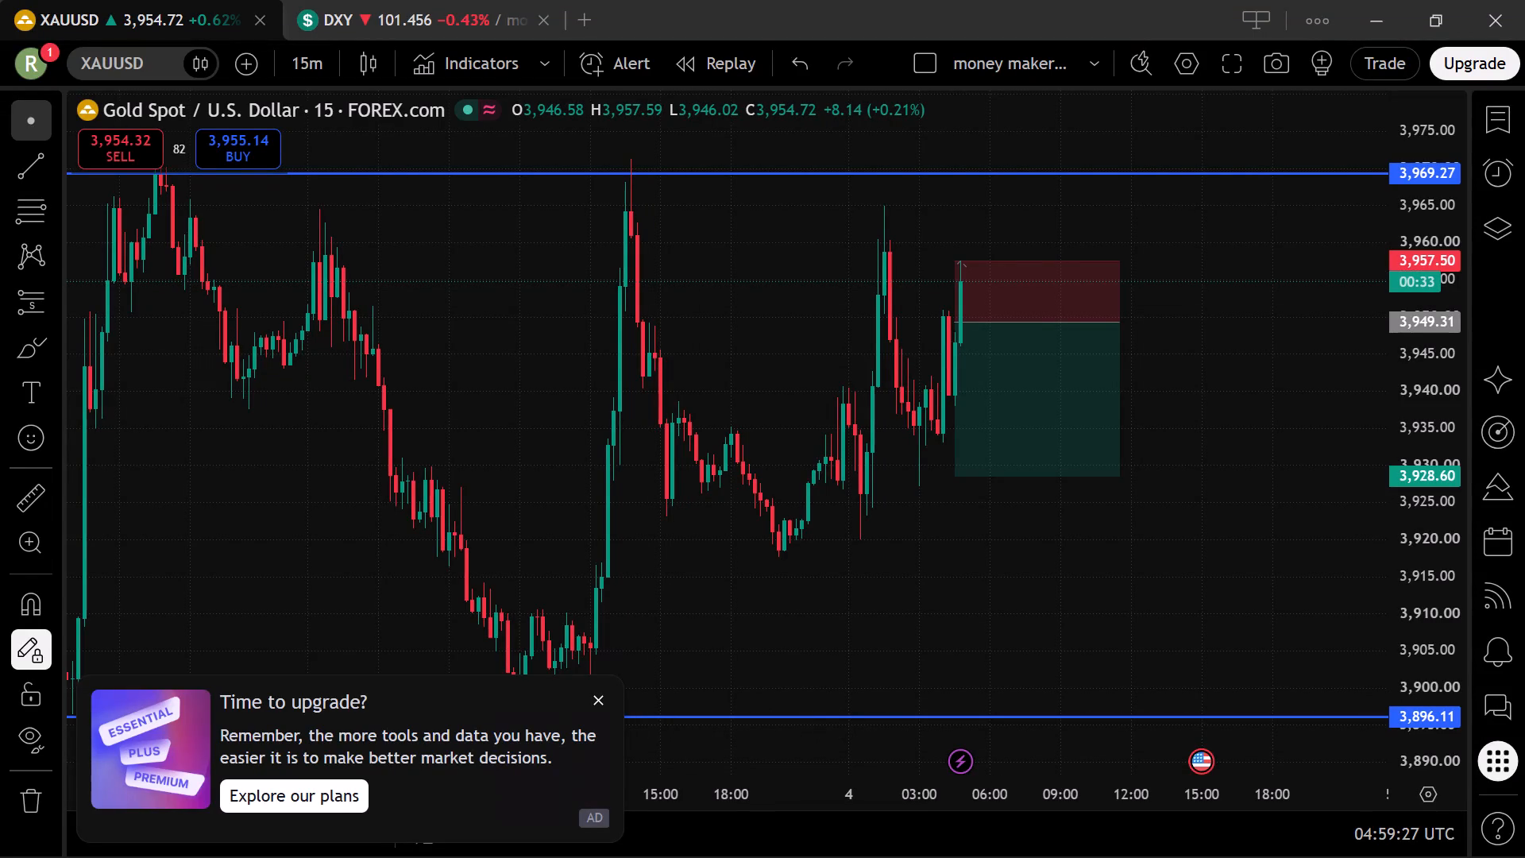
pyautogui.click(592, 699)
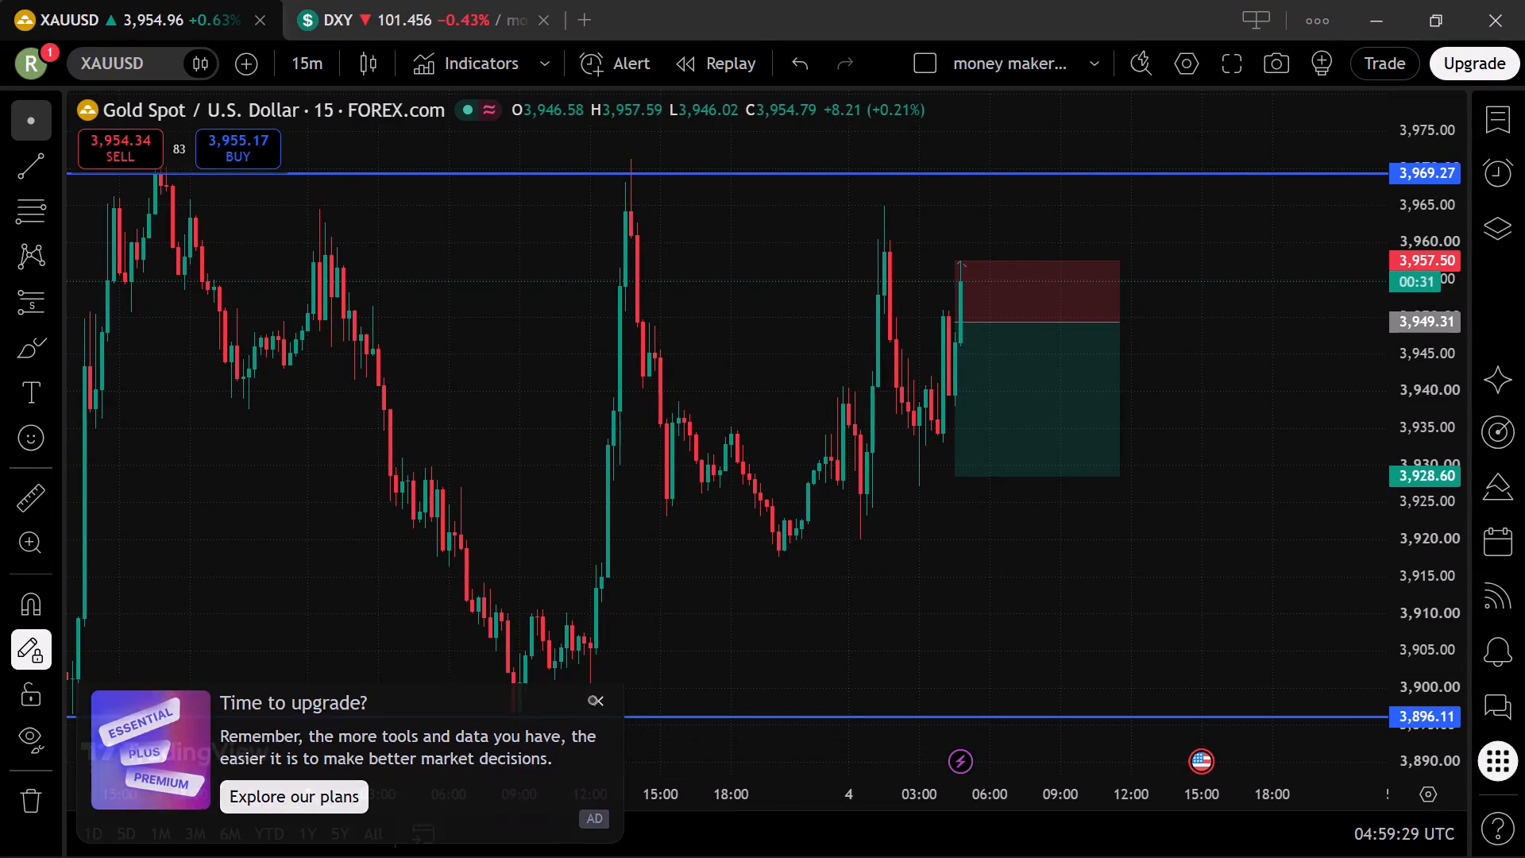
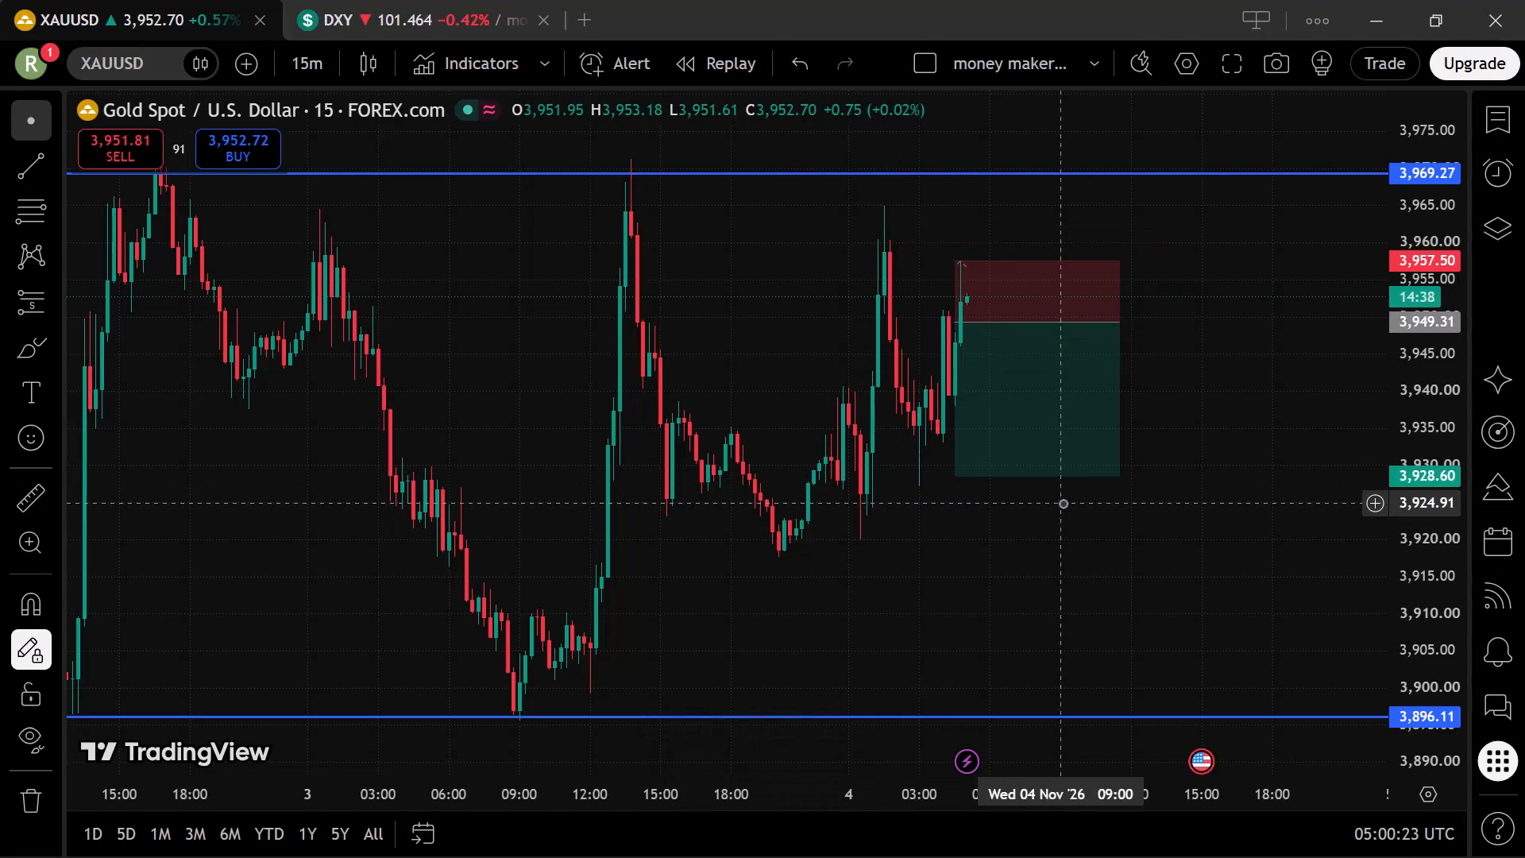
# Open the latest news update marked on the gold chart's time axis.
pyautogui.click(1218, 391)
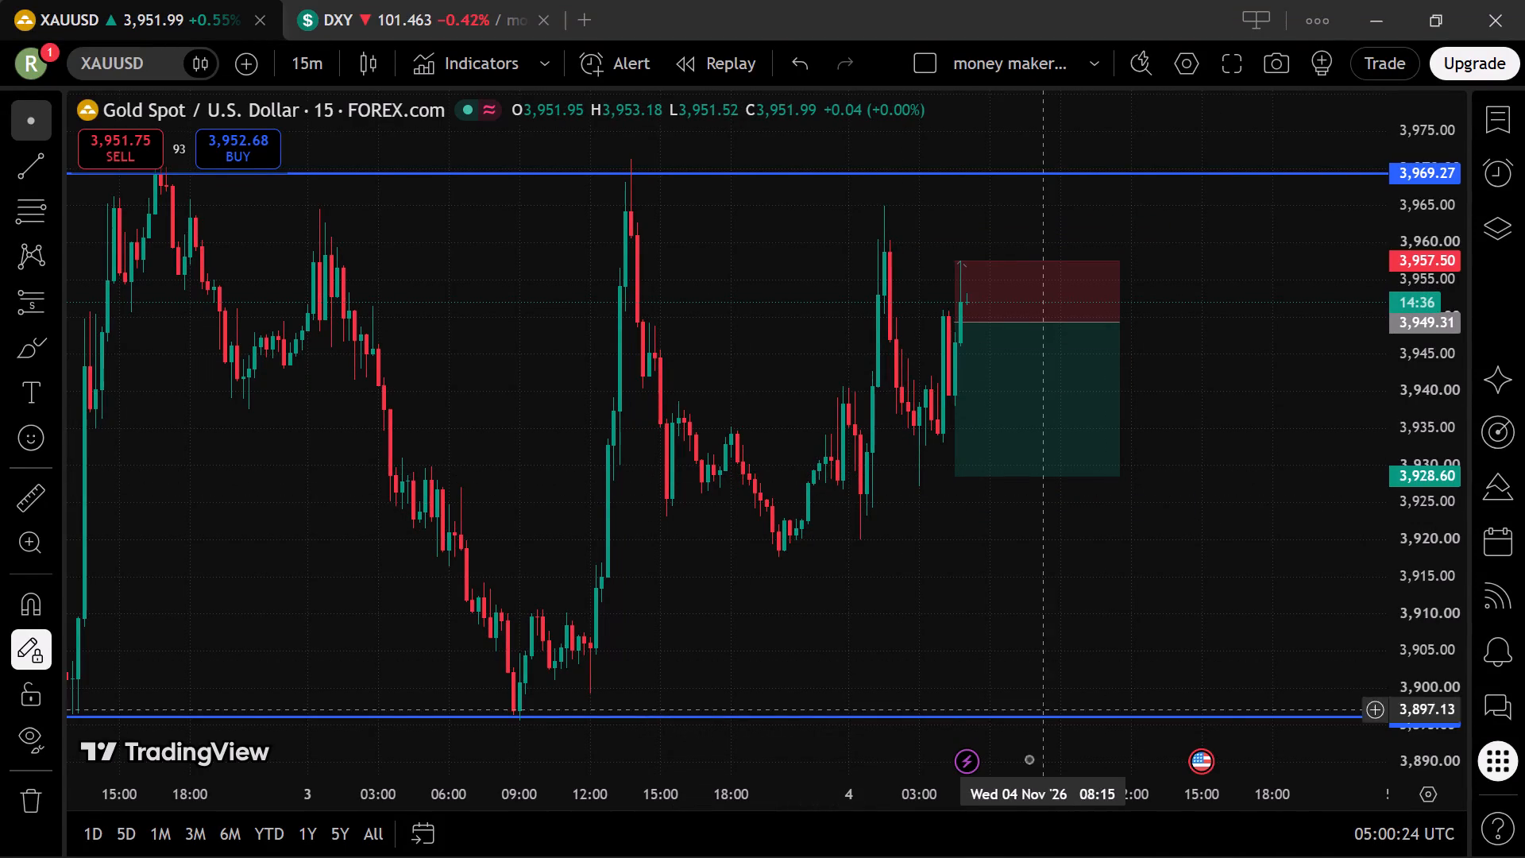
pyautogui.click(966, 760)
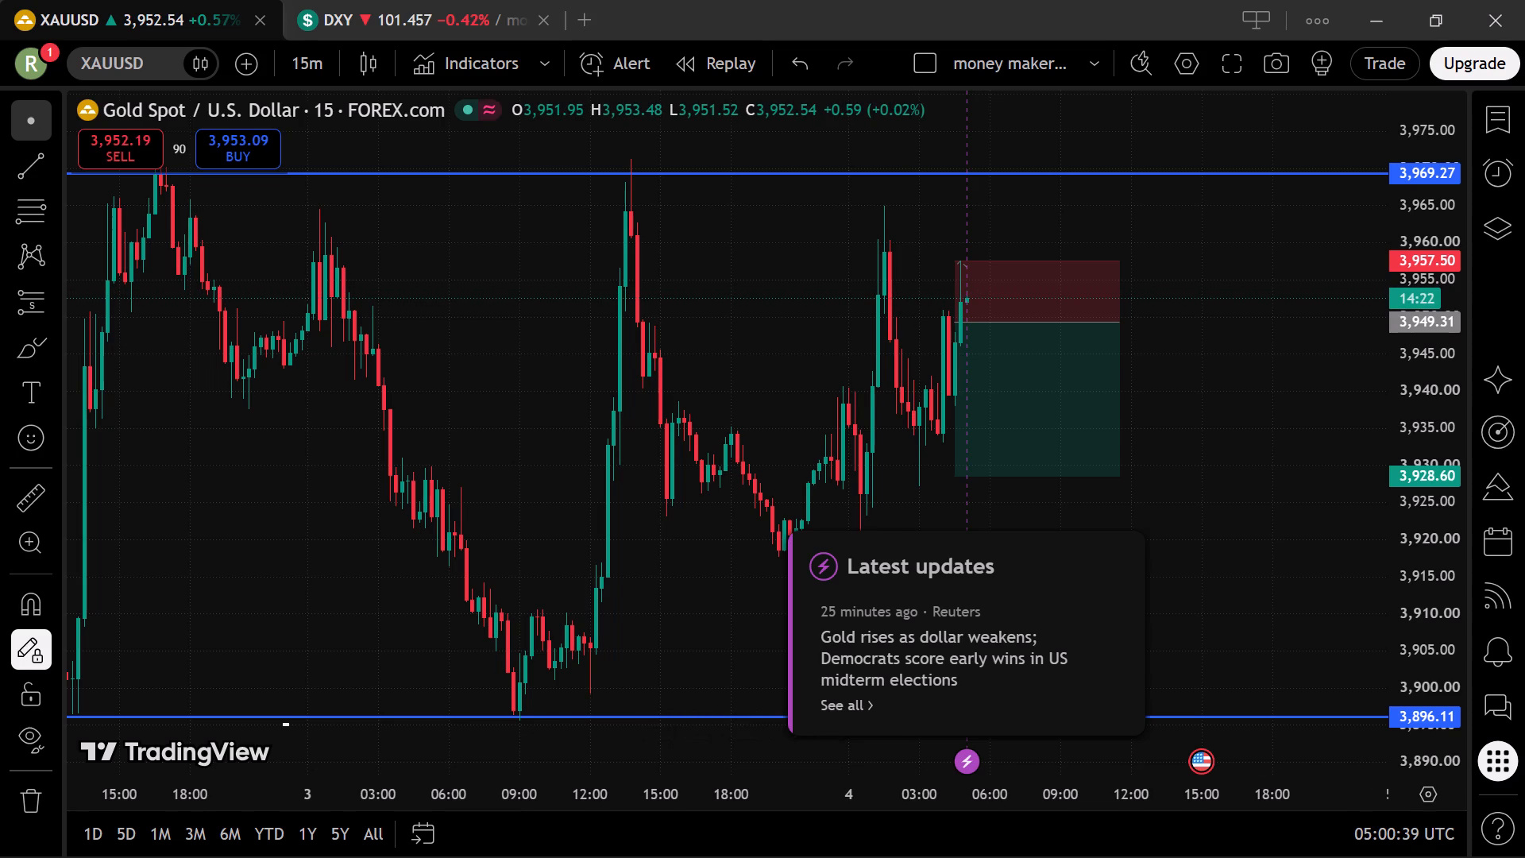
# Switch to the DXY chart and remove the old long position drawing.
pyautogui.click(447, 0)
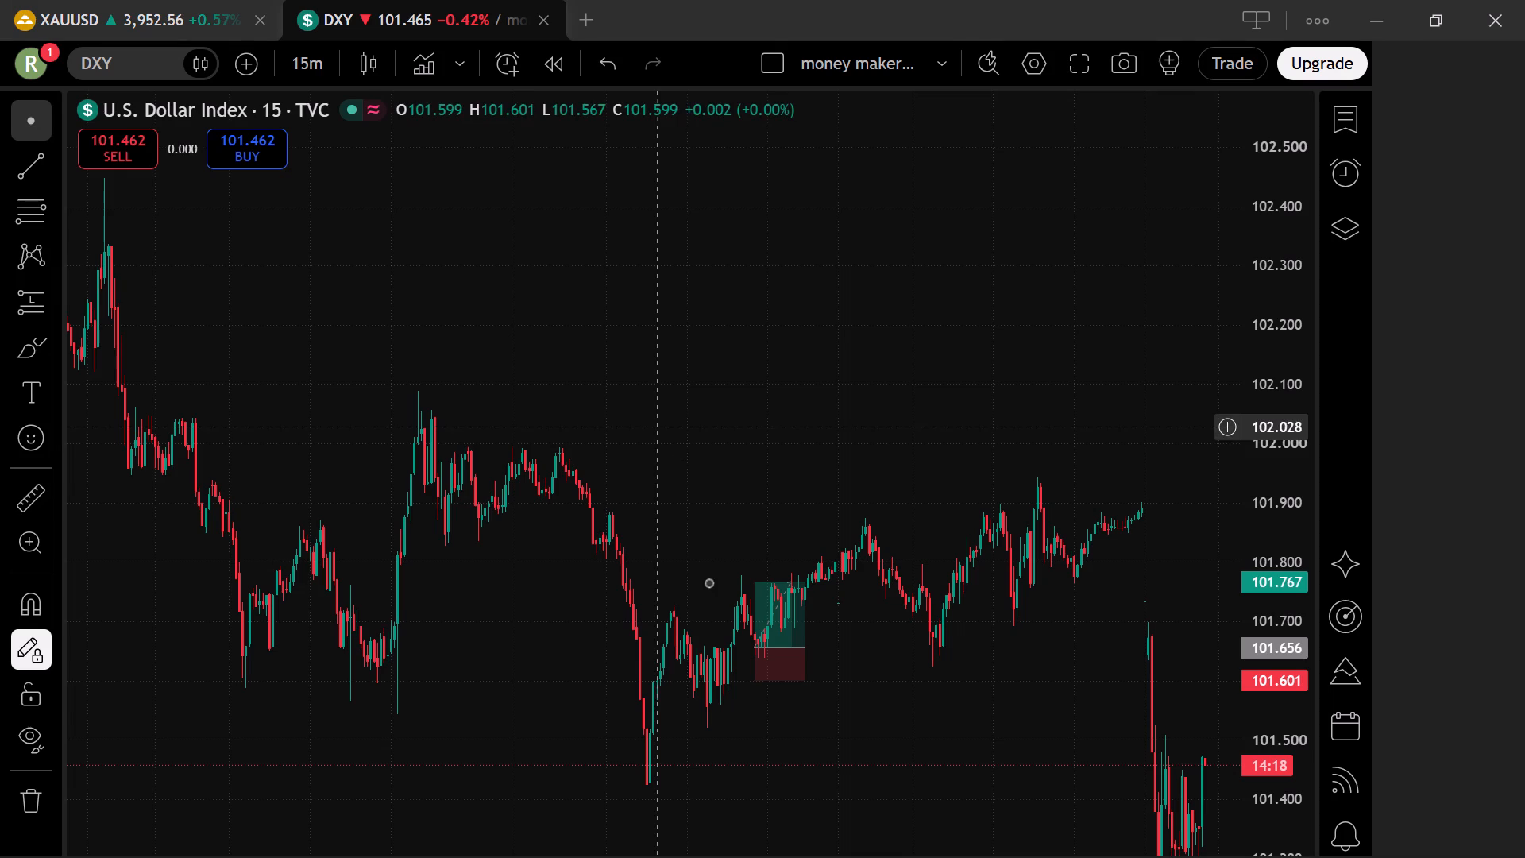
pyautogui.moveTo(1090, 540); pyautogui.dragTo(851, 549)
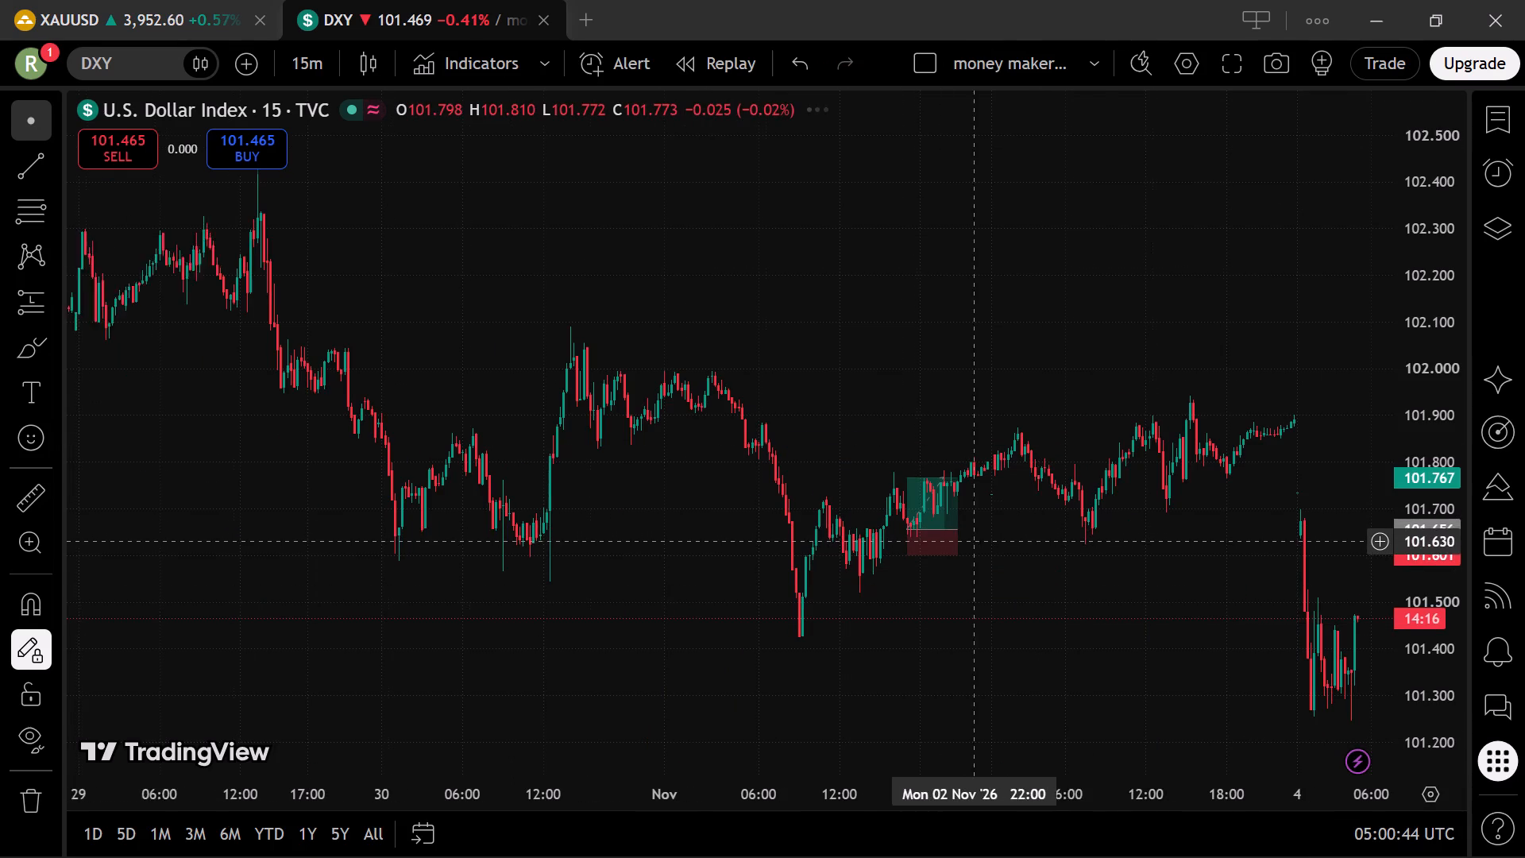
pyautogui.moveTo(851, 549); pyautogui.dragTo(779, 570)
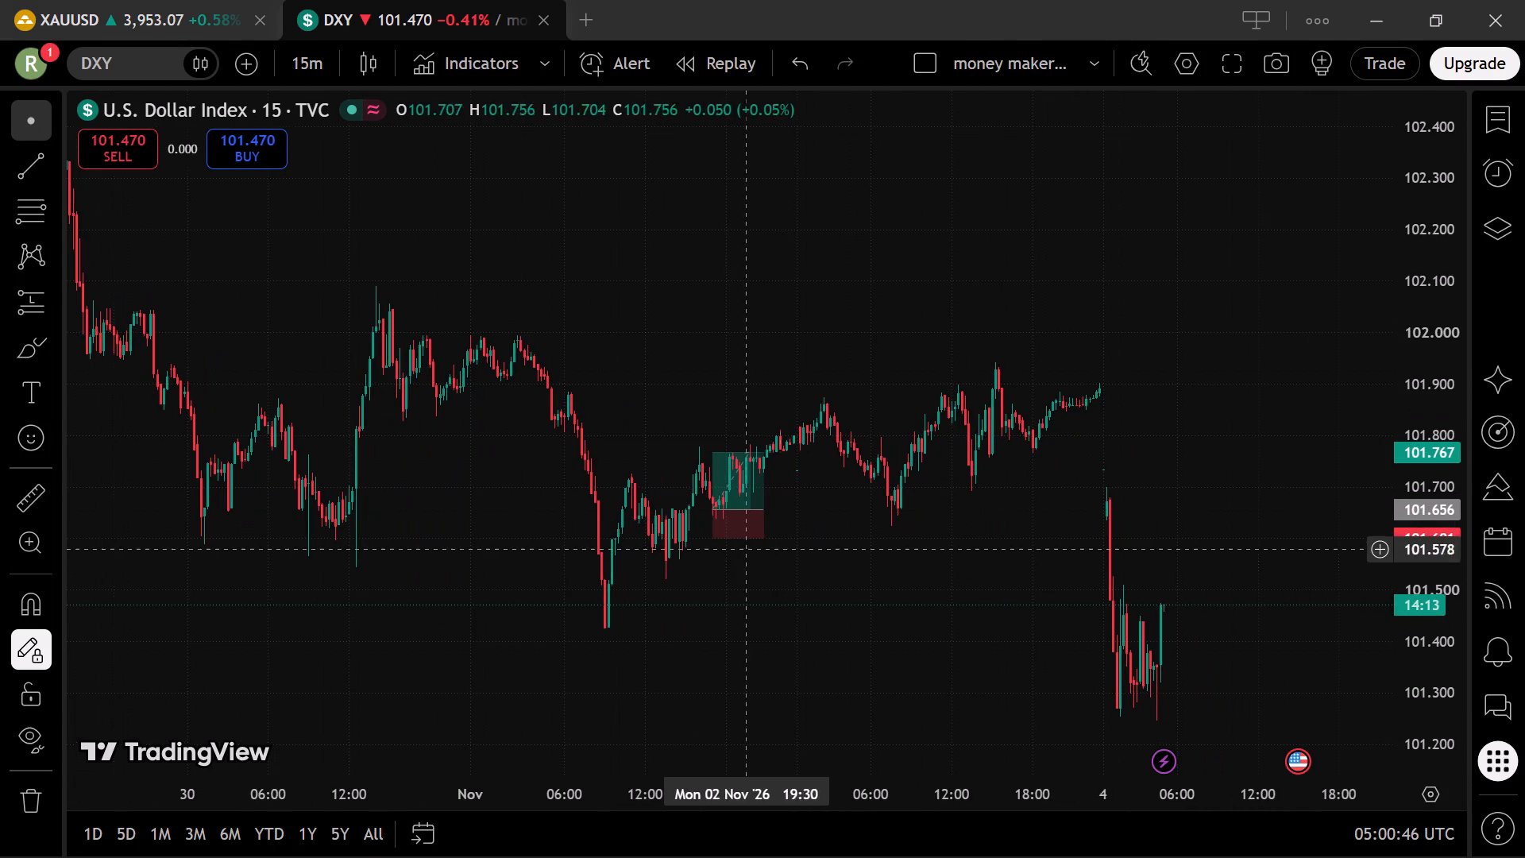
pyautogui.rightClick(726, 509)
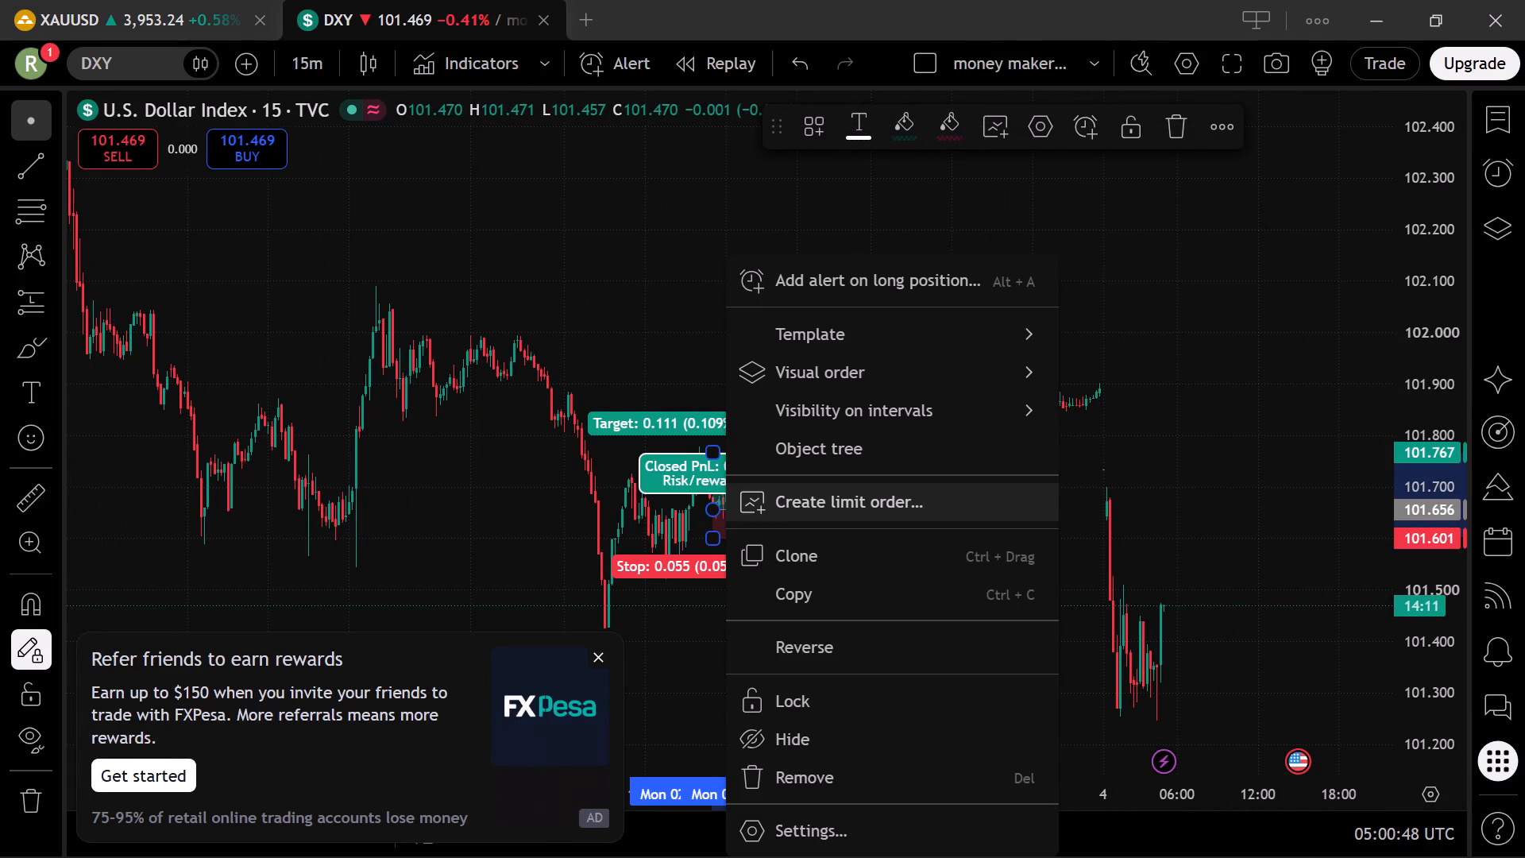
pyautogui.click(798, 771)
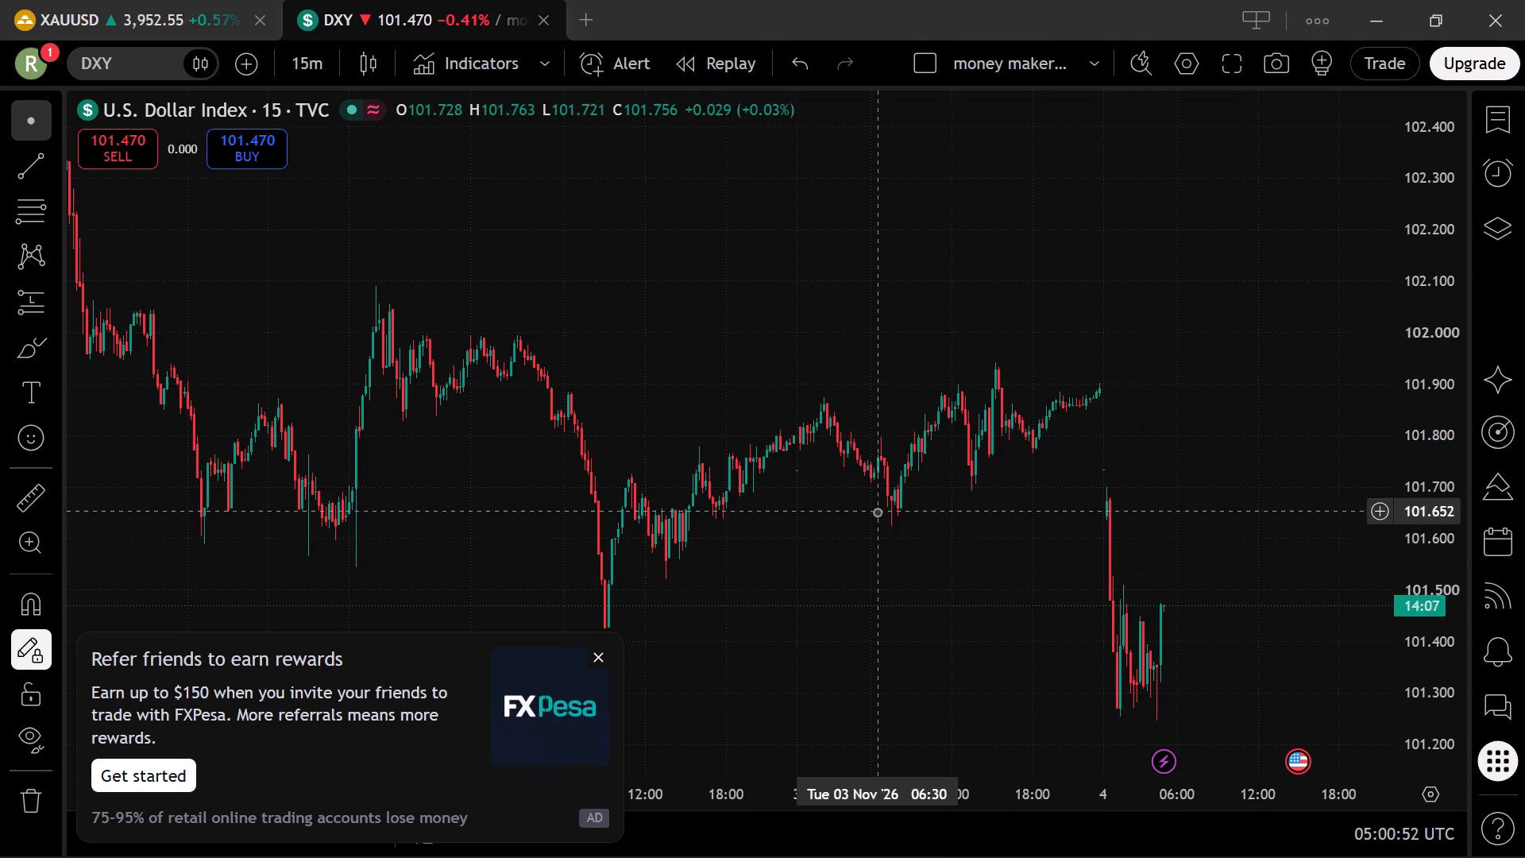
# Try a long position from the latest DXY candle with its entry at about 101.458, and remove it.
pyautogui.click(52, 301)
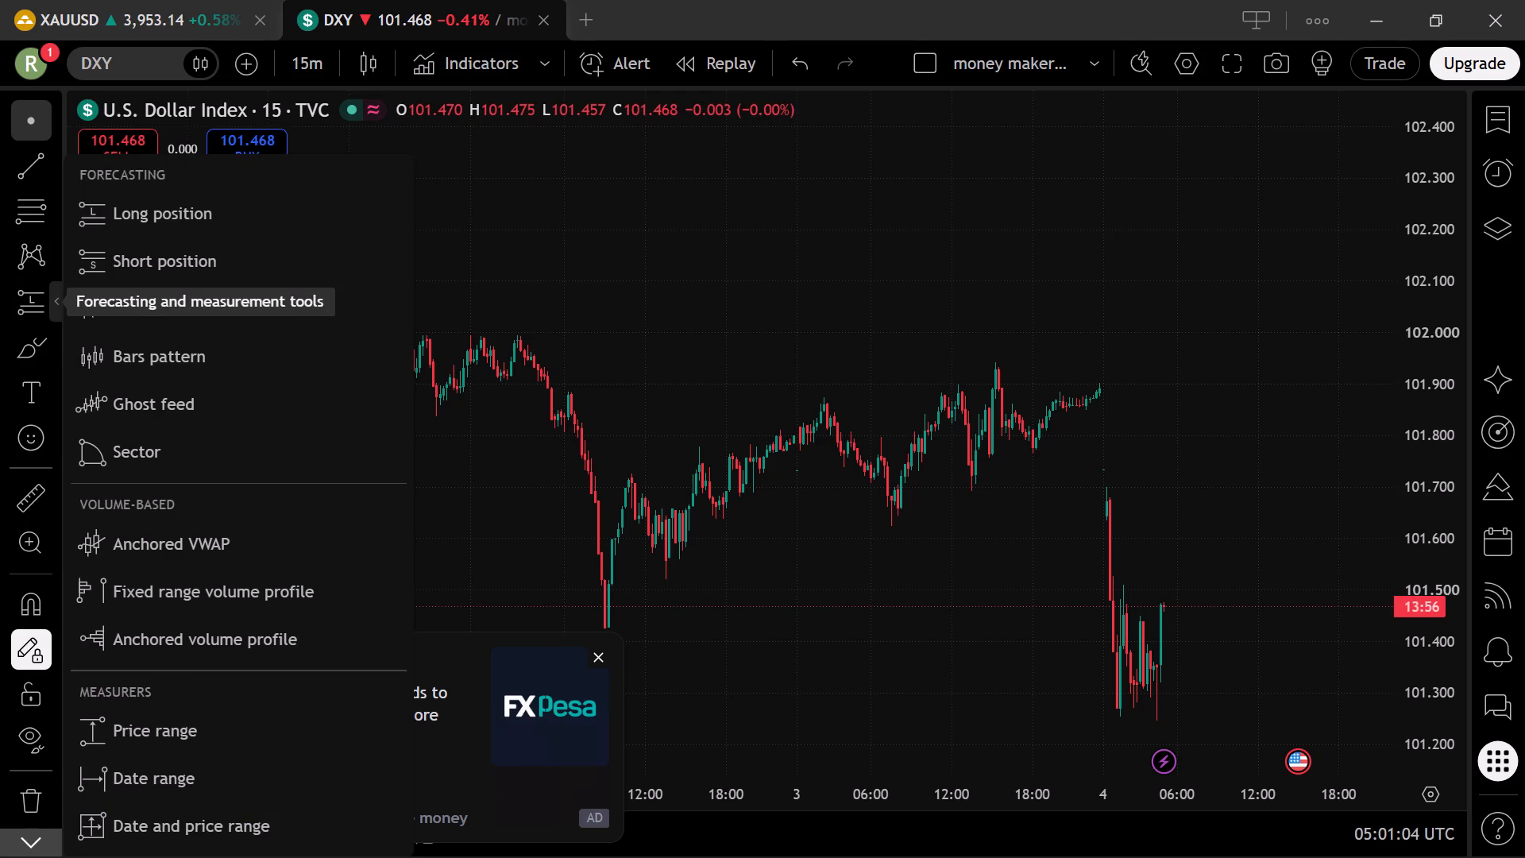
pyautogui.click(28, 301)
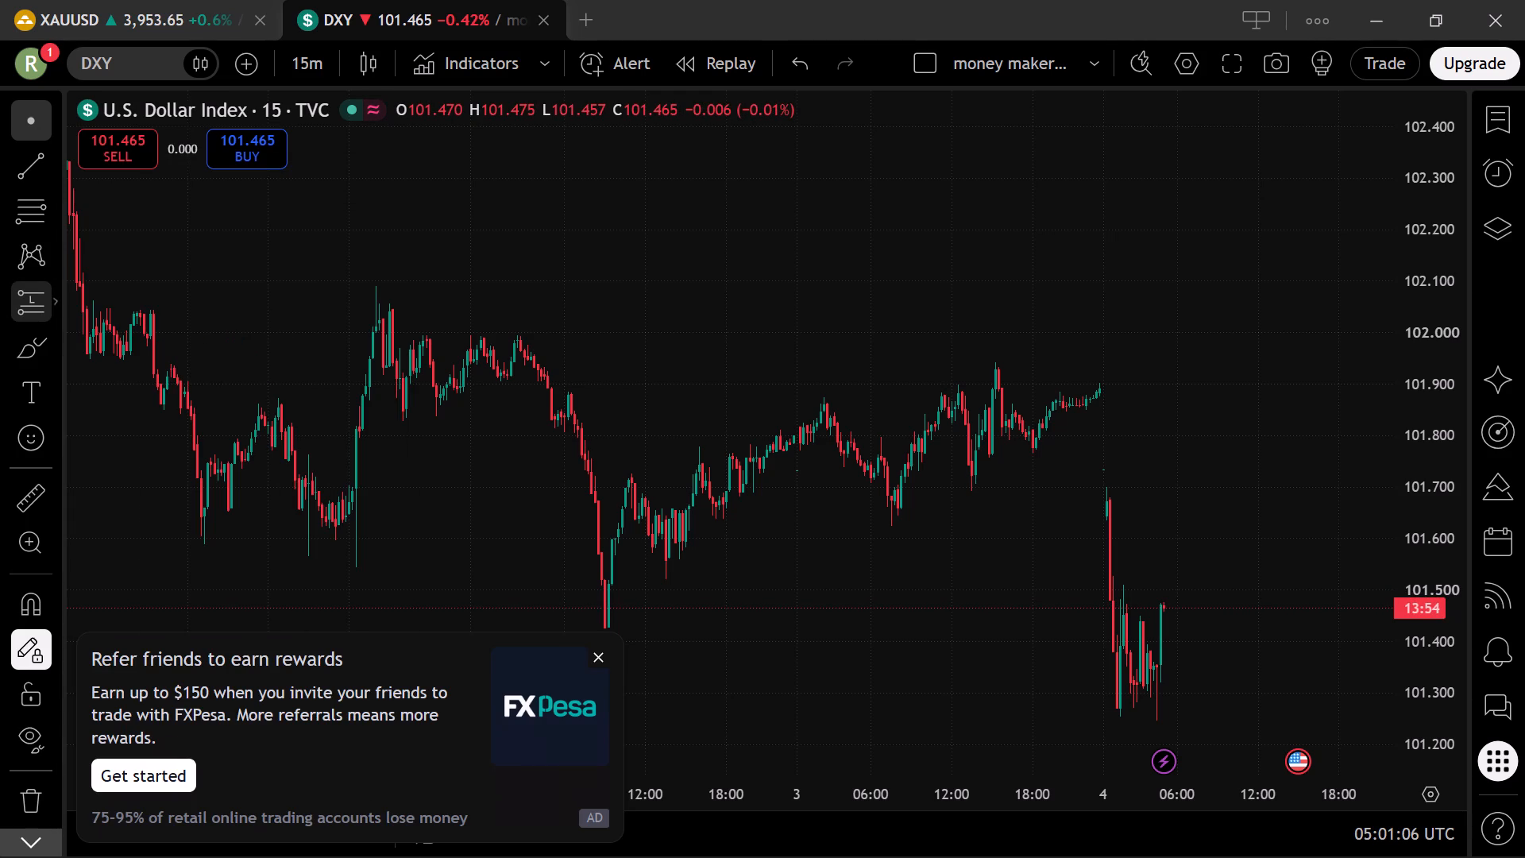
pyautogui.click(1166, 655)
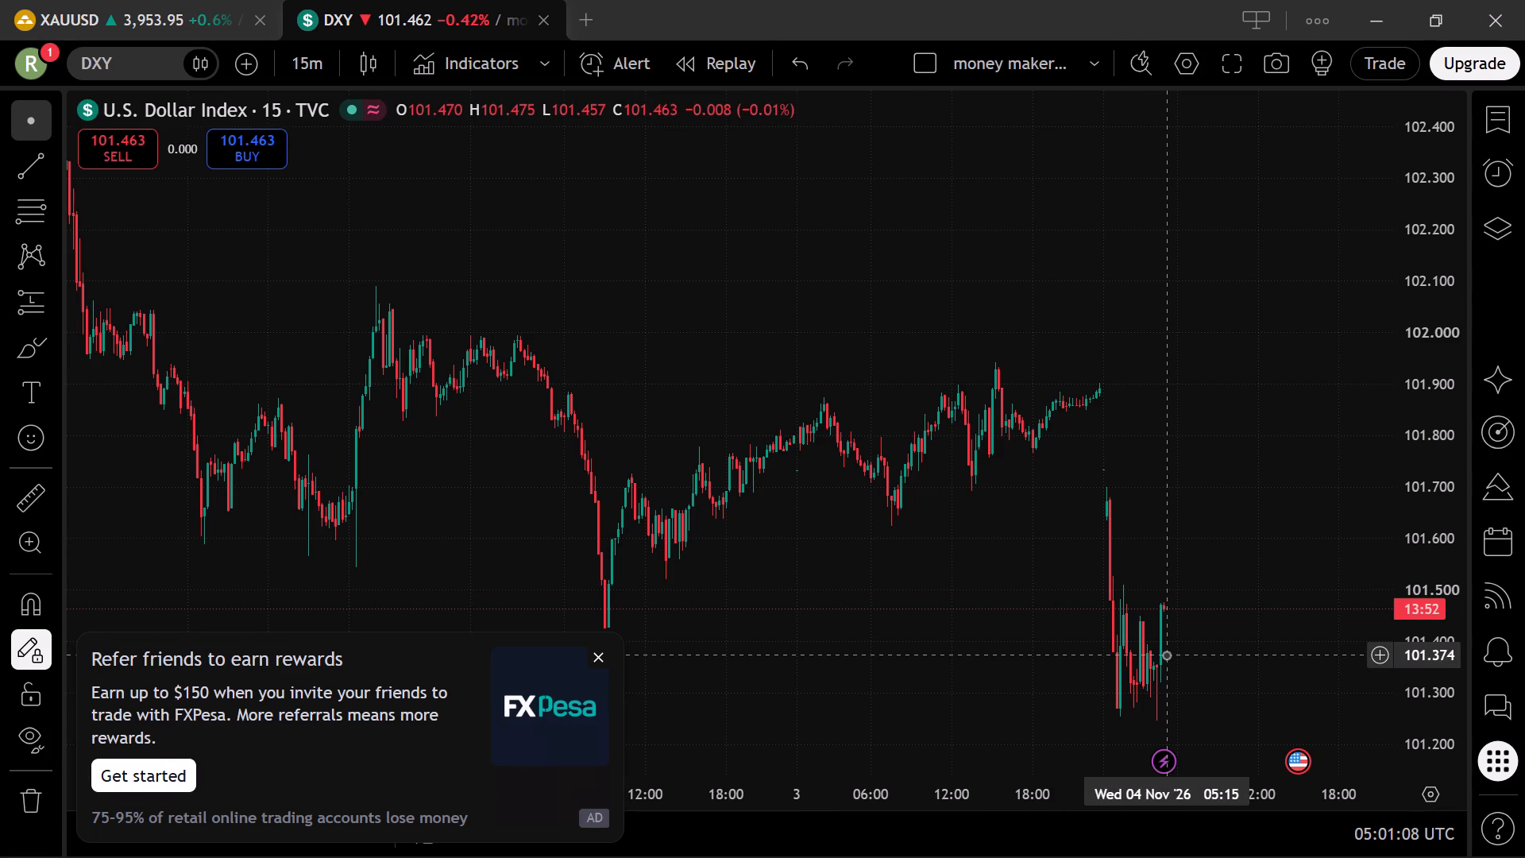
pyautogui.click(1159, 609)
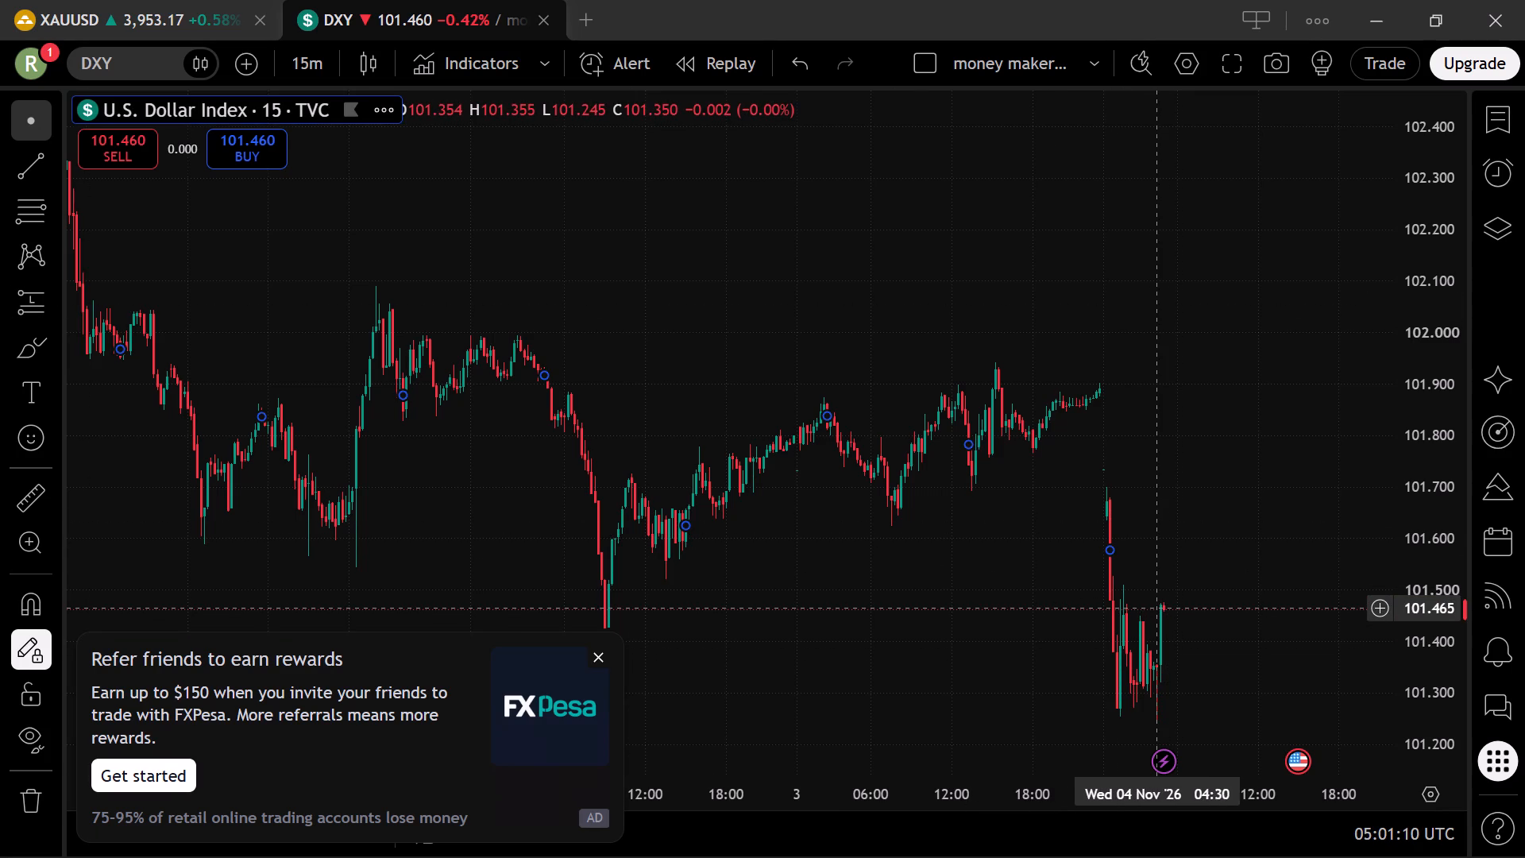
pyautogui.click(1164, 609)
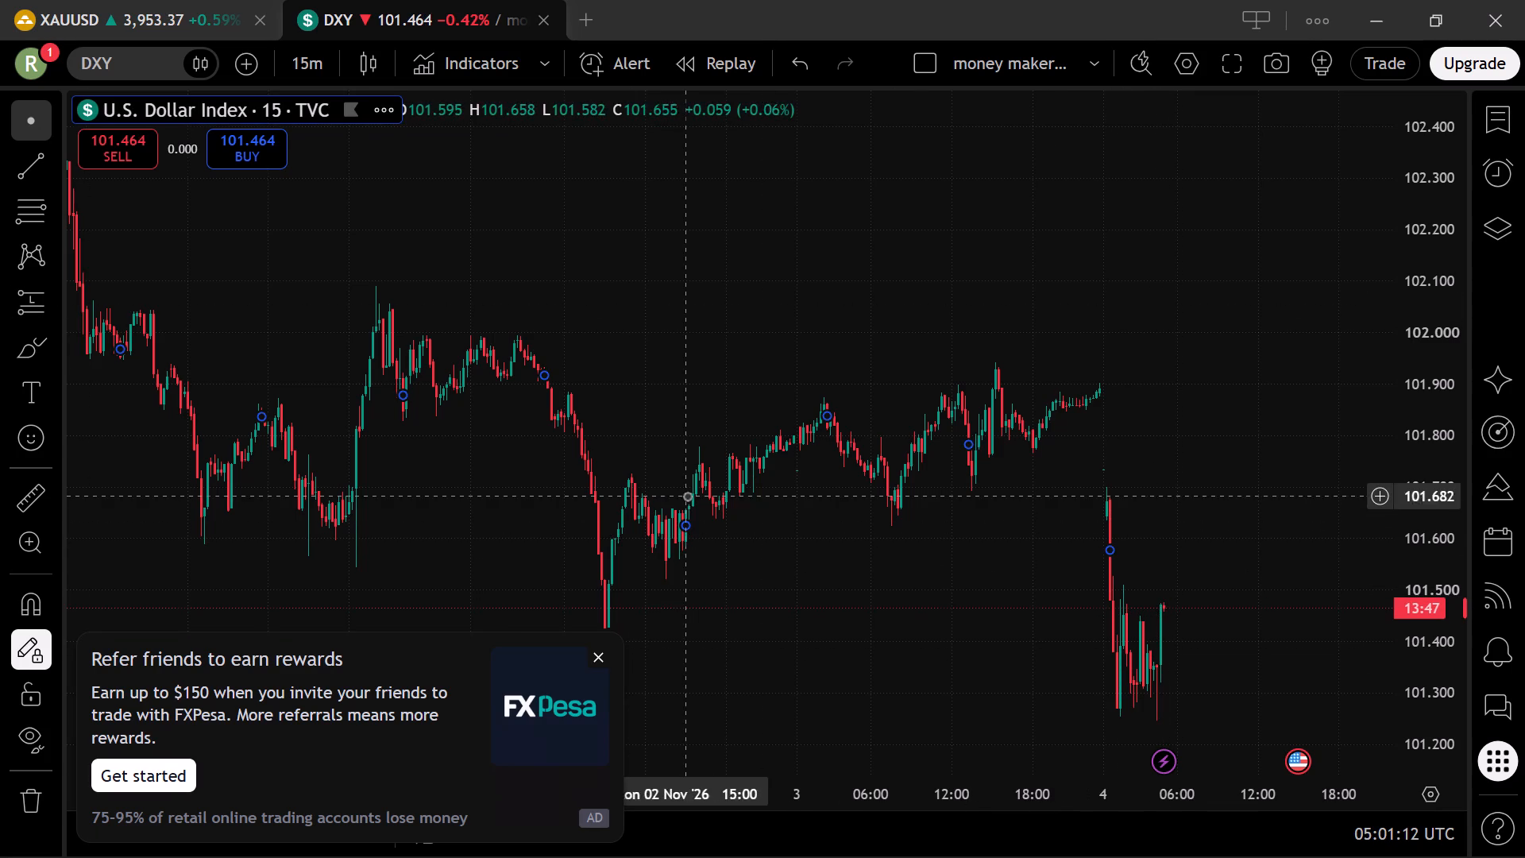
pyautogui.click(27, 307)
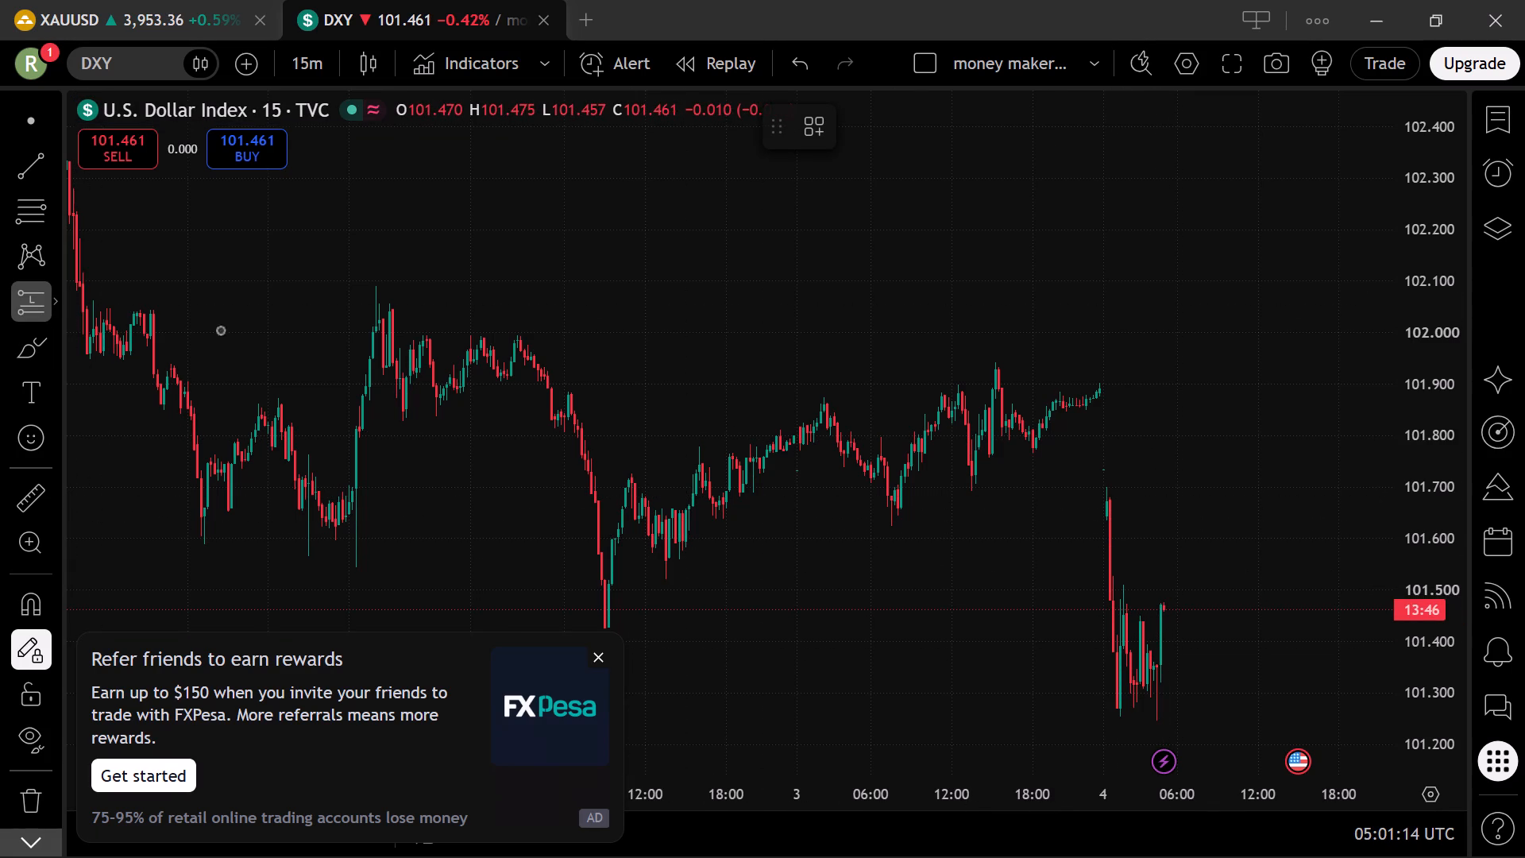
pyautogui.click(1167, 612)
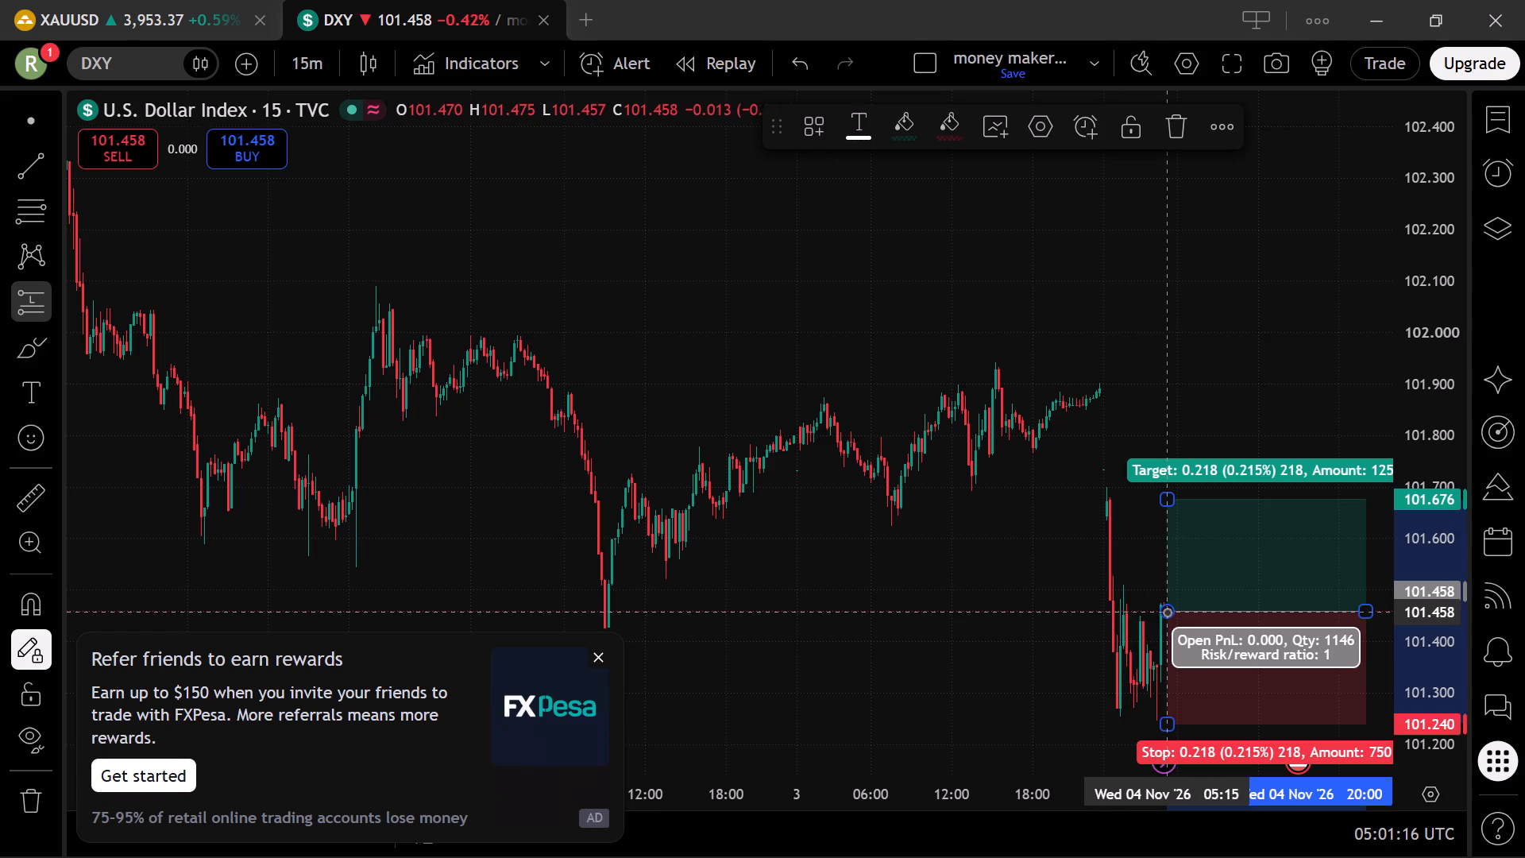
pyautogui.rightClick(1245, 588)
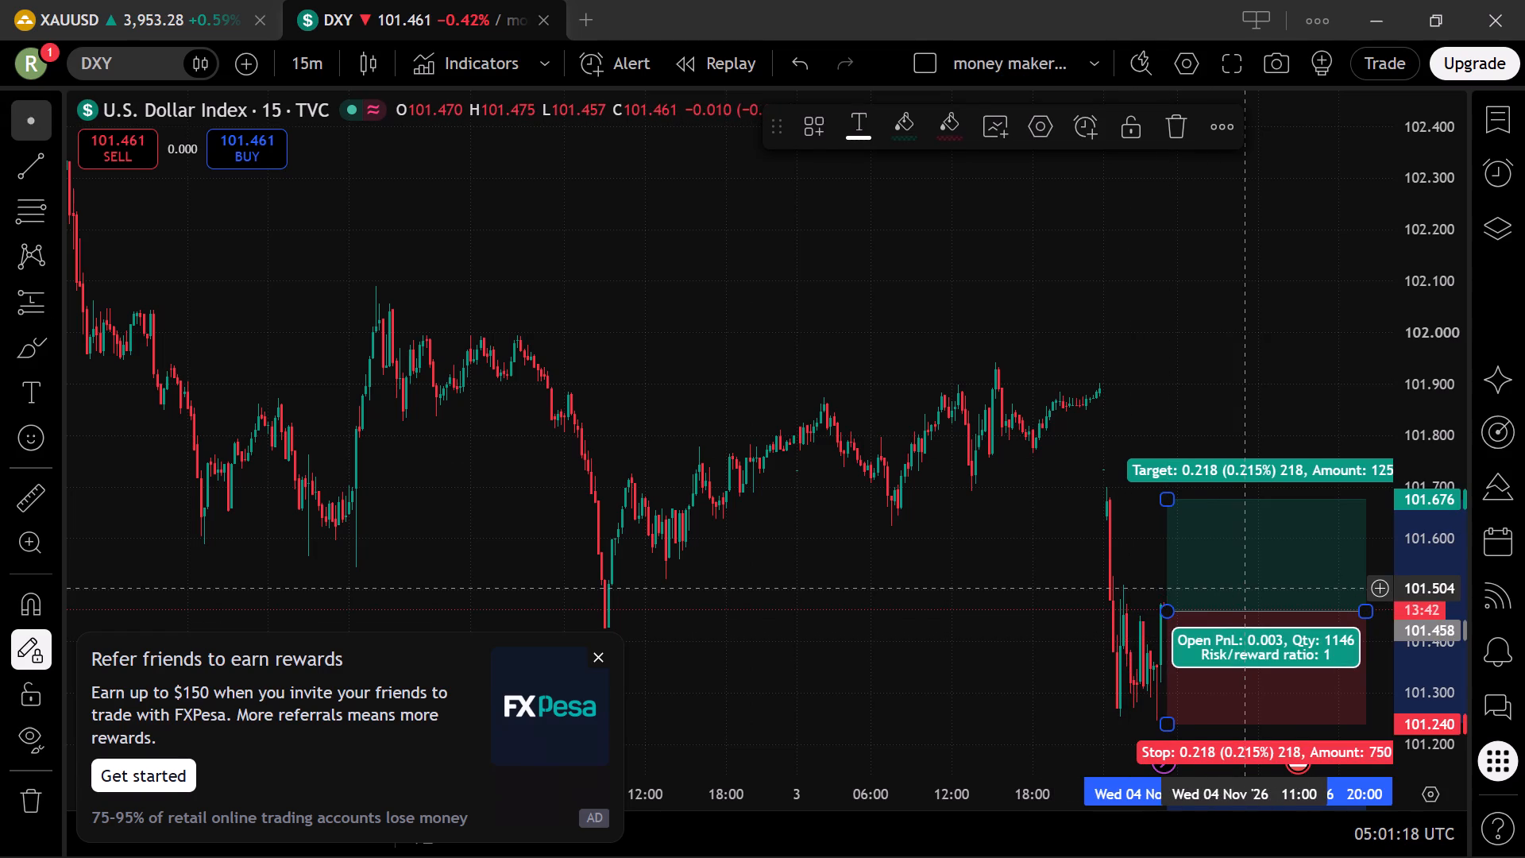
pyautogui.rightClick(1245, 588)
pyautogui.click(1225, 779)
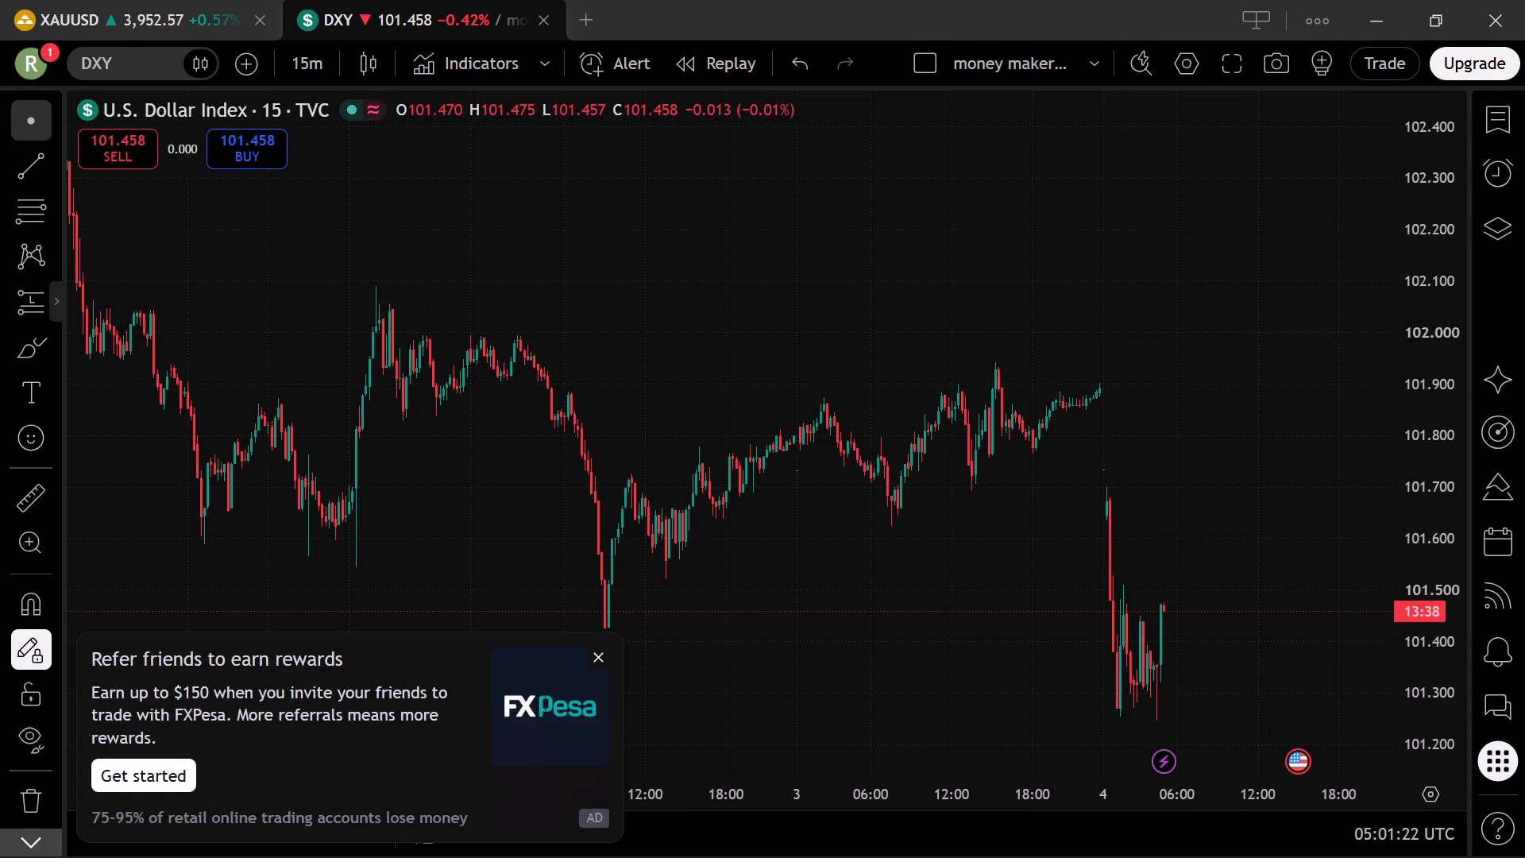
# Draw short positions from the latest DXY candle with entries at about 101.446 and 101.451.
pyautogui.click(52, 295)
pyautogui.click(110, 257)
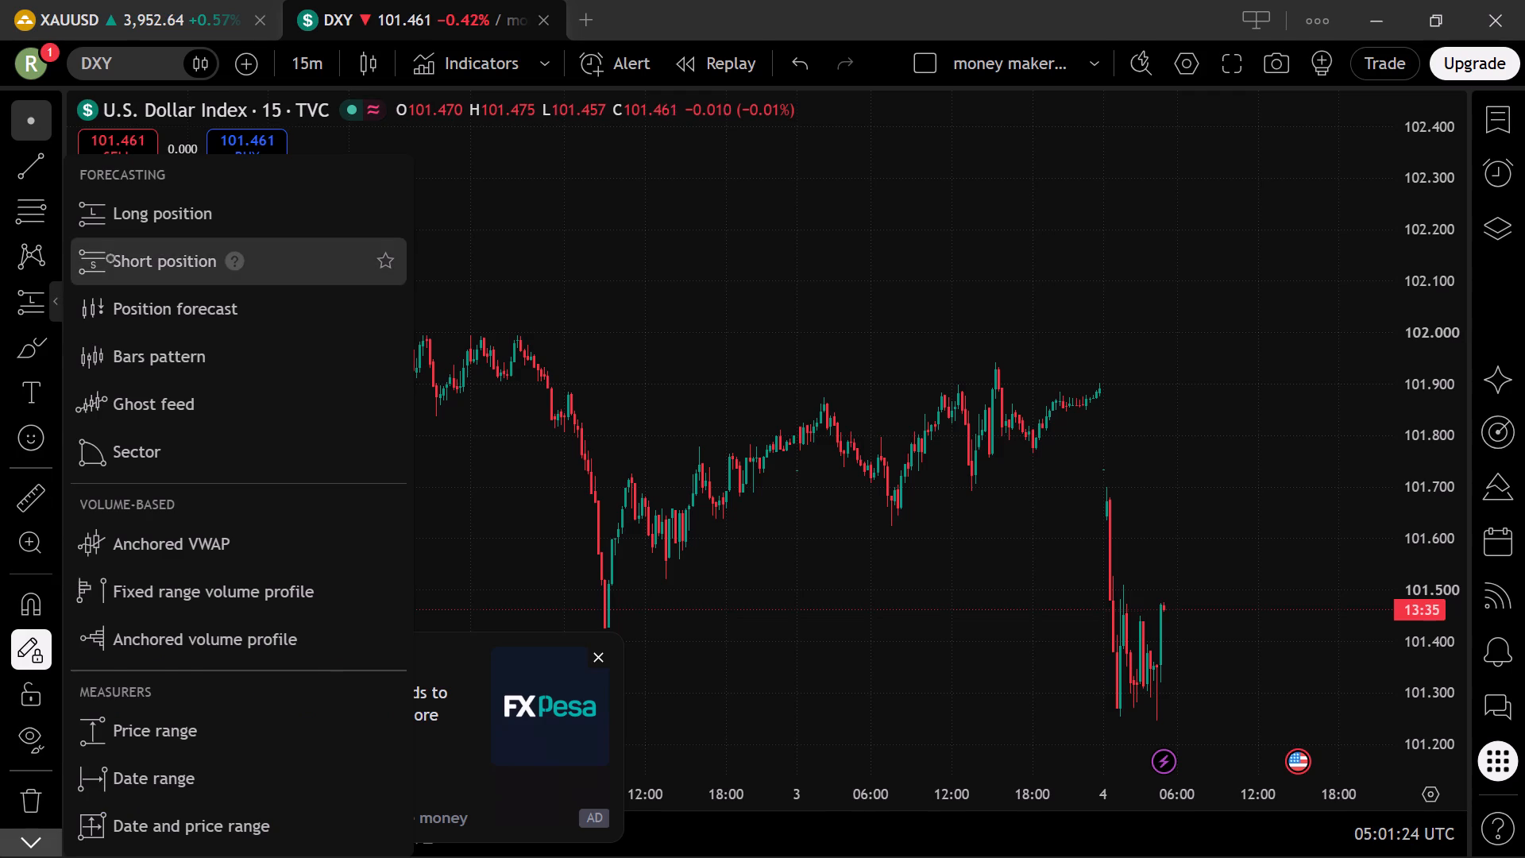
pyautogui.click(1160, 618)
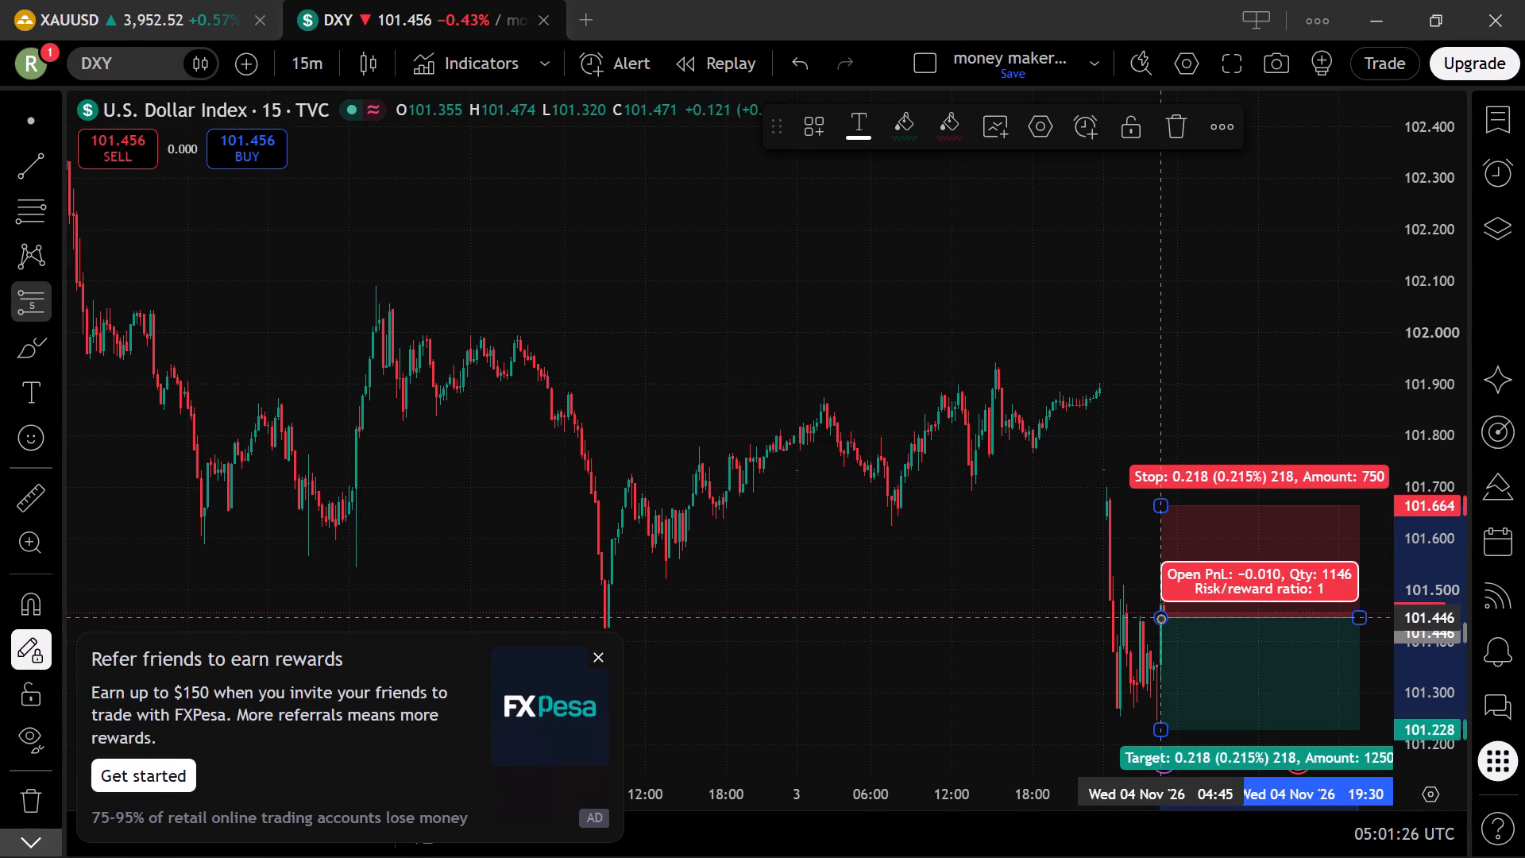
pyautogui.doubleClick(1160, 616)
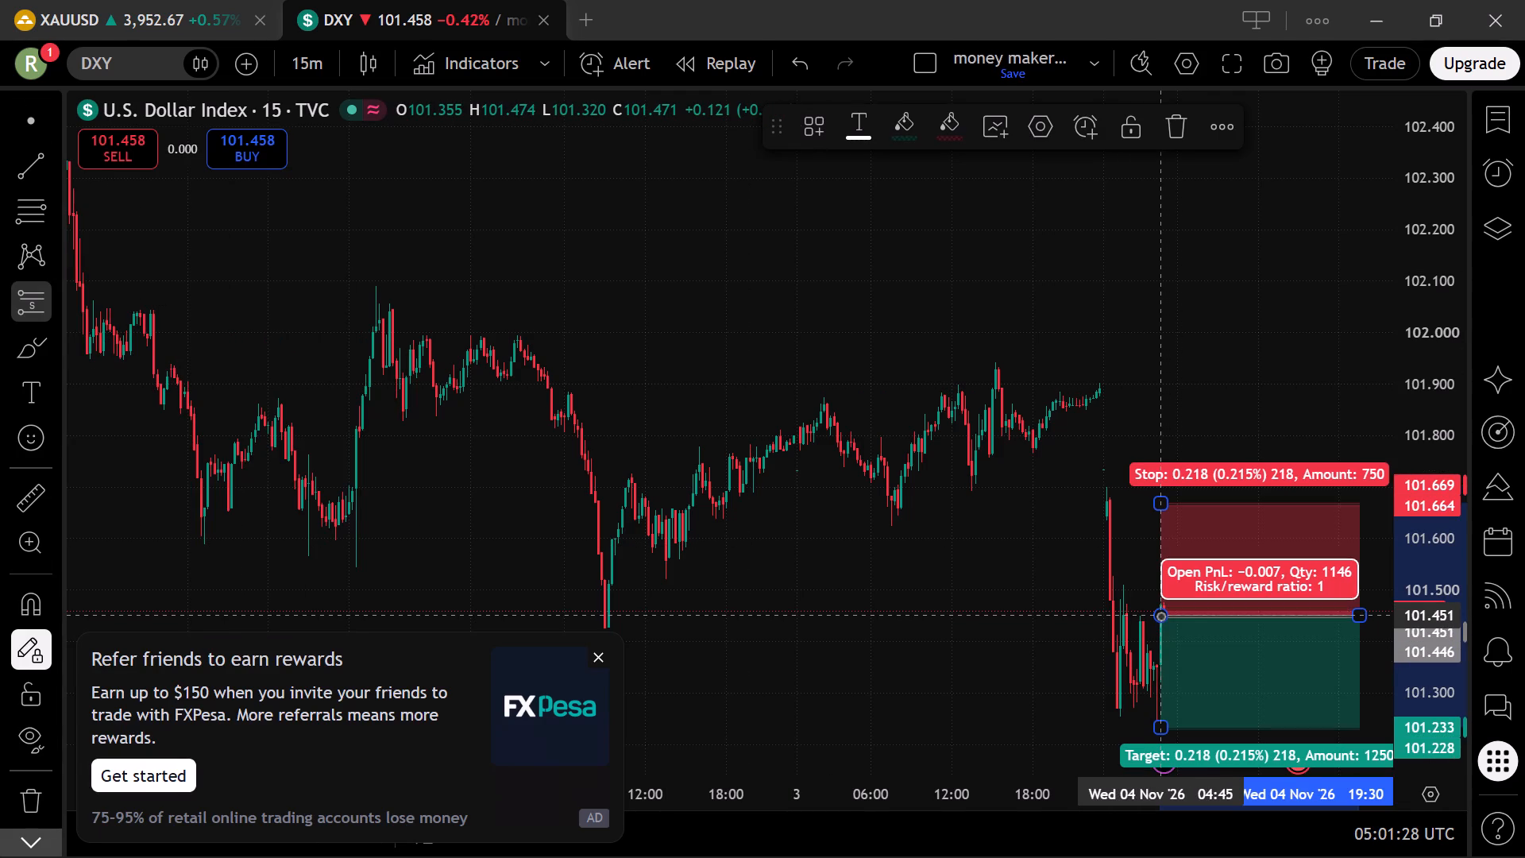
# Remove the overlapping duplicate of the short position with the 101.451 entry.
pyautogui.rightClick(1247, 640)
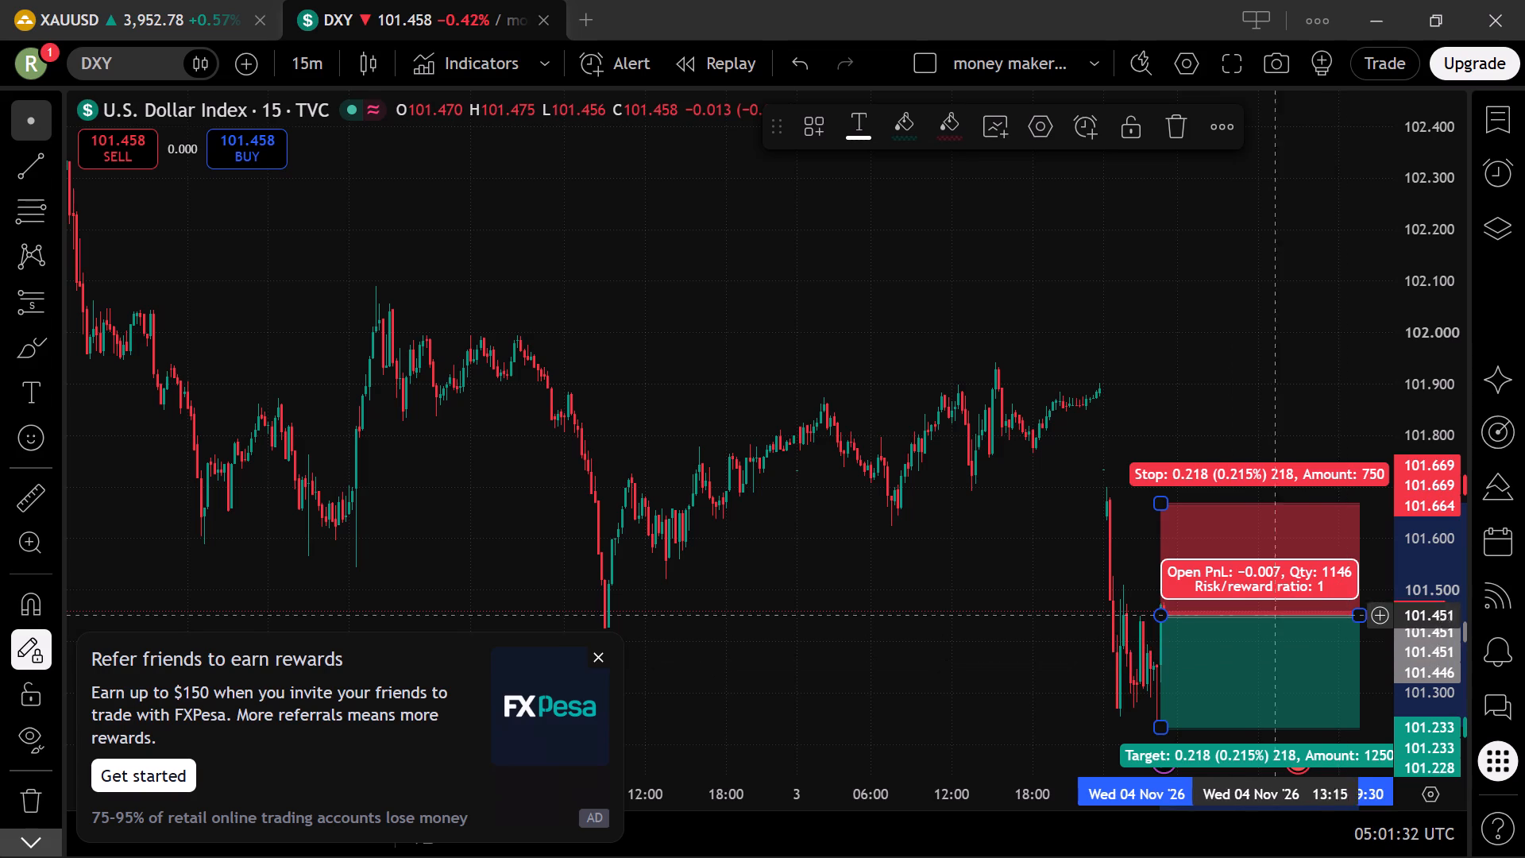
pyautogui.rightClick(1253, 640)
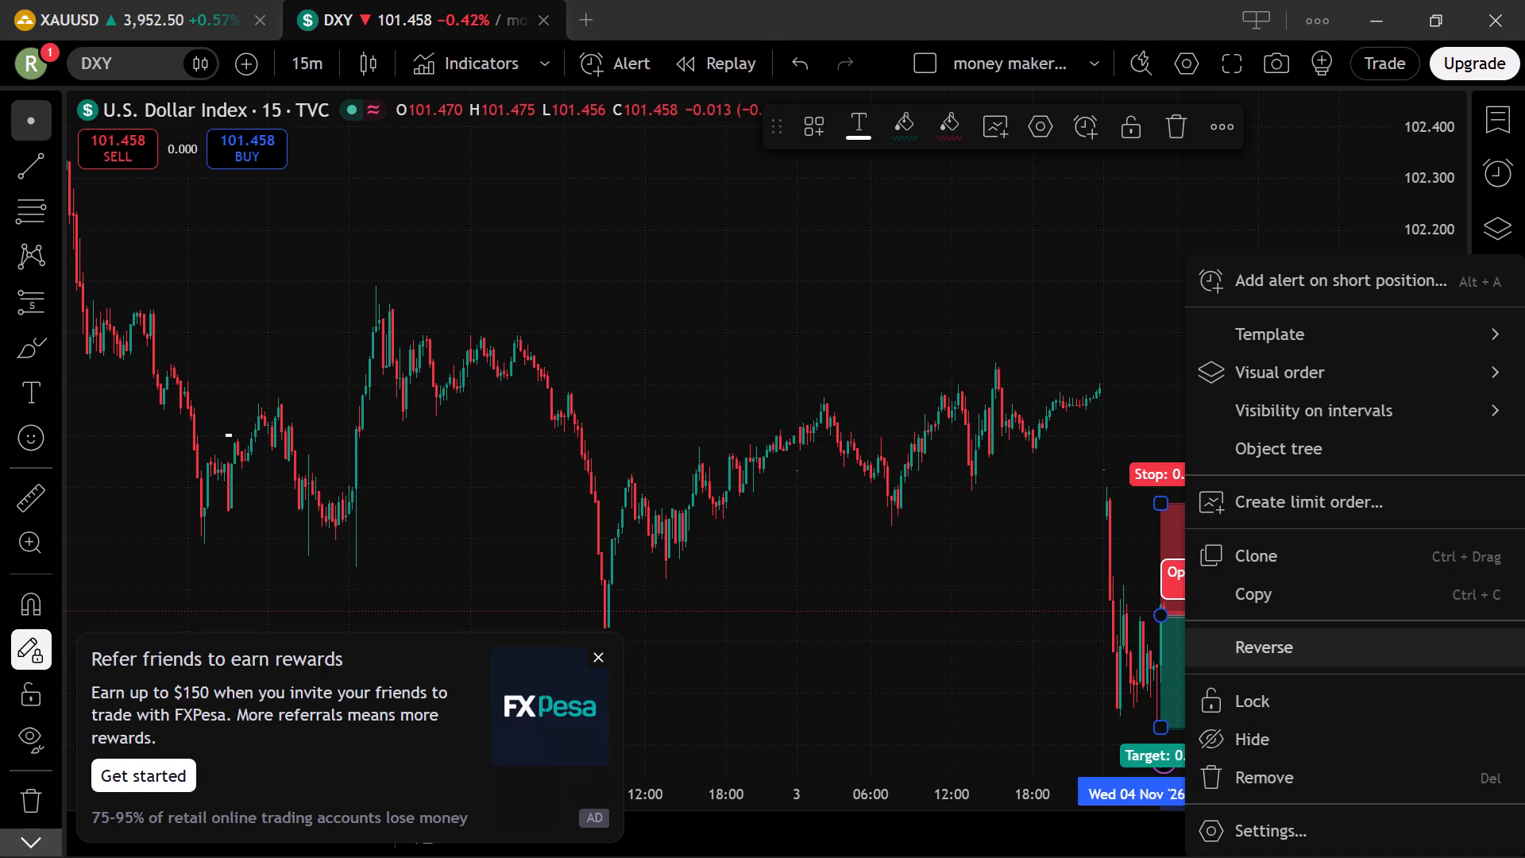
pyautogui.click(1294, 772)
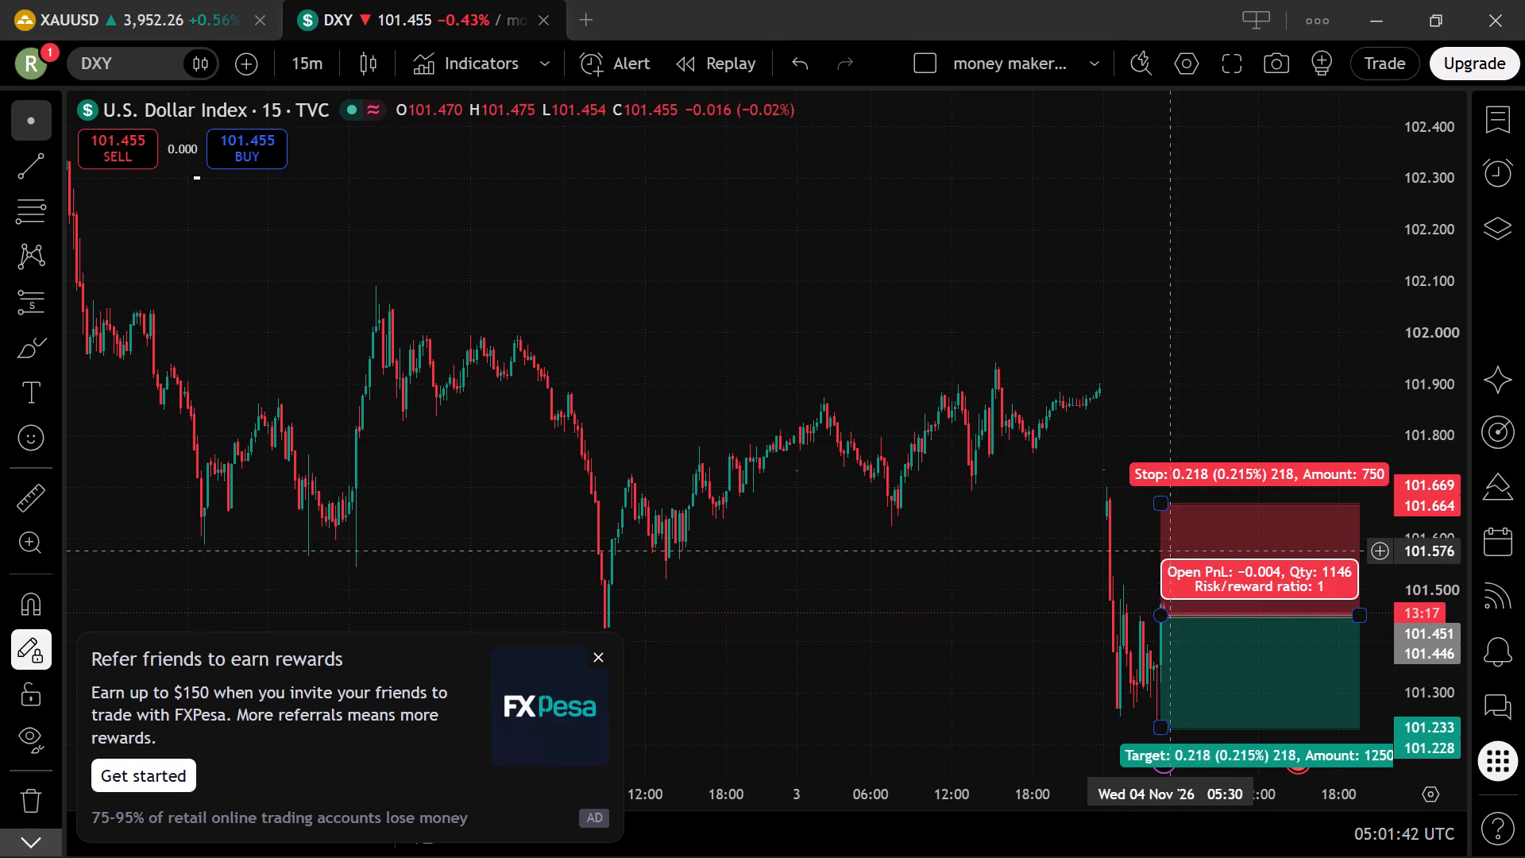
# Tighten the DXY short position's stop to about 101.509.
pyautogui.moveTo(1160, 500); pyautogui.dragTo(1164, 554)
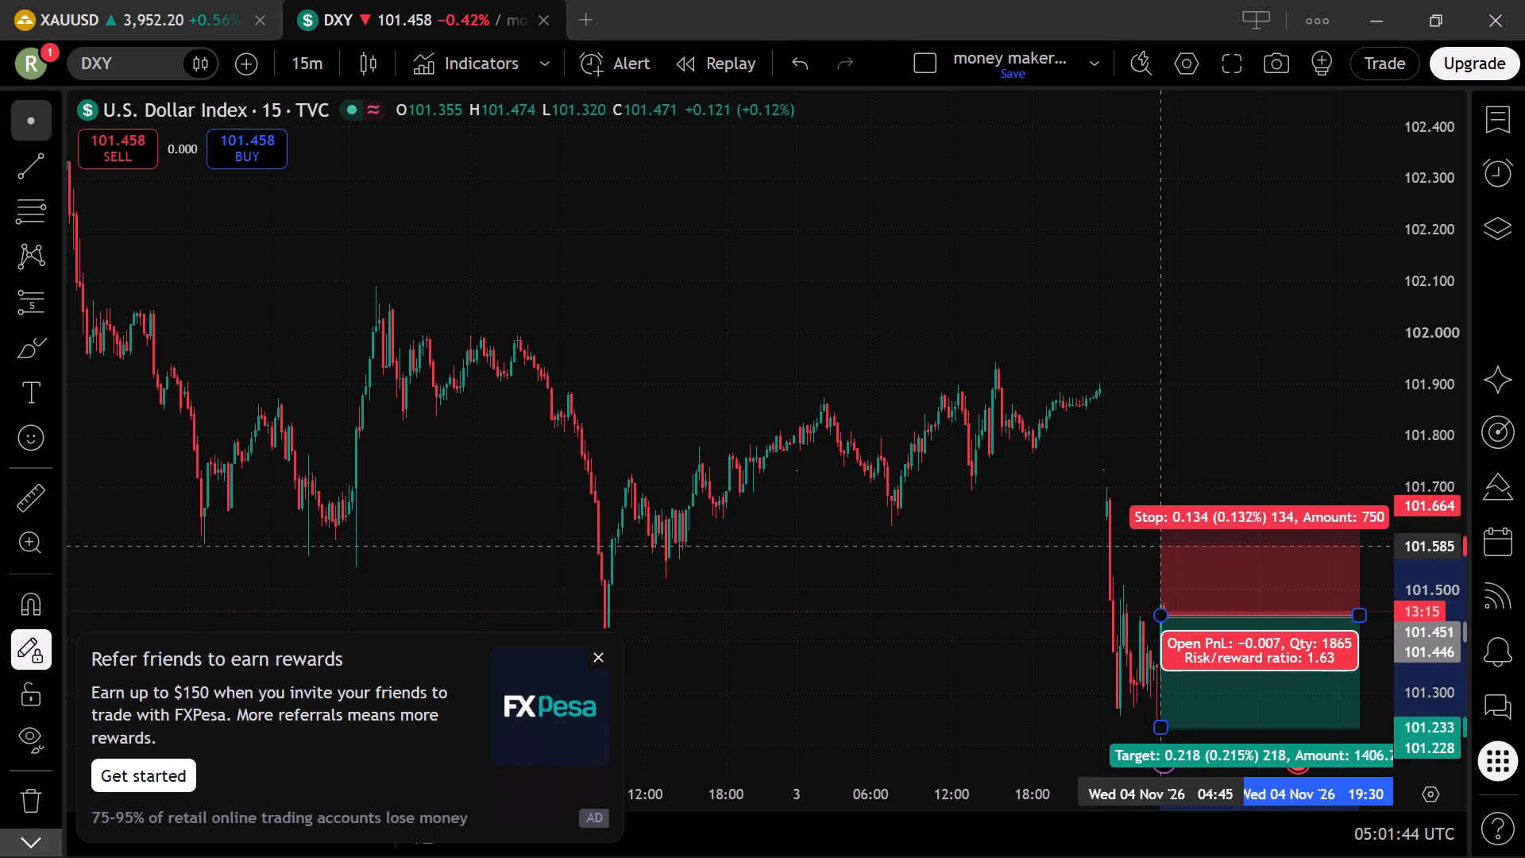
pyautogui.moveTo(1164, 554); pyautogui.dragTo(1159, 591)
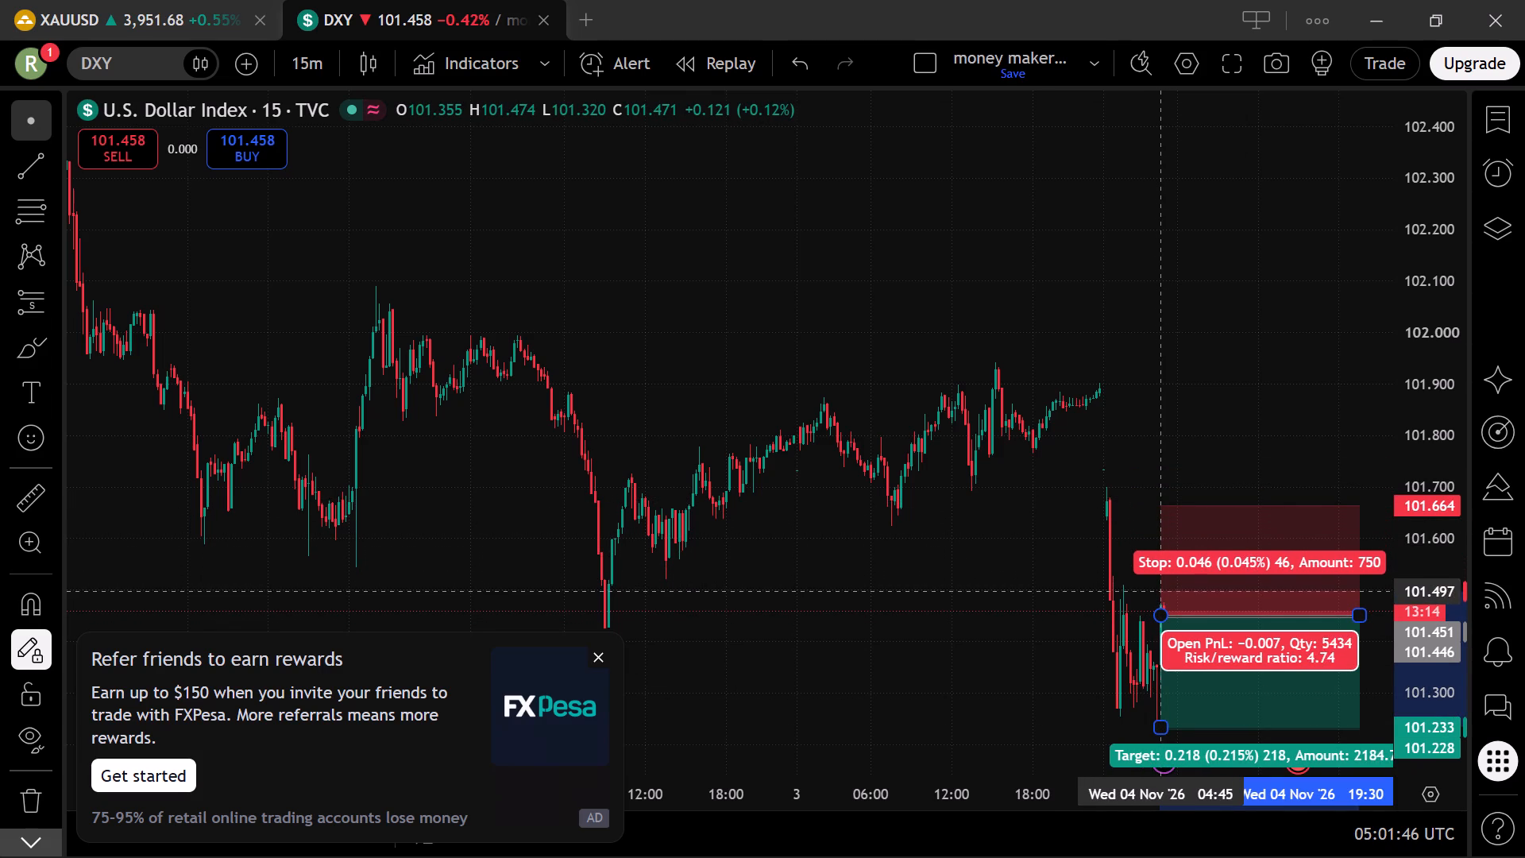
pyautogui.moveTo(1159, 591); pyautogui.dragTo(1164, 586)
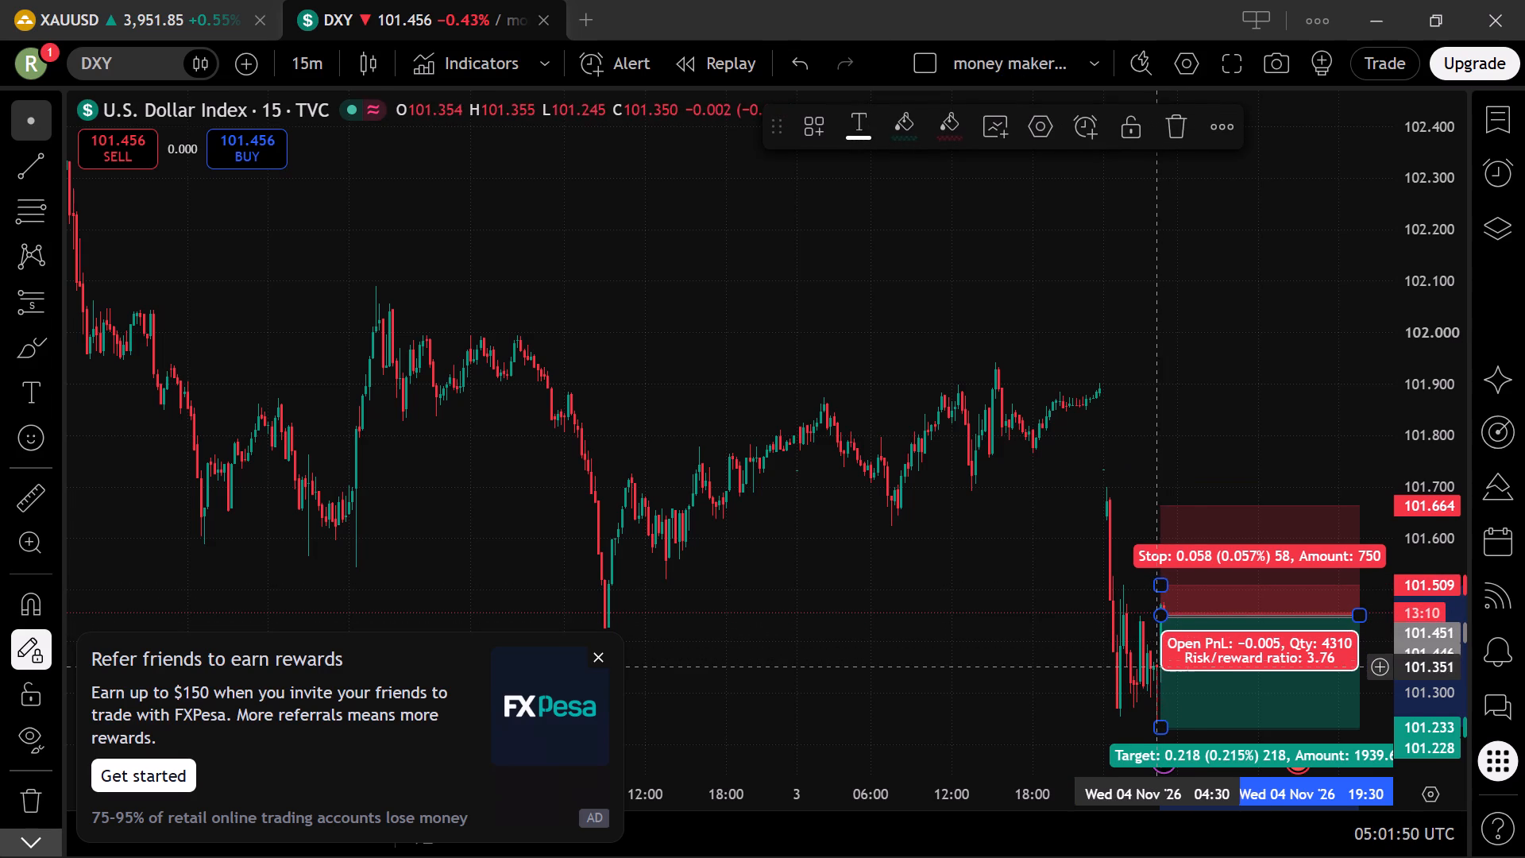
# Remove the remaining duplicate short position whose stop is at 101.664.
pyautogui.rightClick(1206, 527)
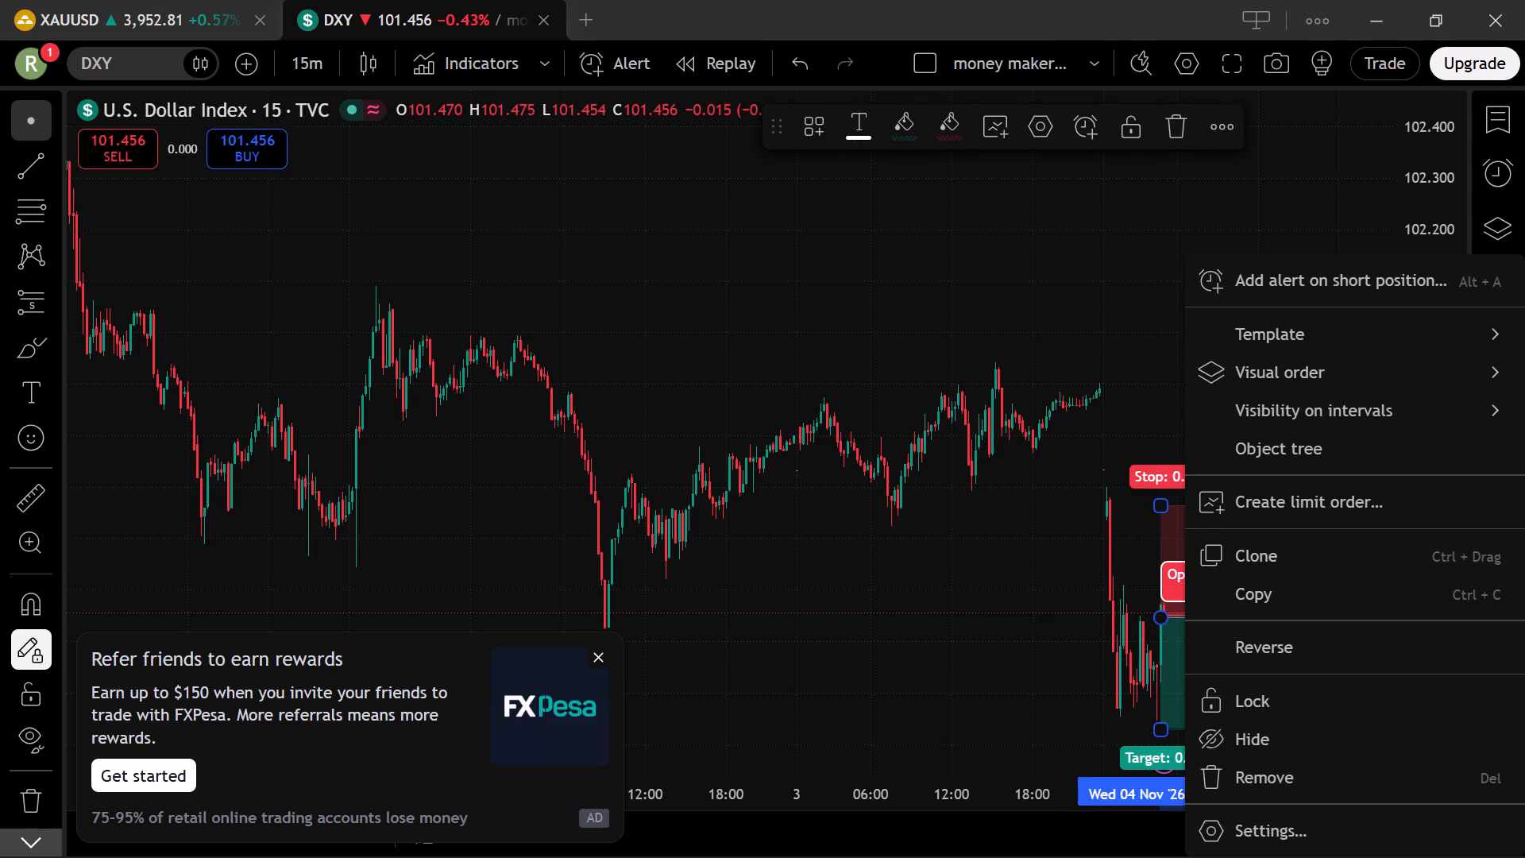
pyautogui.click(1237, 772)
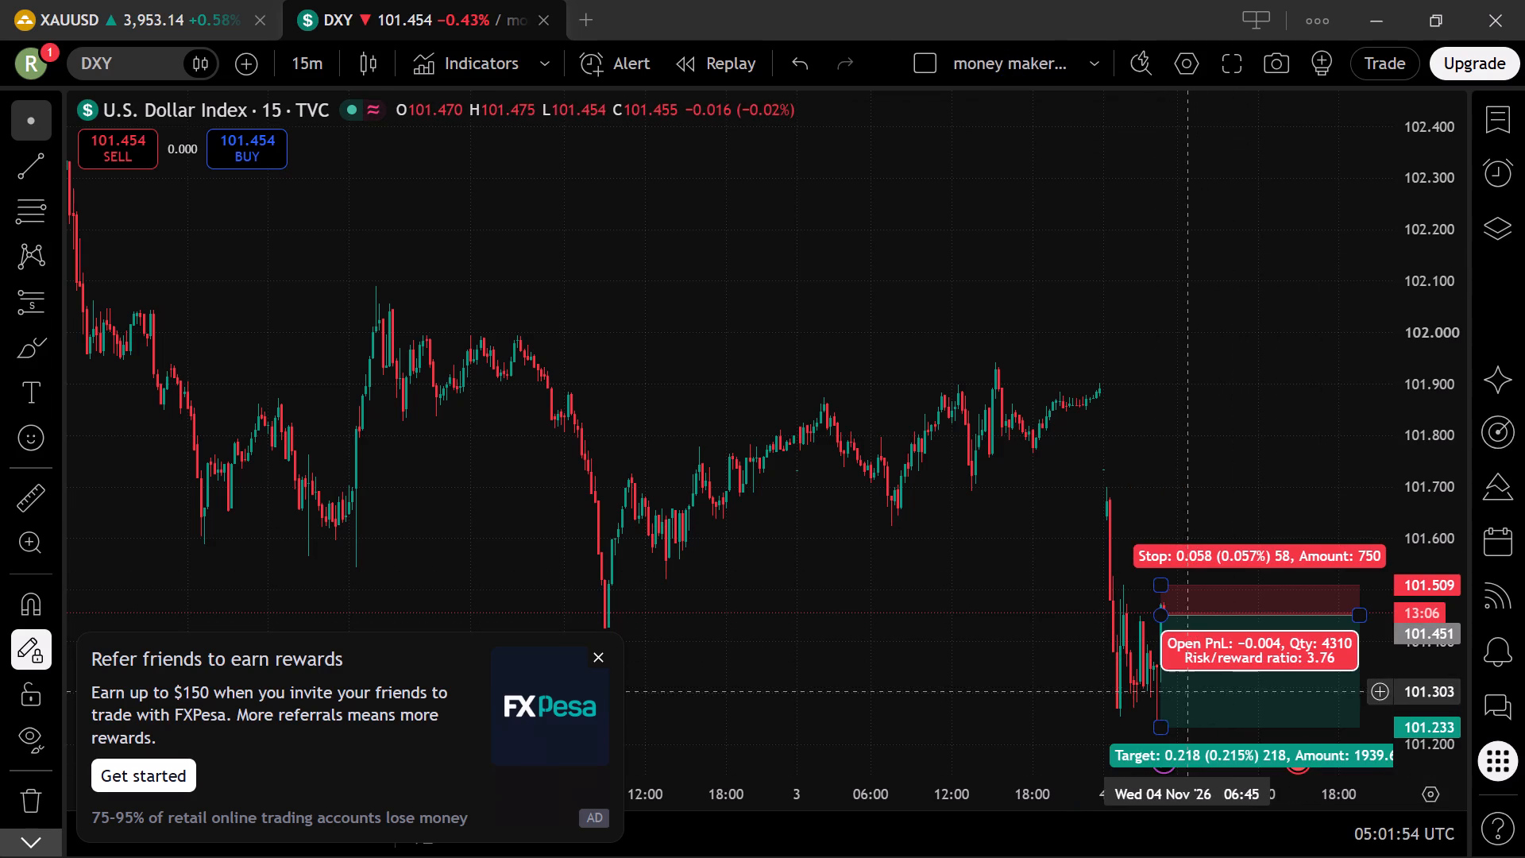
# Move the DXY short position's target to about 101.252 and deselect it.
pyautogui.moveTo(1164, 724); pyautogui.dragTo(1187, 718)
pyautogui.click(999, 667)
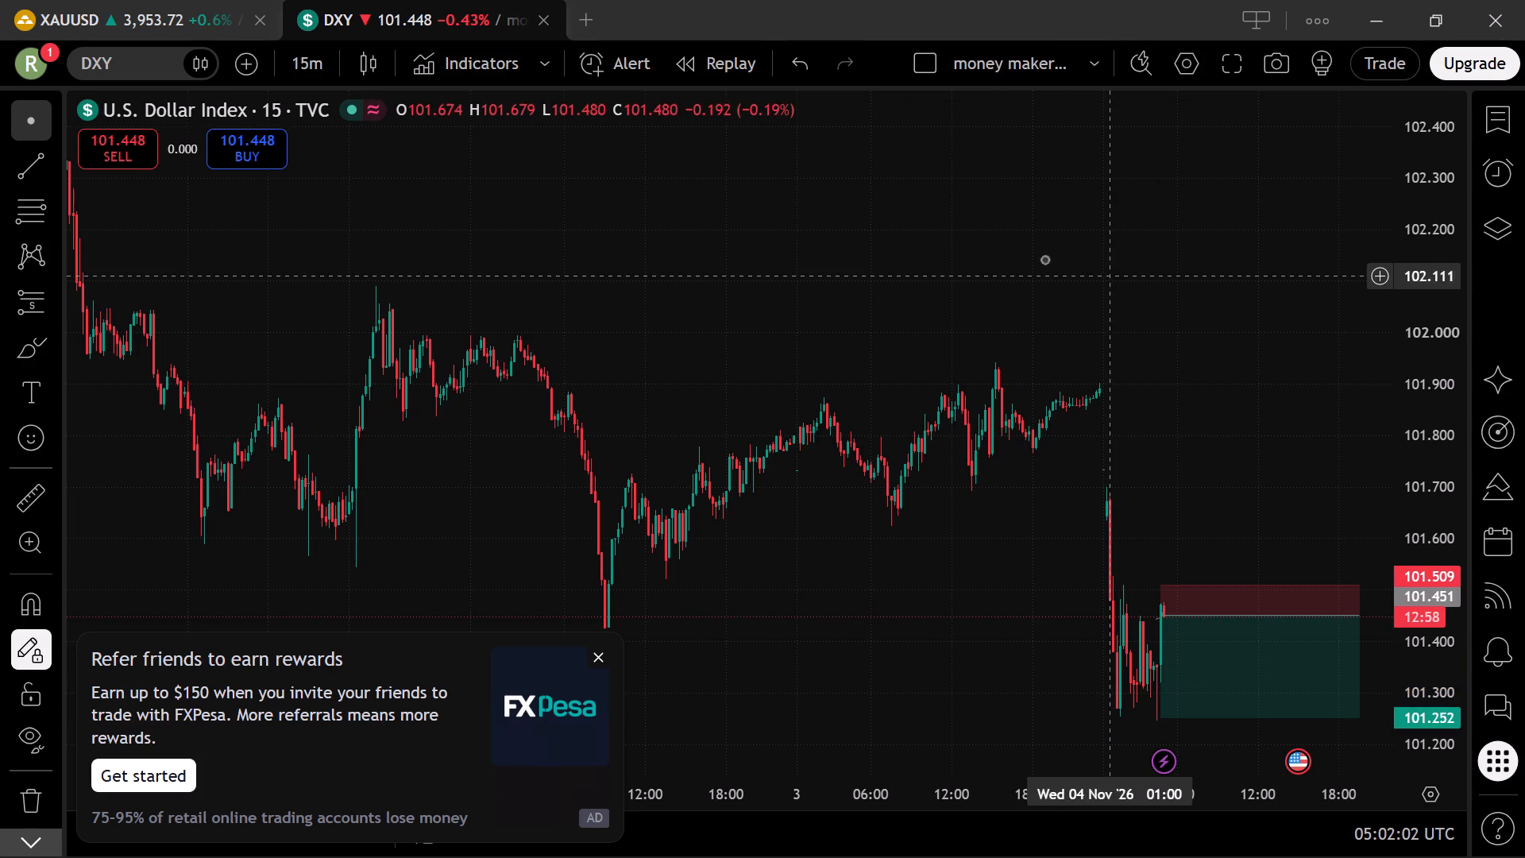
# Return to the XAUUSD chart and check the latest news update on gold.
pyautogui.click(207, 21)
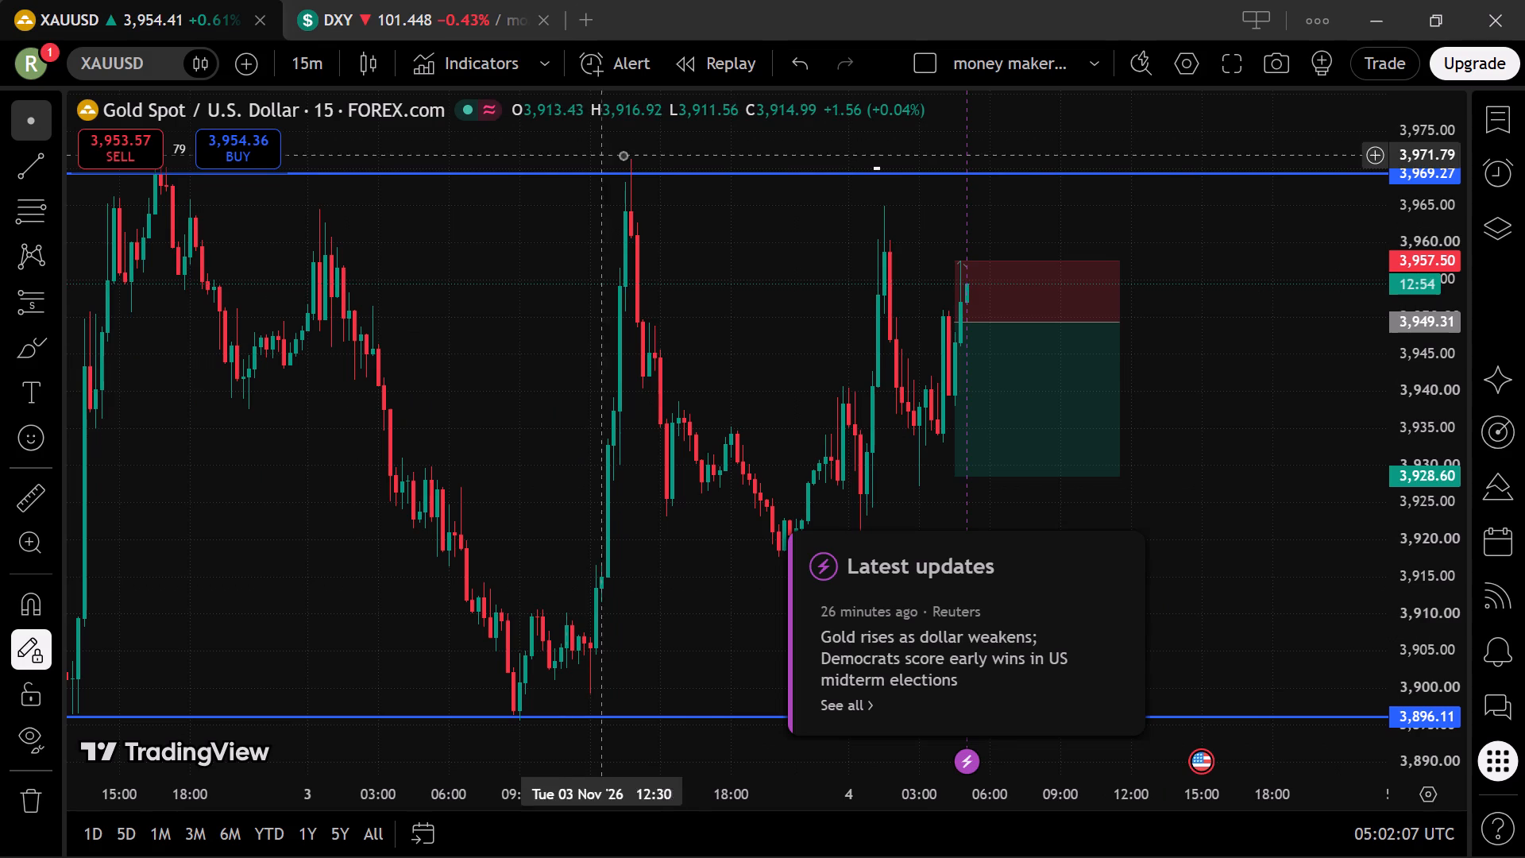
pyautogui.click(724, 293)
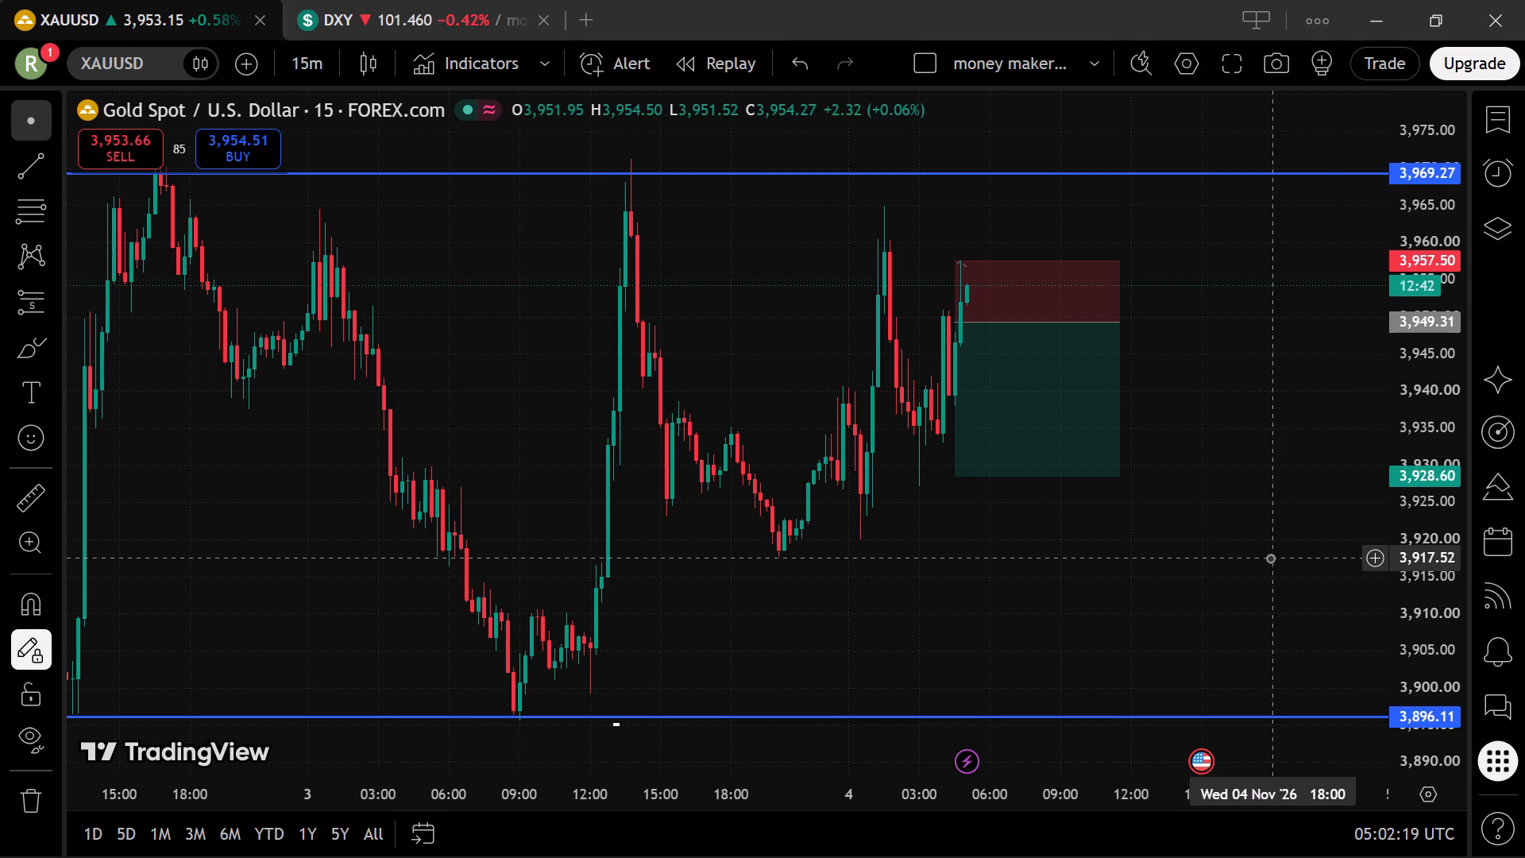
pyautogui.click(967, 763)
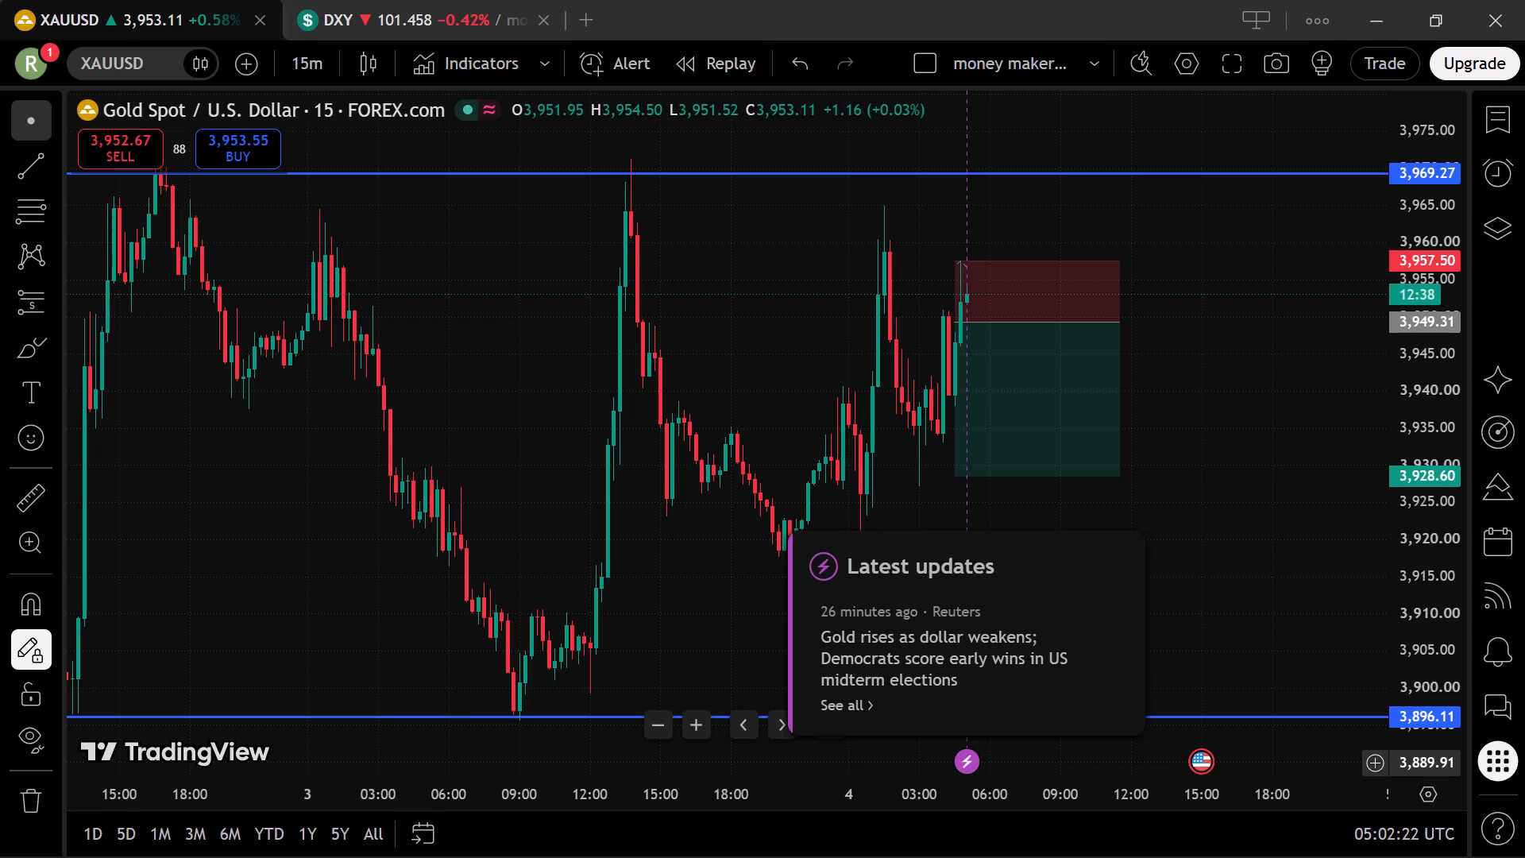
pyautogui.click(967, 763)
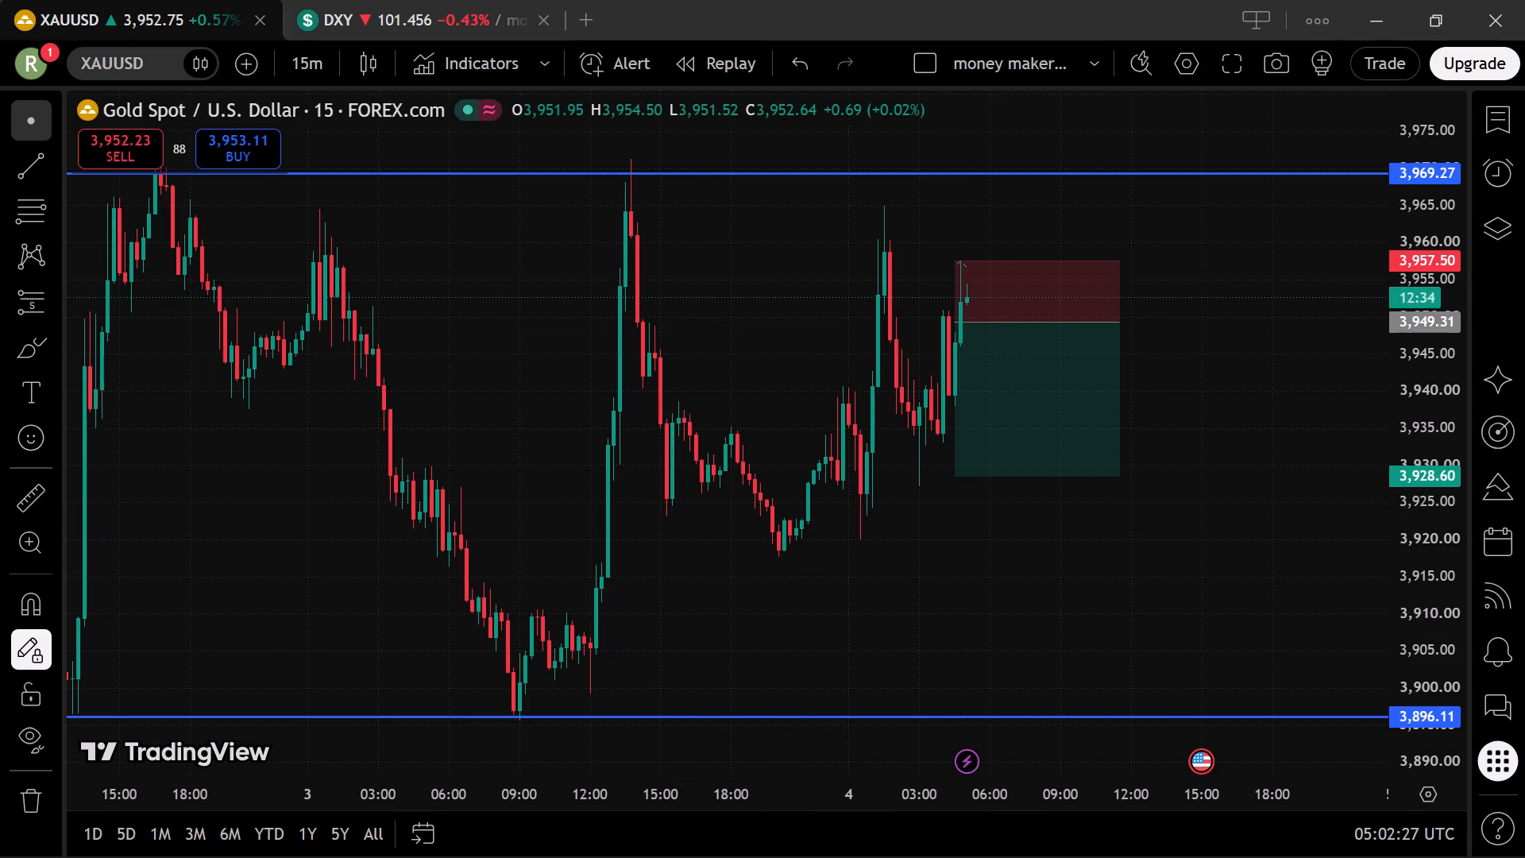
# On the DXY chart, raise the short position's entry to about 101.474 and its stop to about 101.553.
pyautogui.click(451, 0)
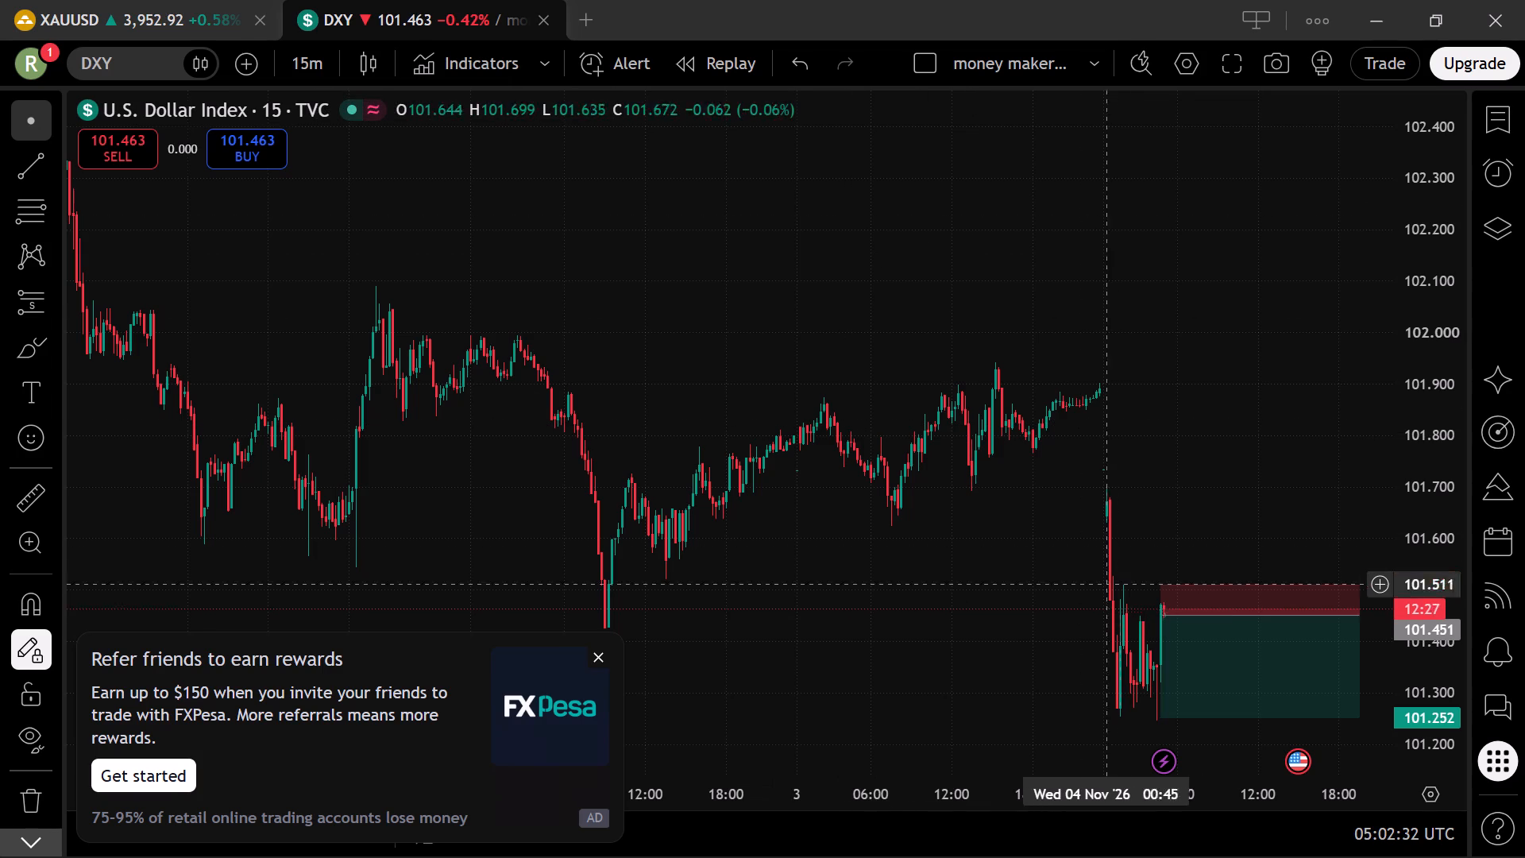
pyautogui.moveTo(1164, 613); pyautogui.dragTo(1164, 604)
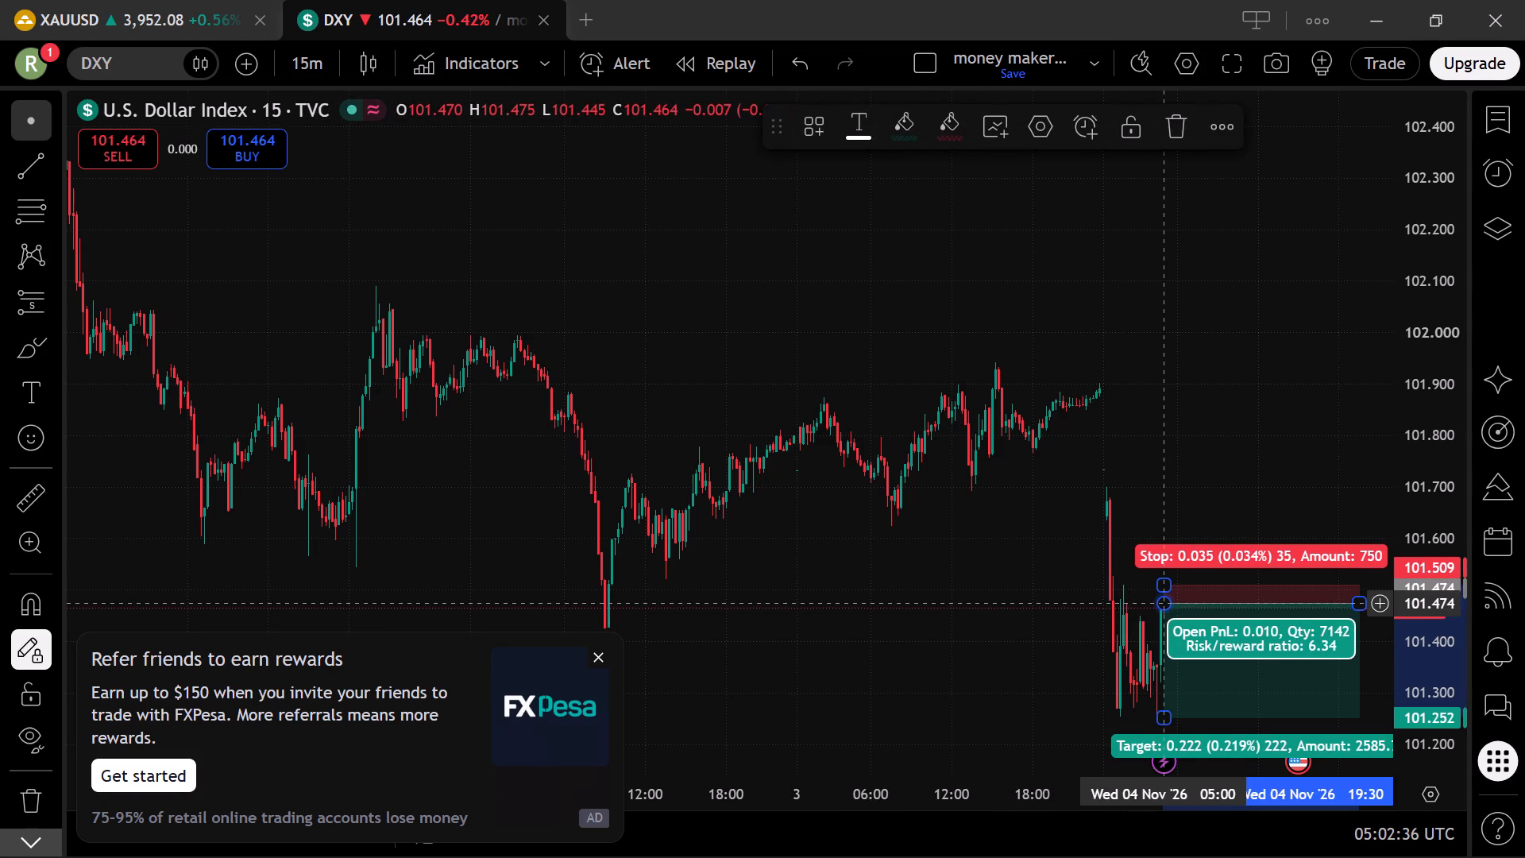
pyautogui.moveTo(1165, 585); pyautogui.dragTo(1165, 568)
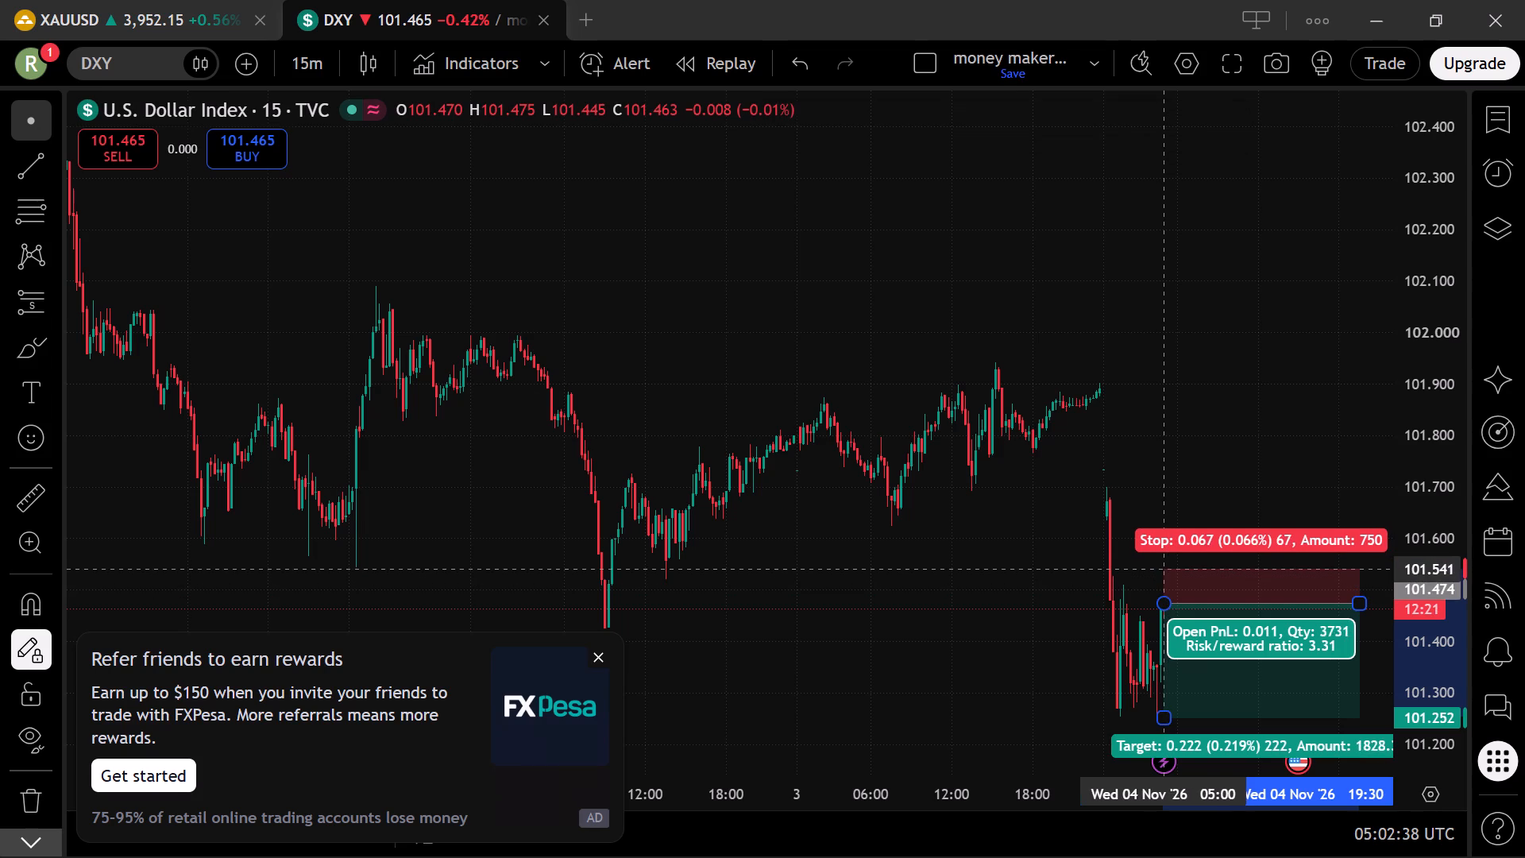
pyautogui.moveTo(1165, 568); pyautogui.dragTo(1165, 562)
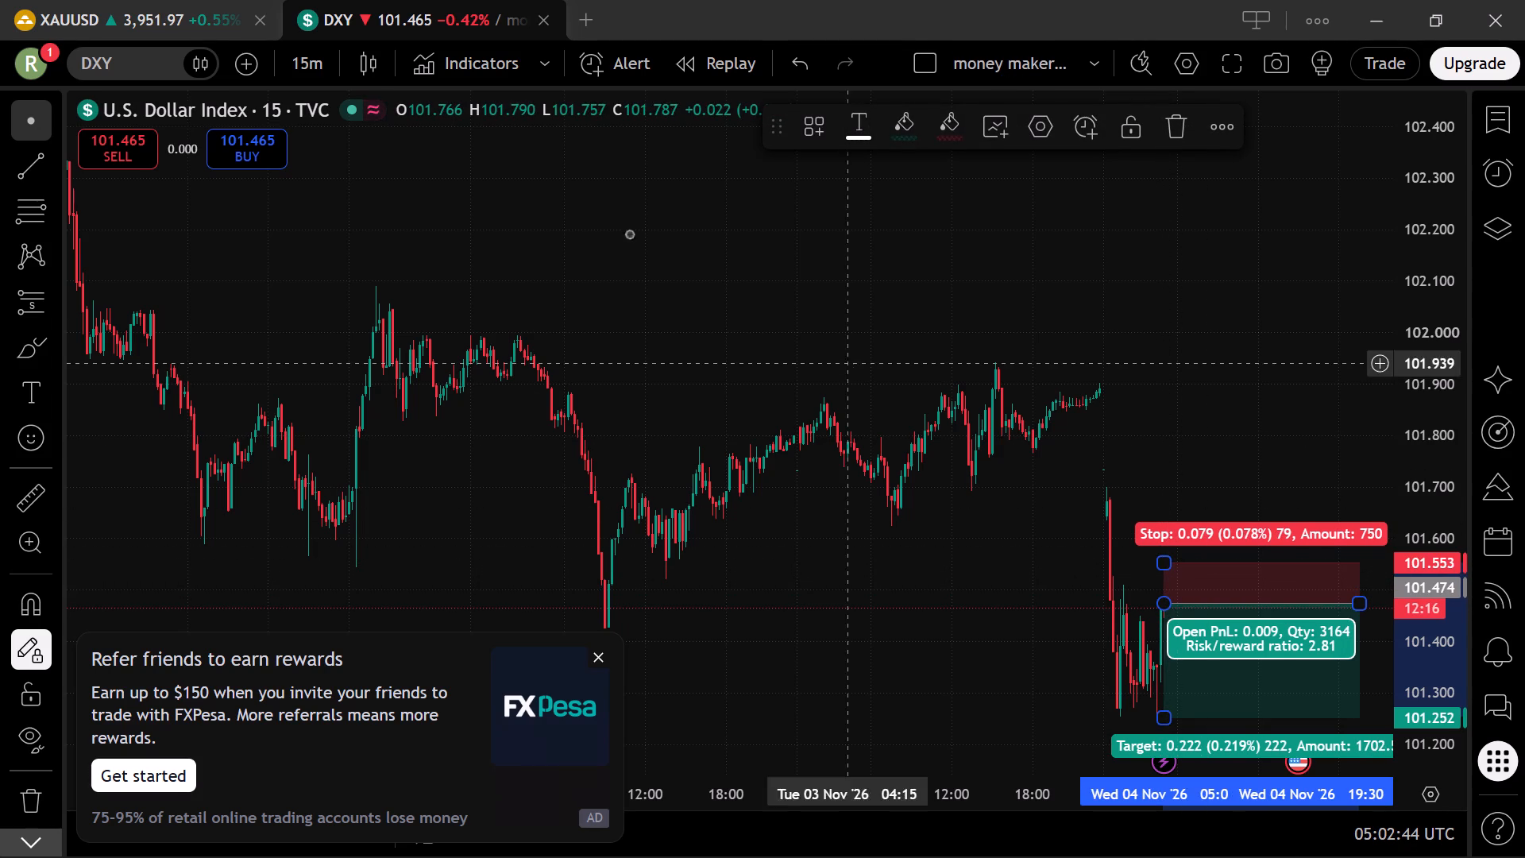
# Return to the XAUUSD chart and review its short position, leaving it deselected.
pyautogui.click(144, 2)
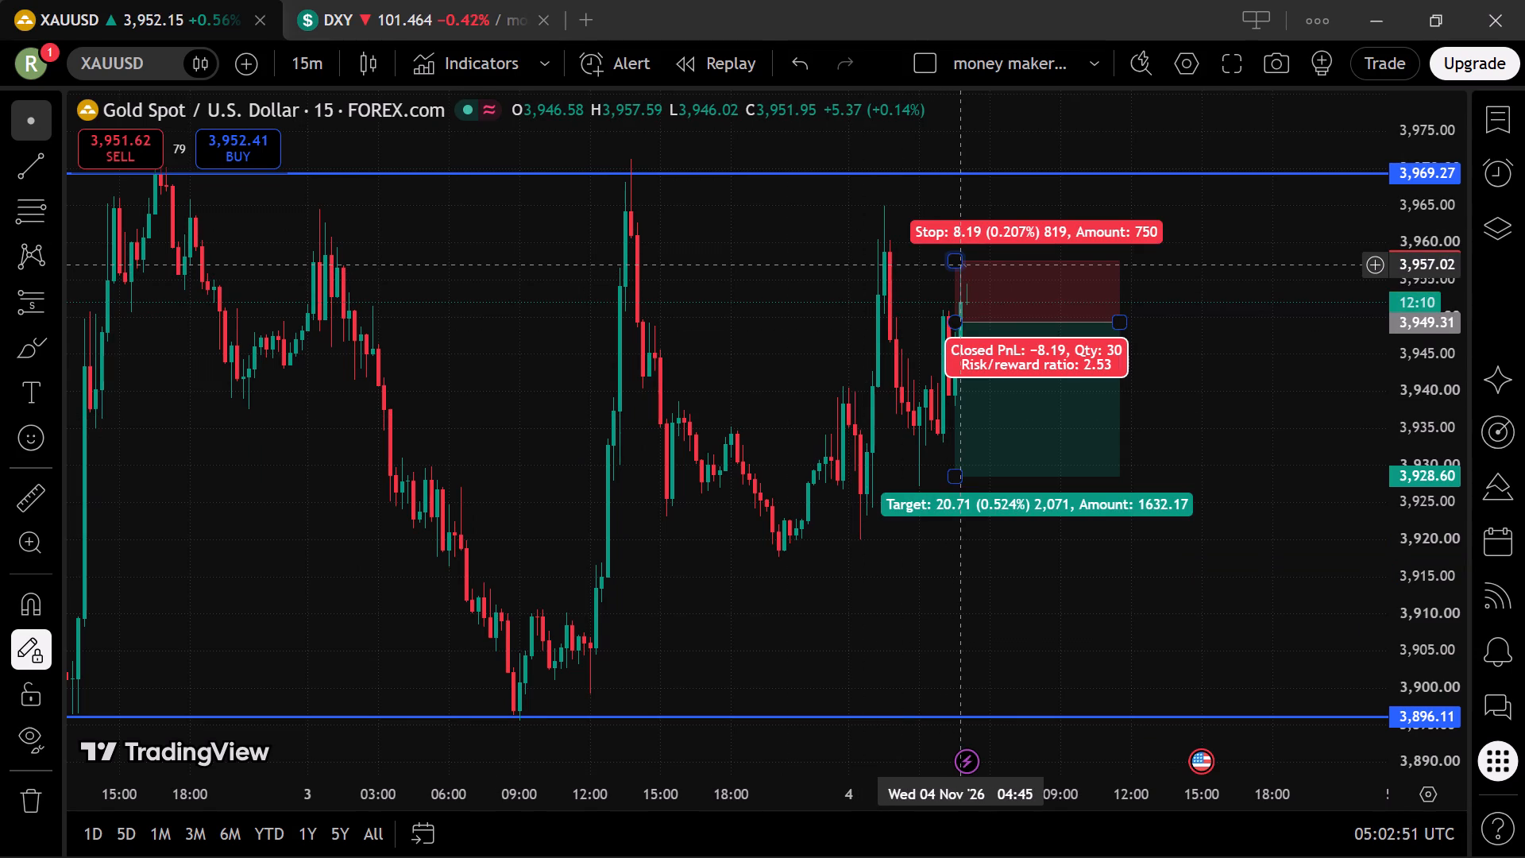
pyautogui.click(938, 180)
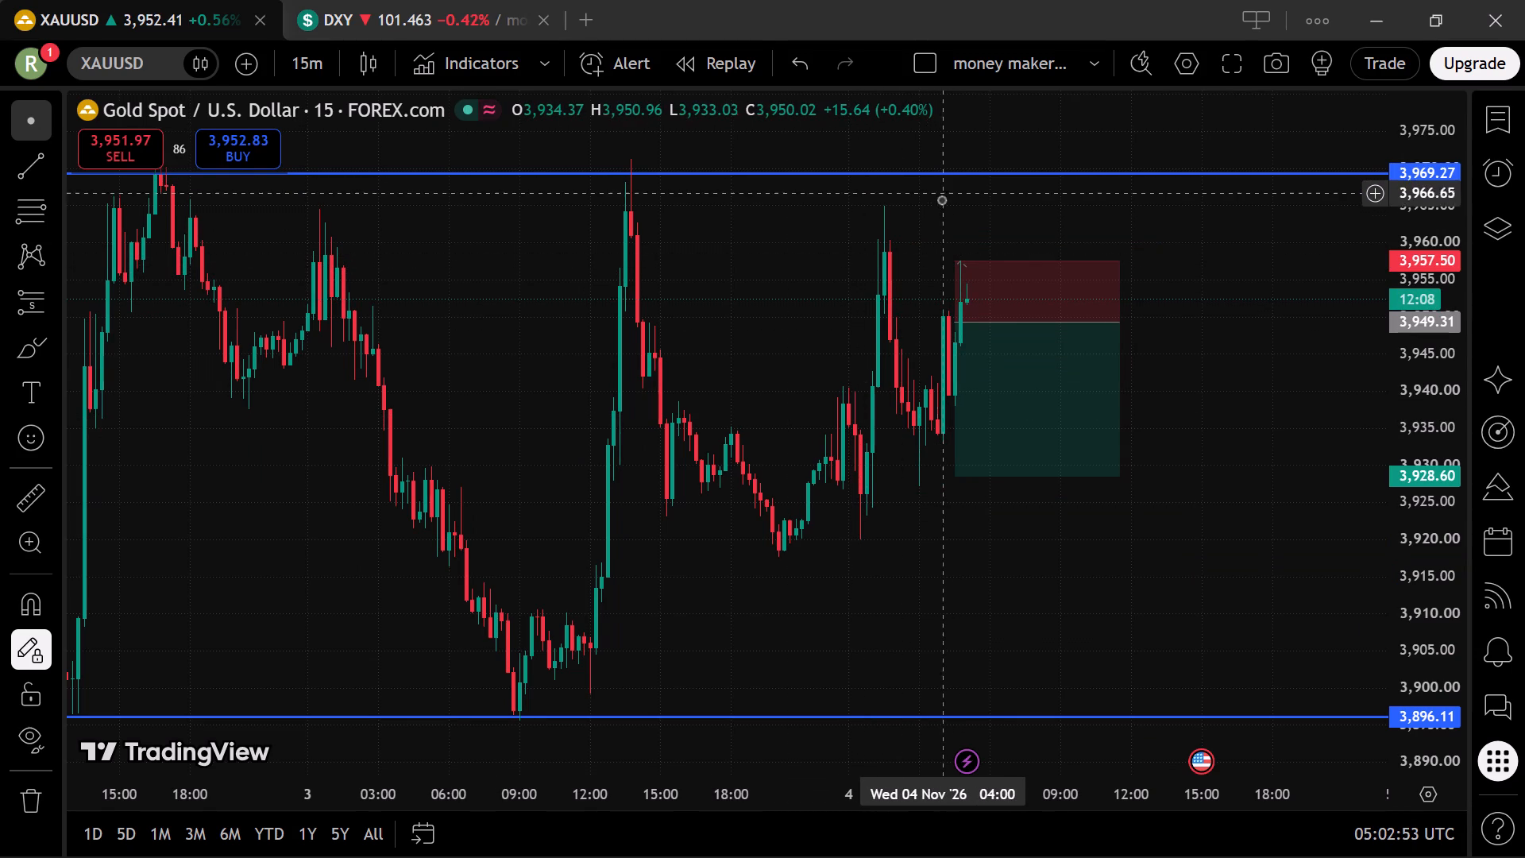
pyautogui.click(941, 211)
# Switch to Chrome and read the end of the Google AI conversation about tracking conditions for the XAUUSD 3,990.50 floor strategy.
pyautogui.click(1376, 11)
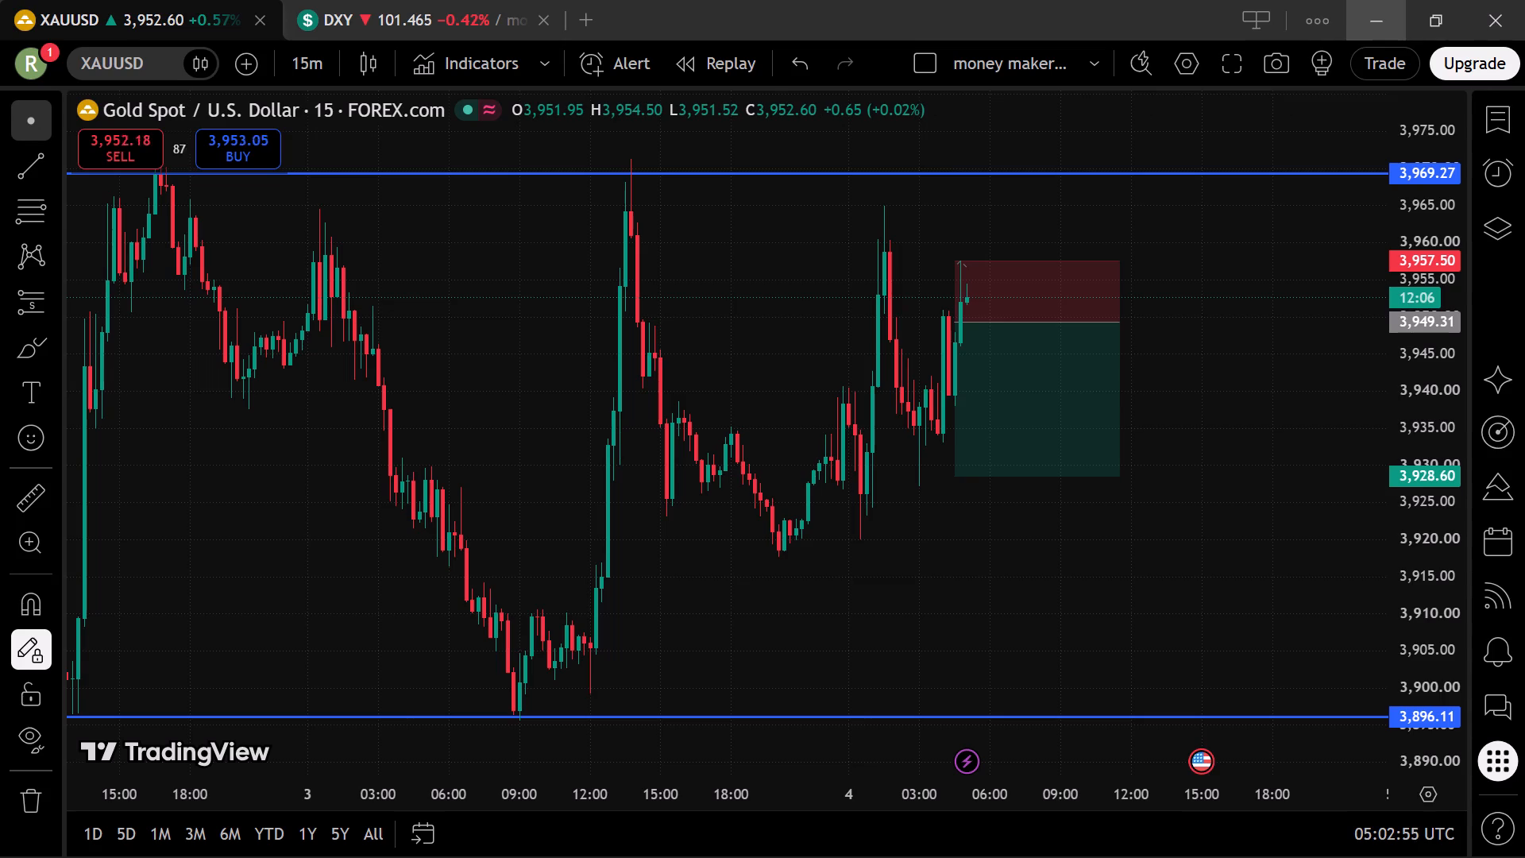
pyautogui.click(991, 841)
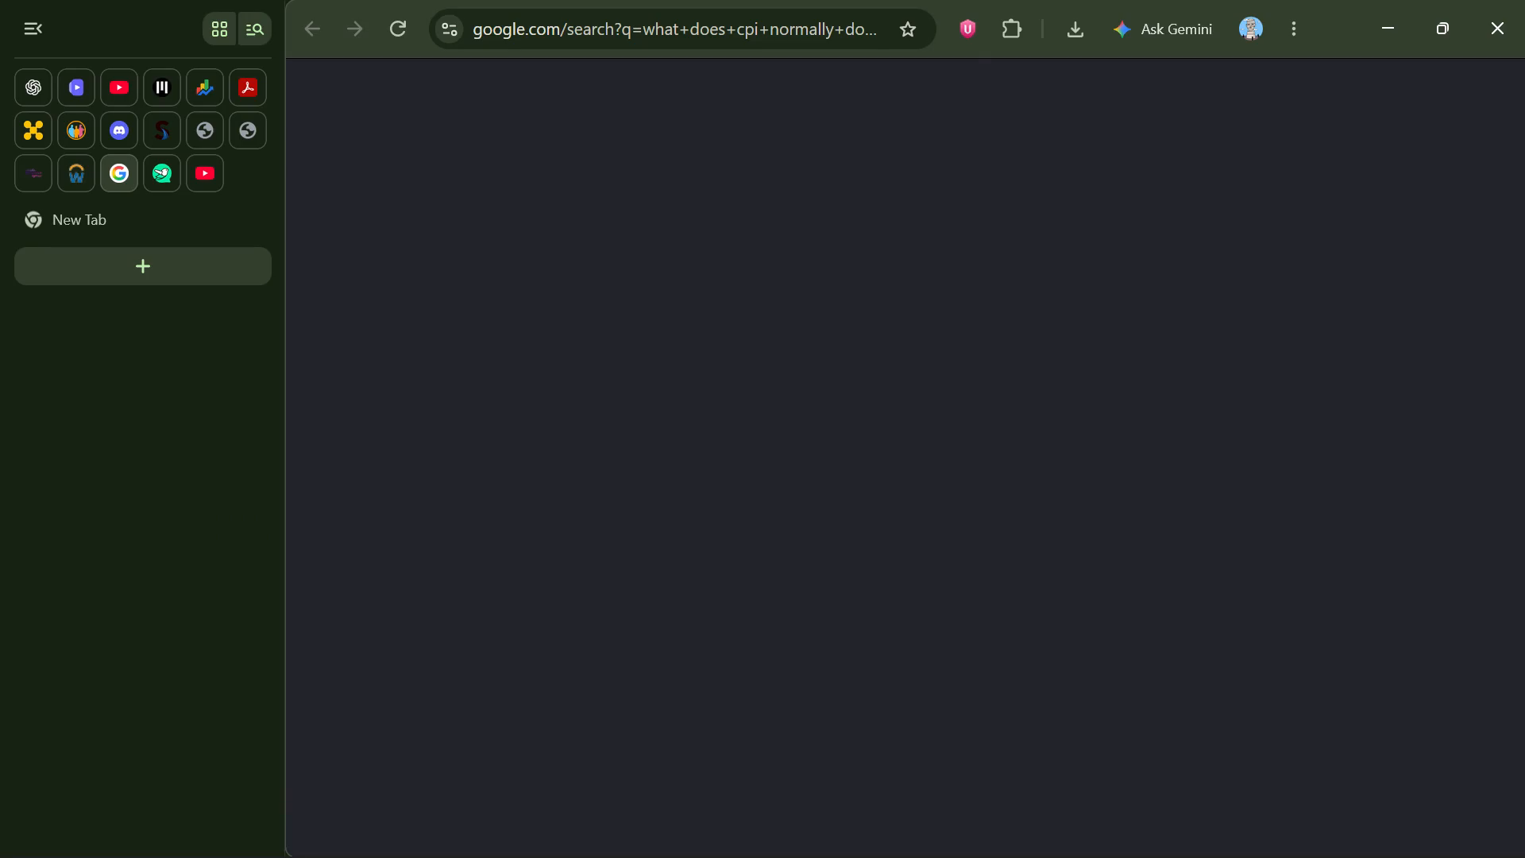
pyautogui.click(1220, 828)
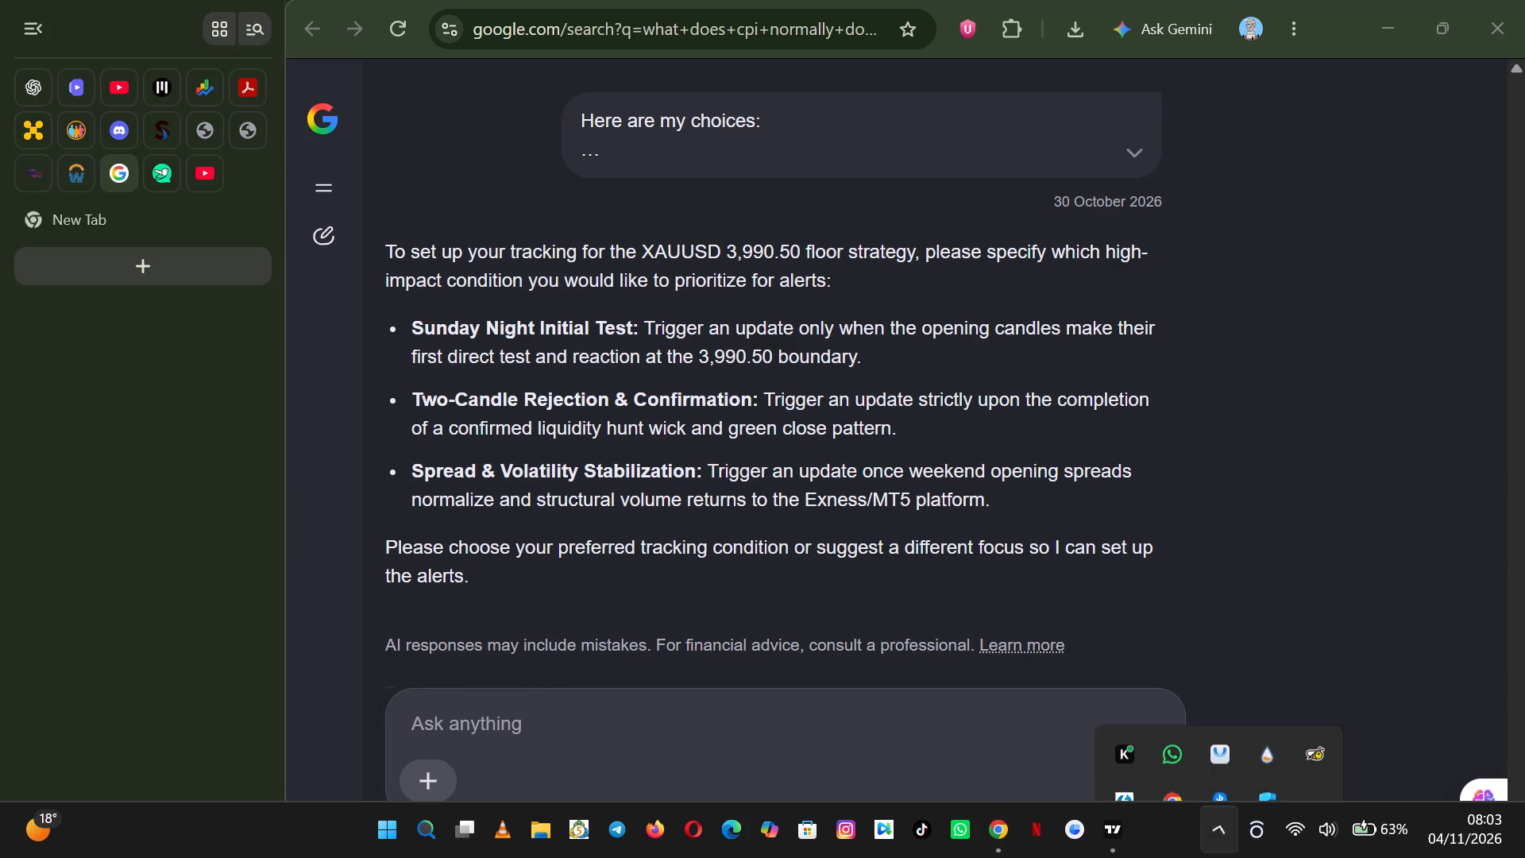
pyautogui.click(1403, 487)
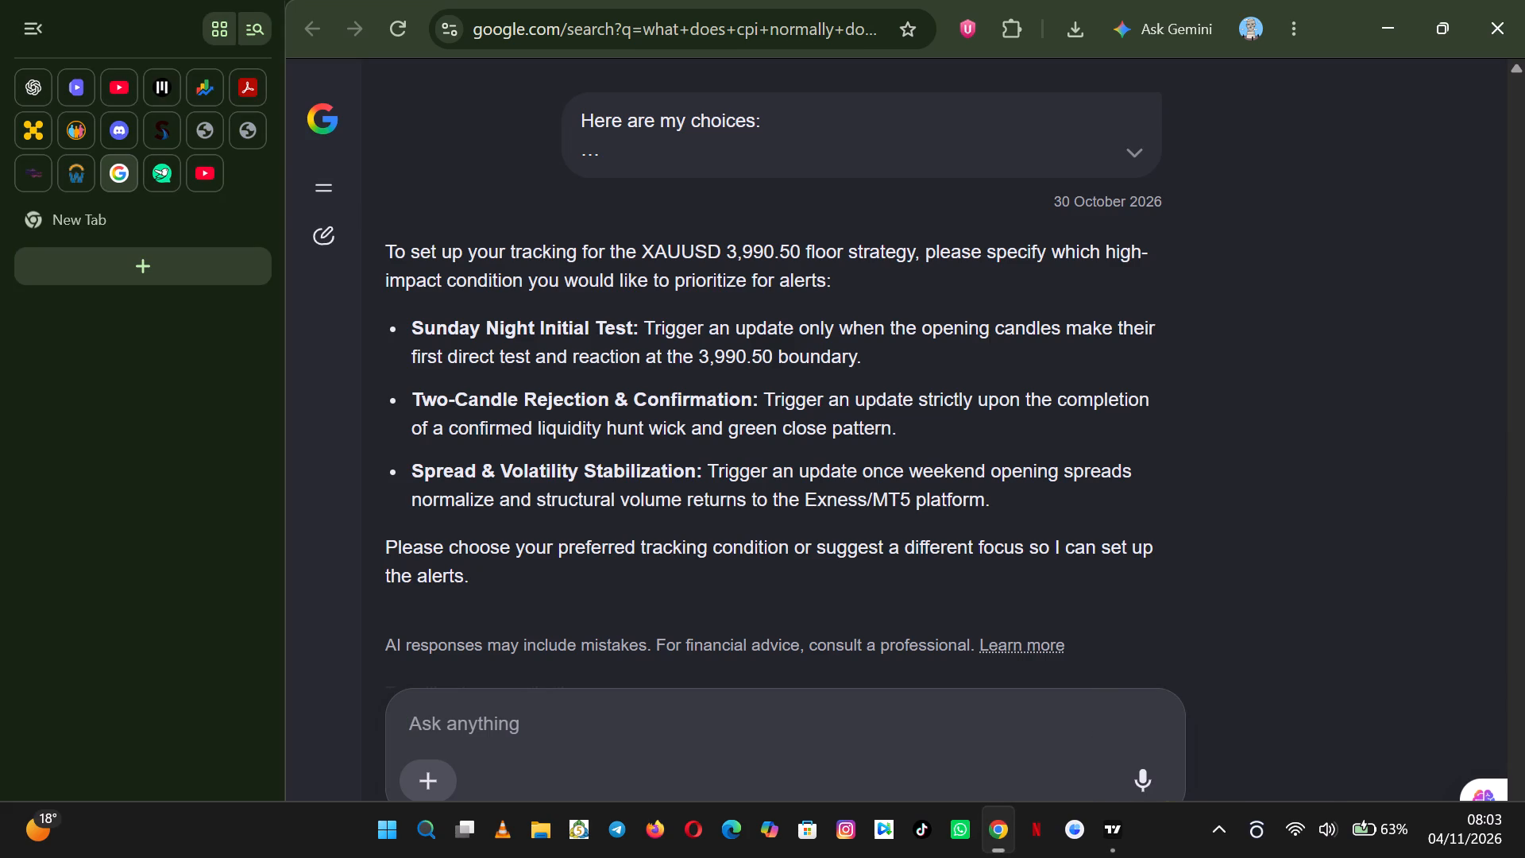
pyautogui.scroll(-1, 753, 527)
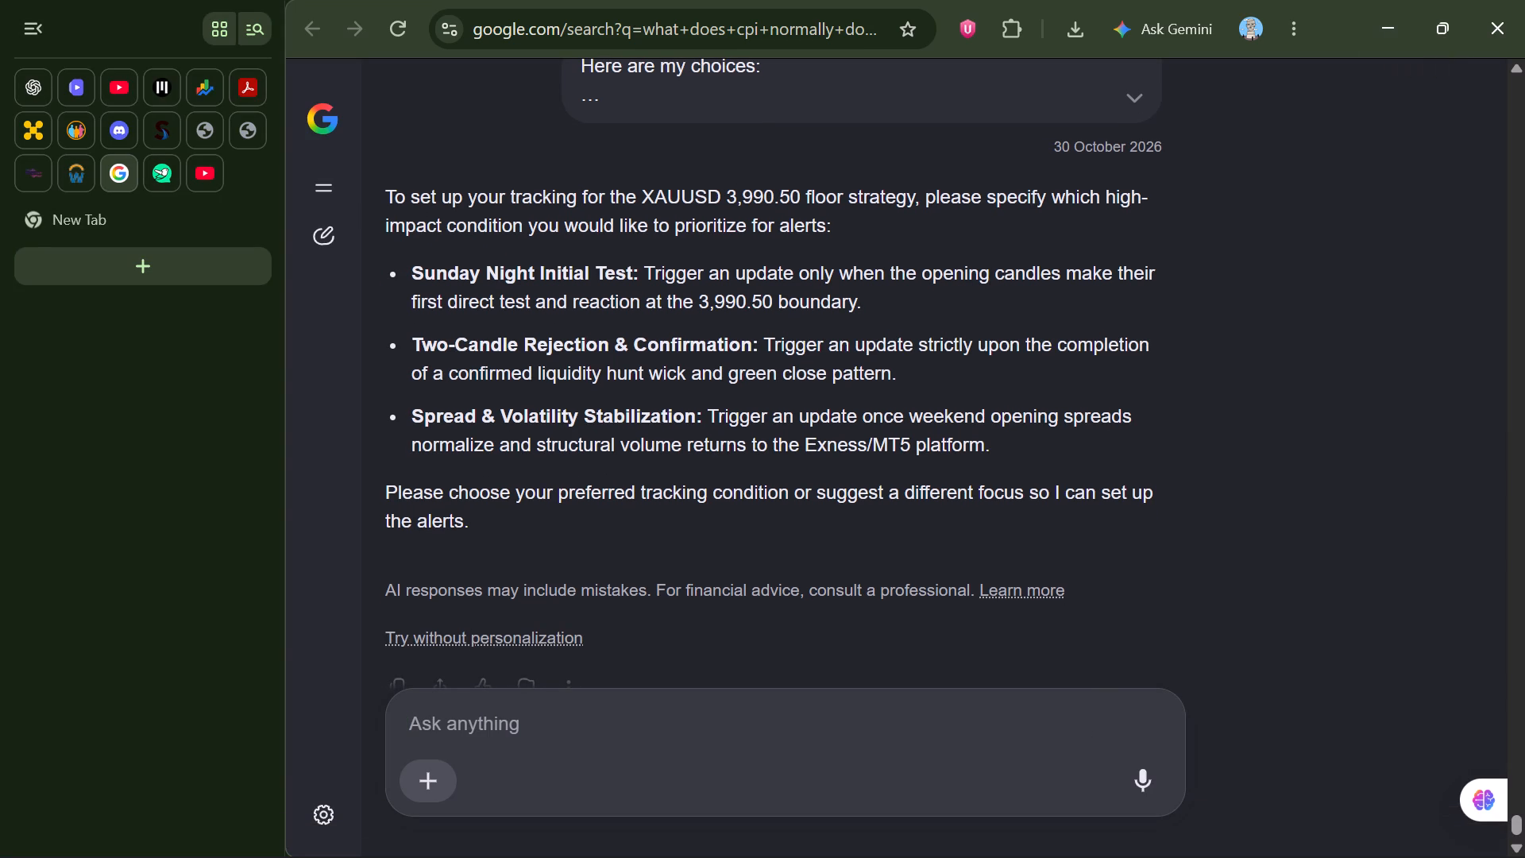
pyautogui.scroll(-1, 913, 458)
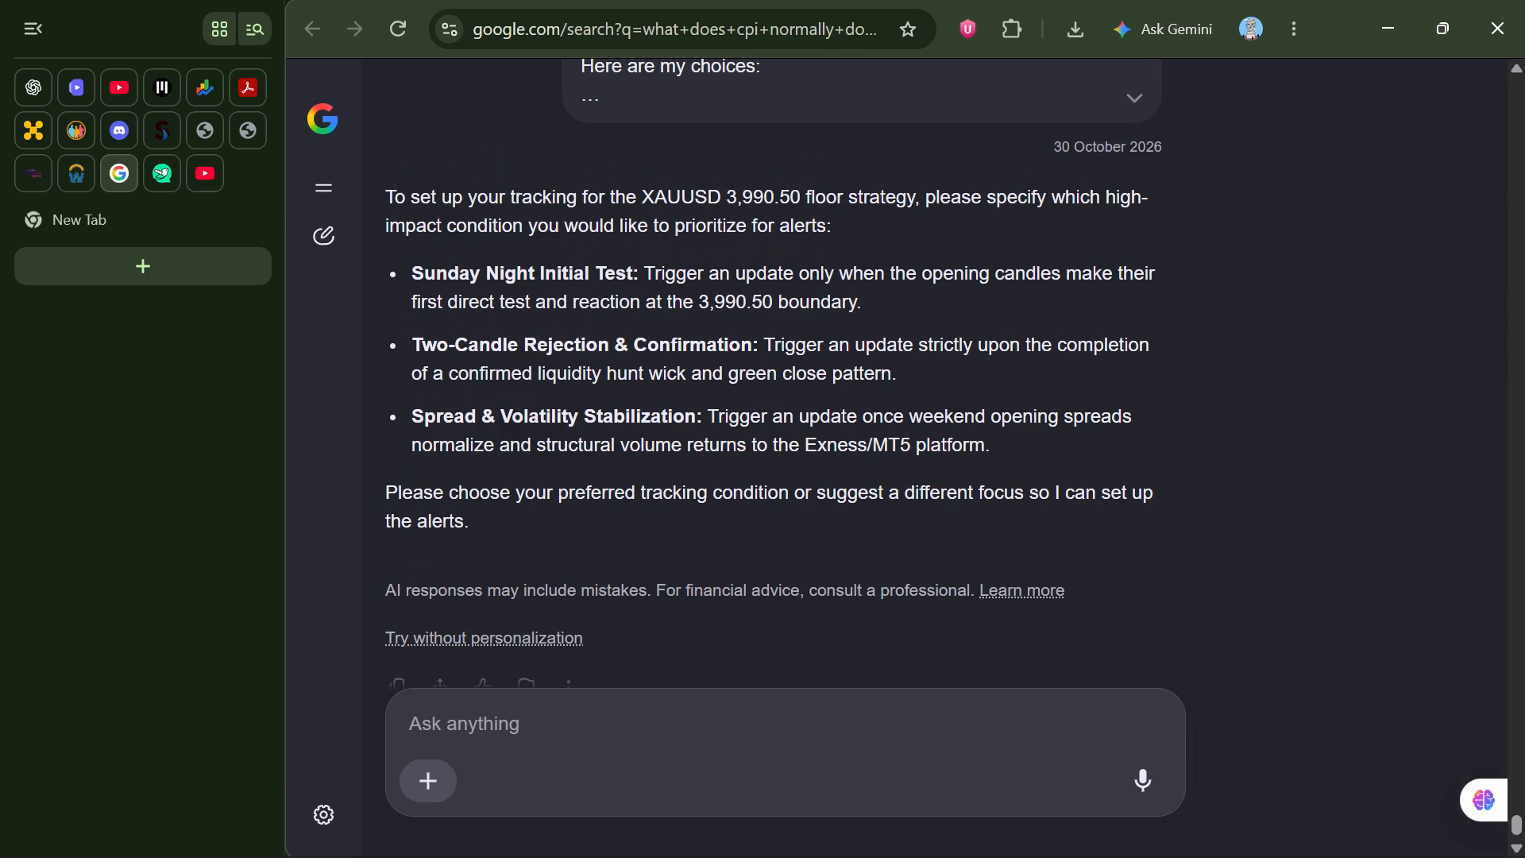
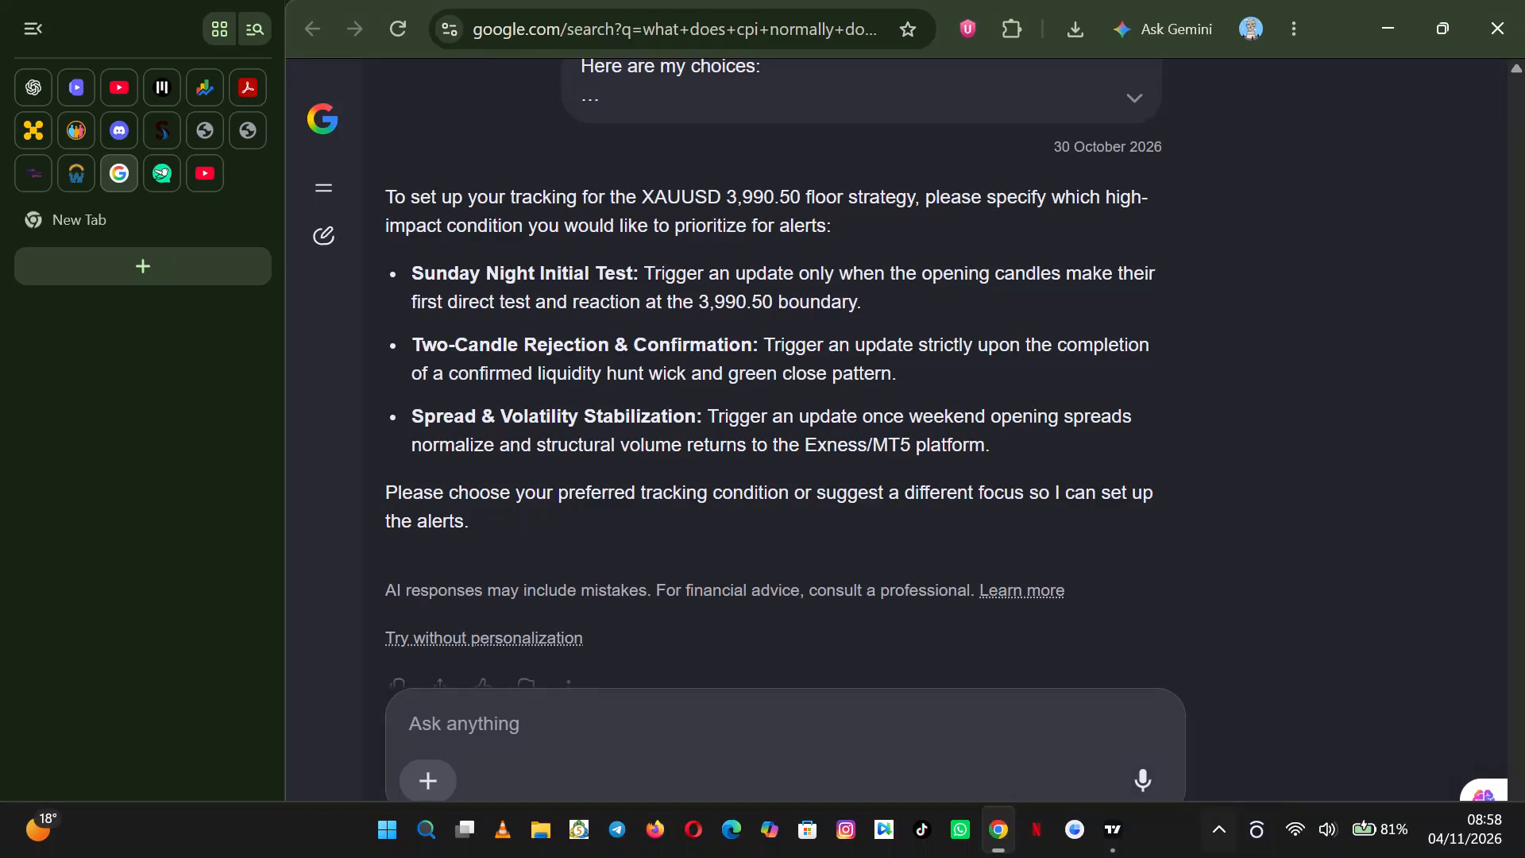
# Switch back to TradingView and remove the short position drawing from the XAUUSD 15-minute chart.
pyautogui.click(1117, 836)
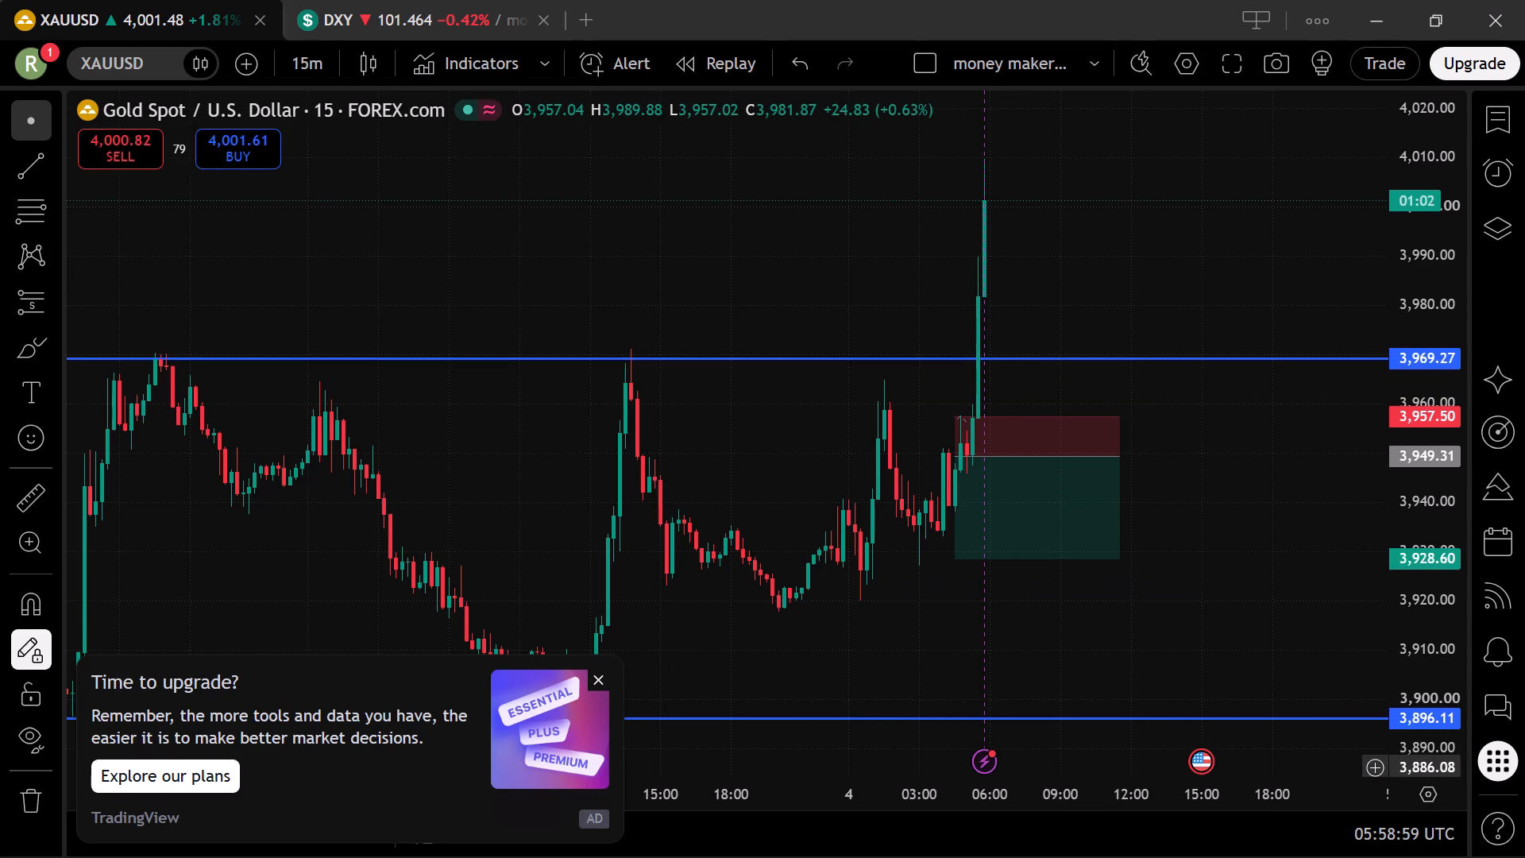
pyautogui.rightClick(1073, 477)
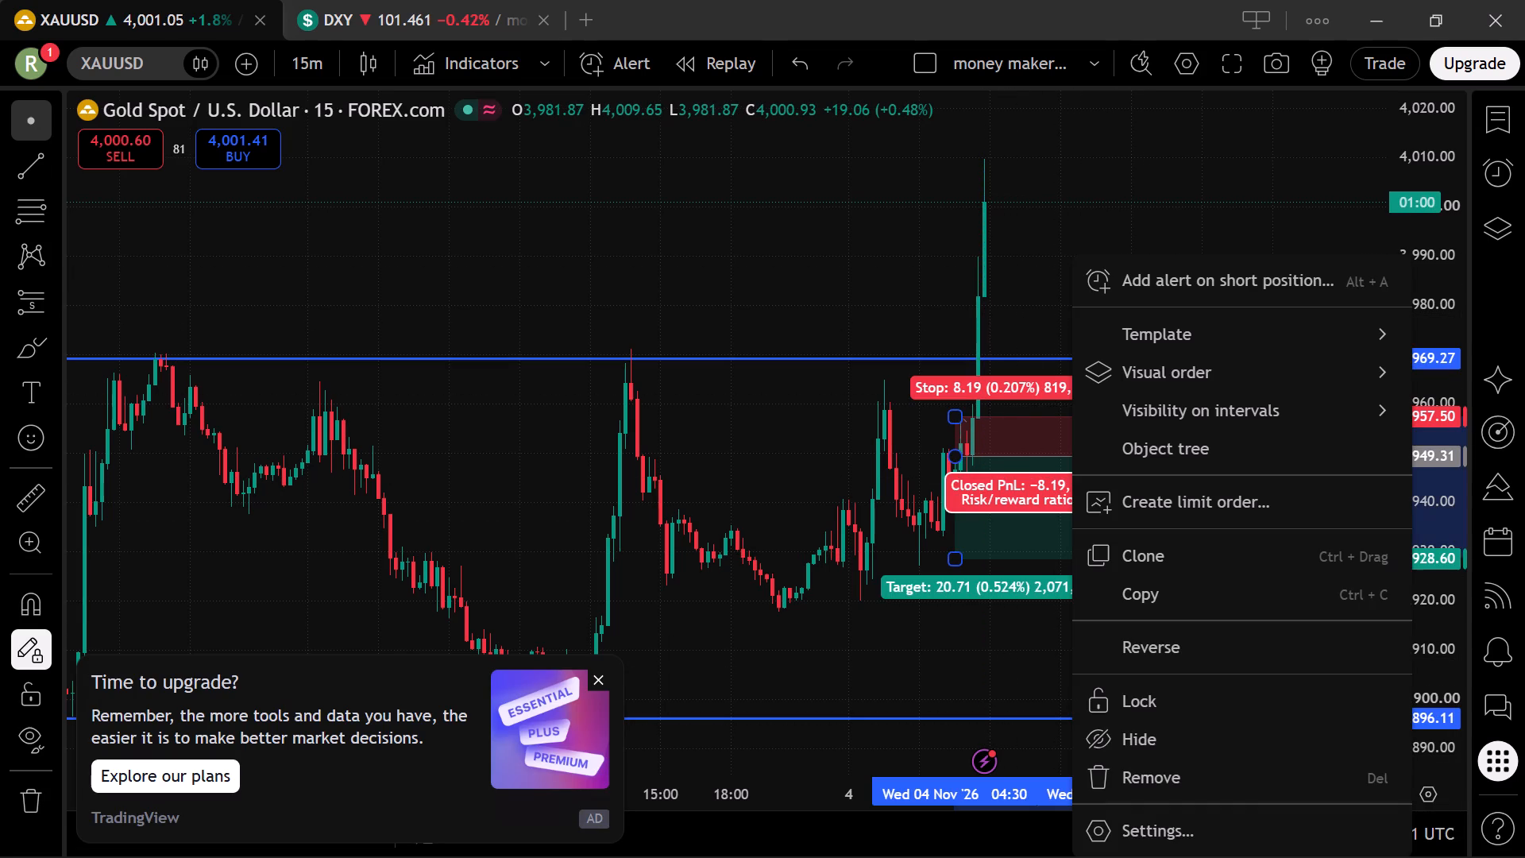
pyautogui.click(1115, 771)
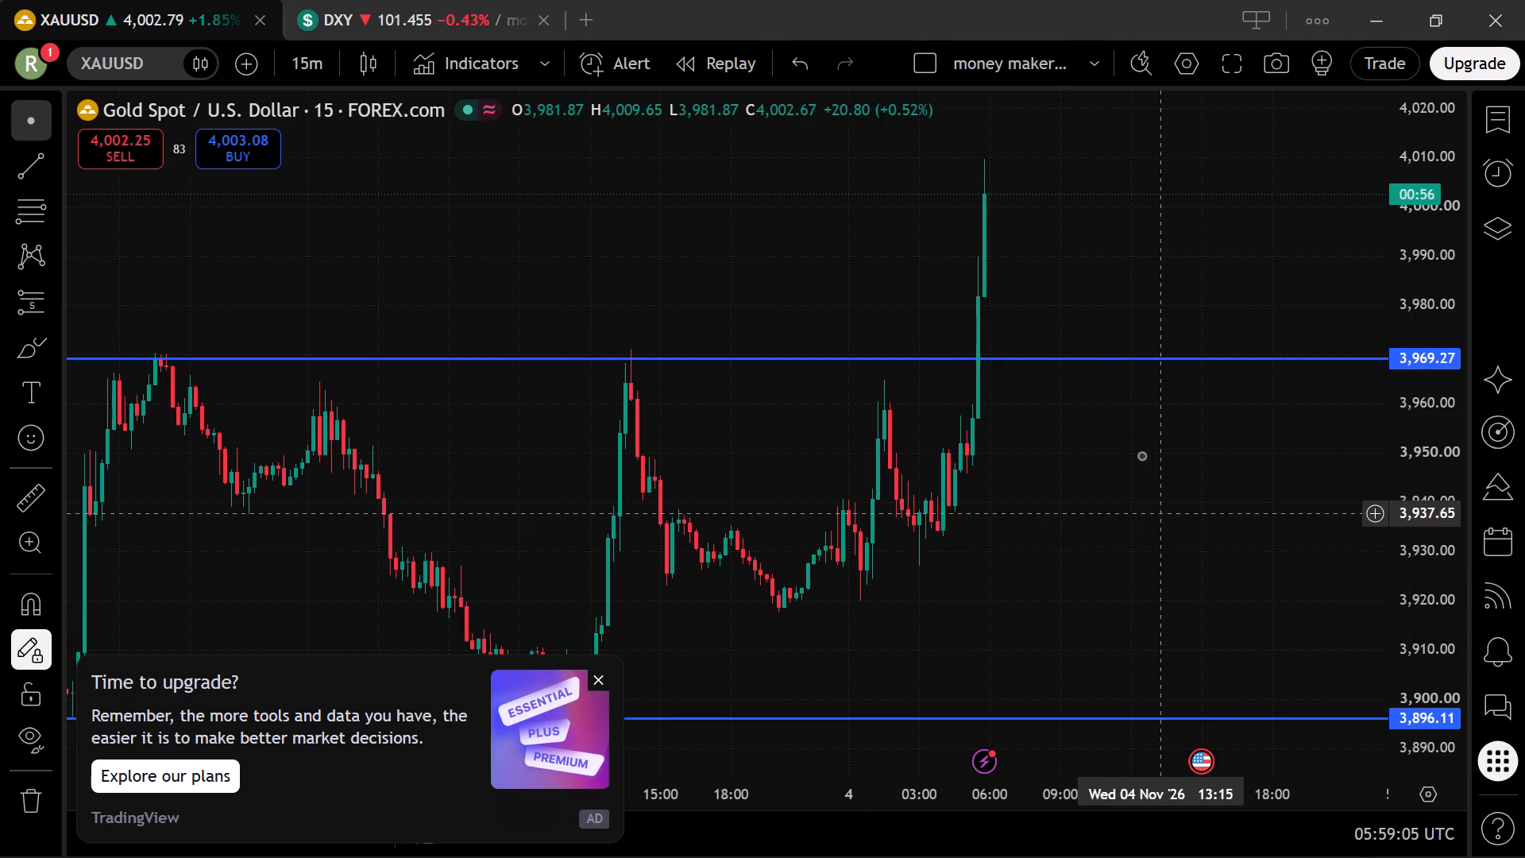
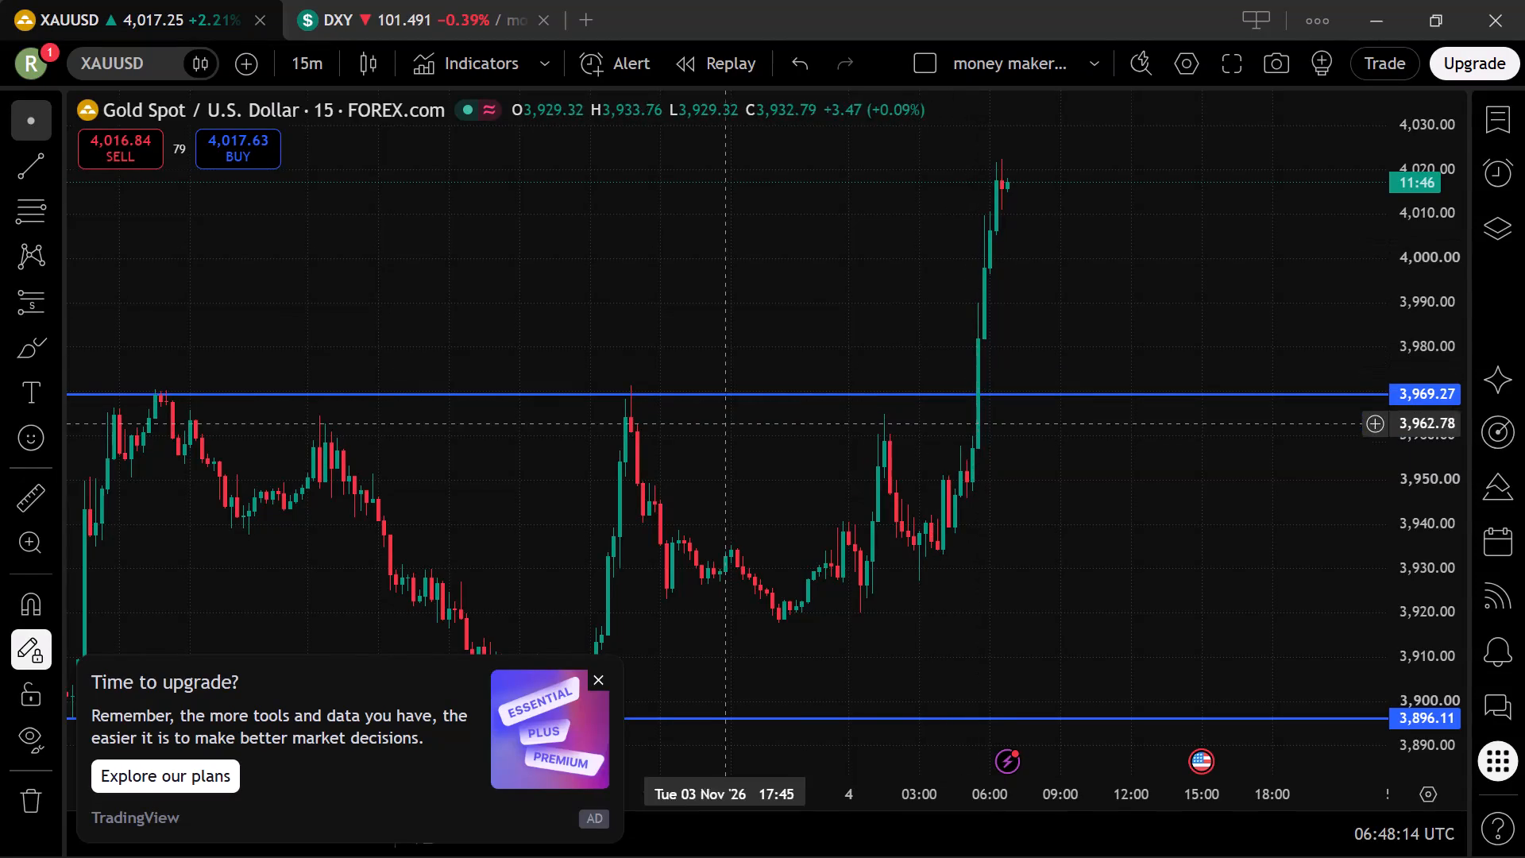
# Dismiss the upgrade advertisement and the ad-free plan offer covering the XAUUSD chart.
pyautogui.click(593, 677)
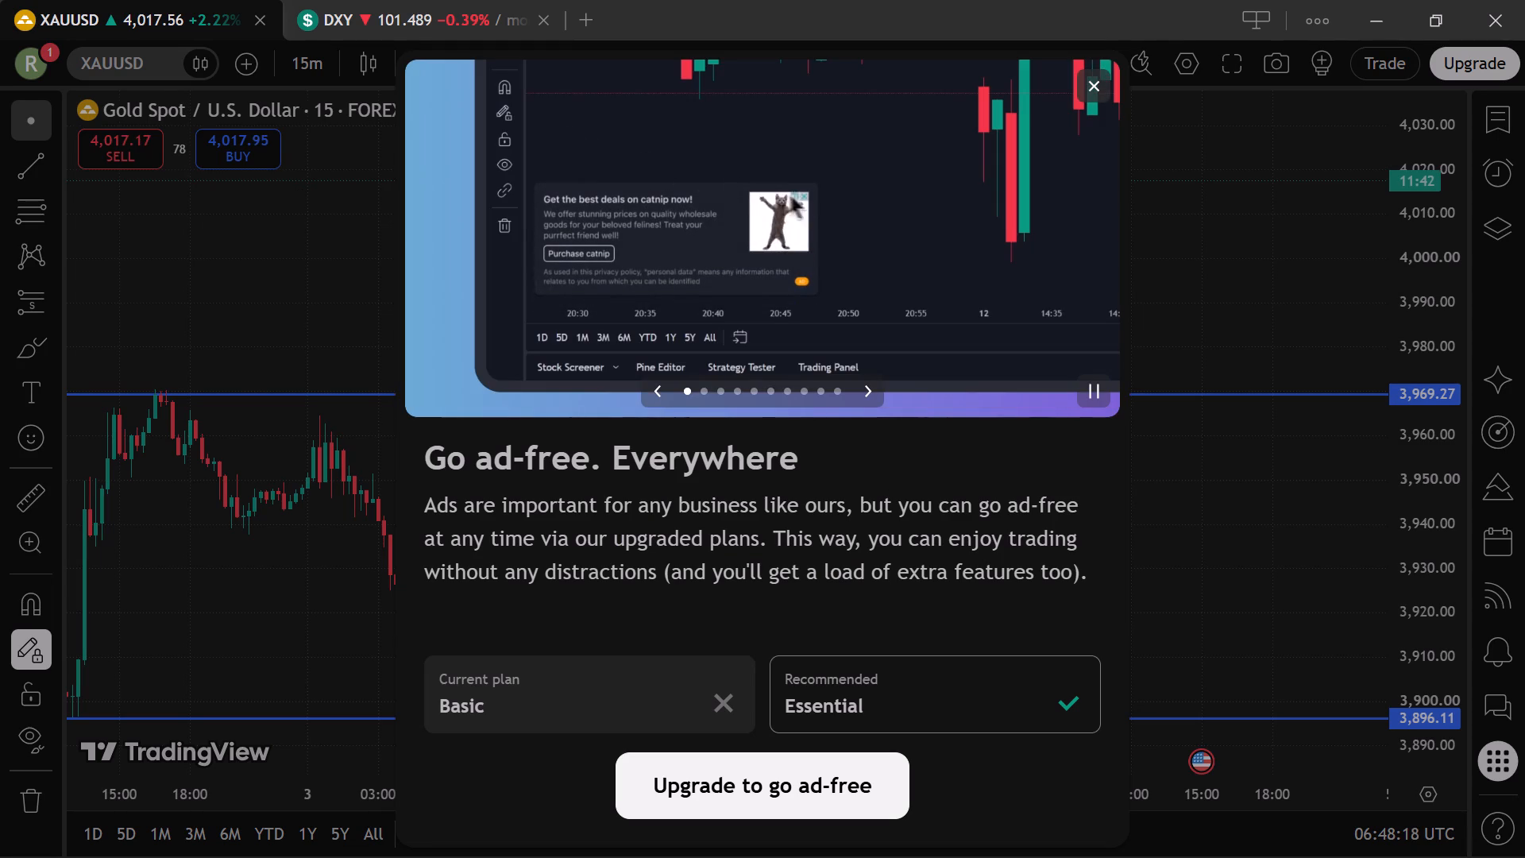
pyautogui.click(1090, 92)
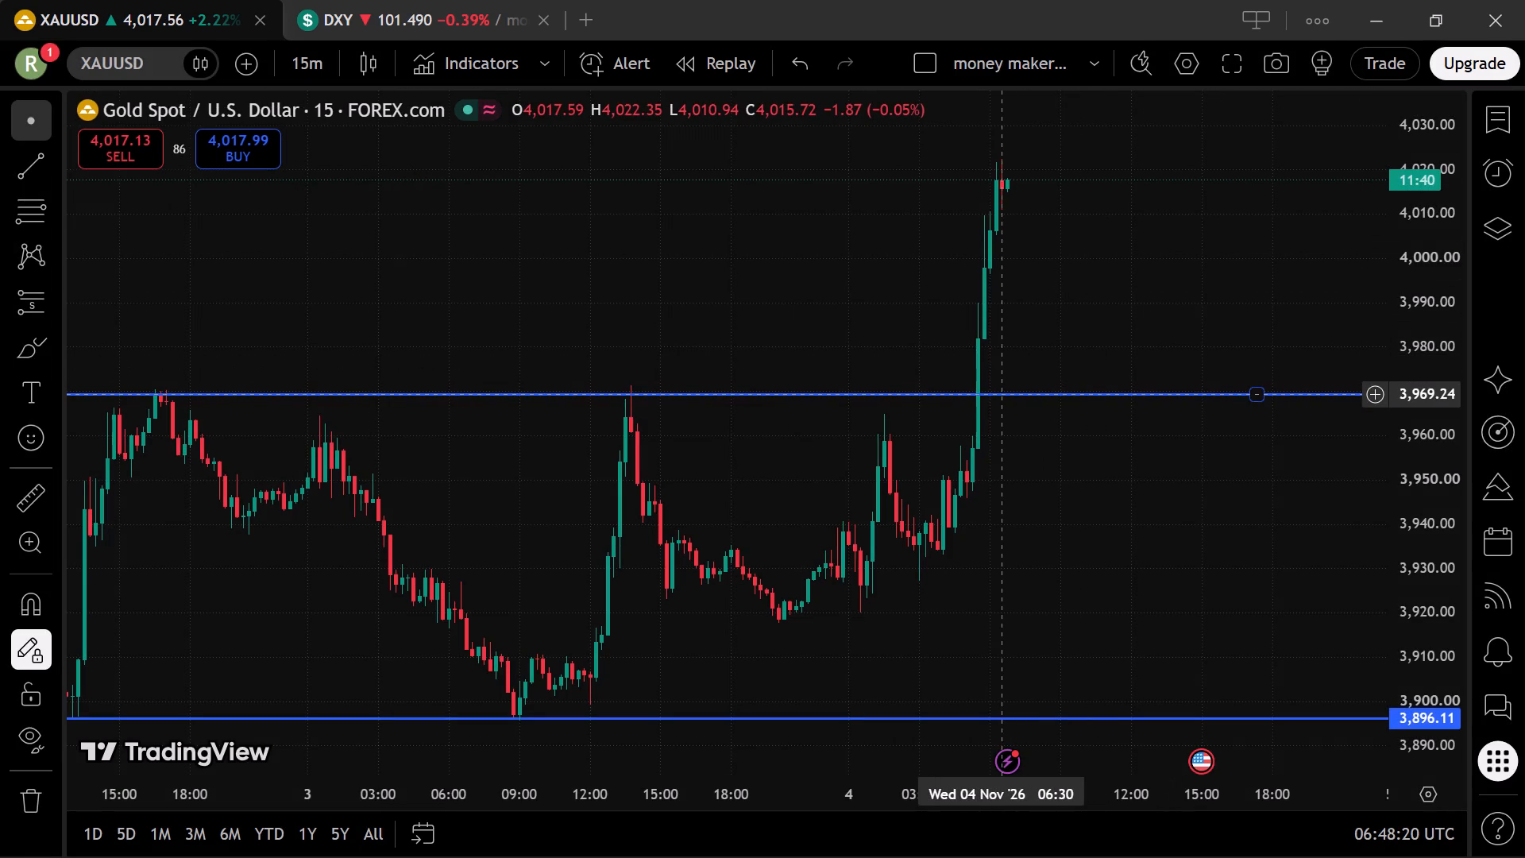
# Move the upper horizontal line on the XAUUSD chart up to the latest candles, at about 4,017.66.
pyautogui.moveTo(1002, 395); pyautogui.dragTo(1024, 180)
pyautogui.click(1045, 314)
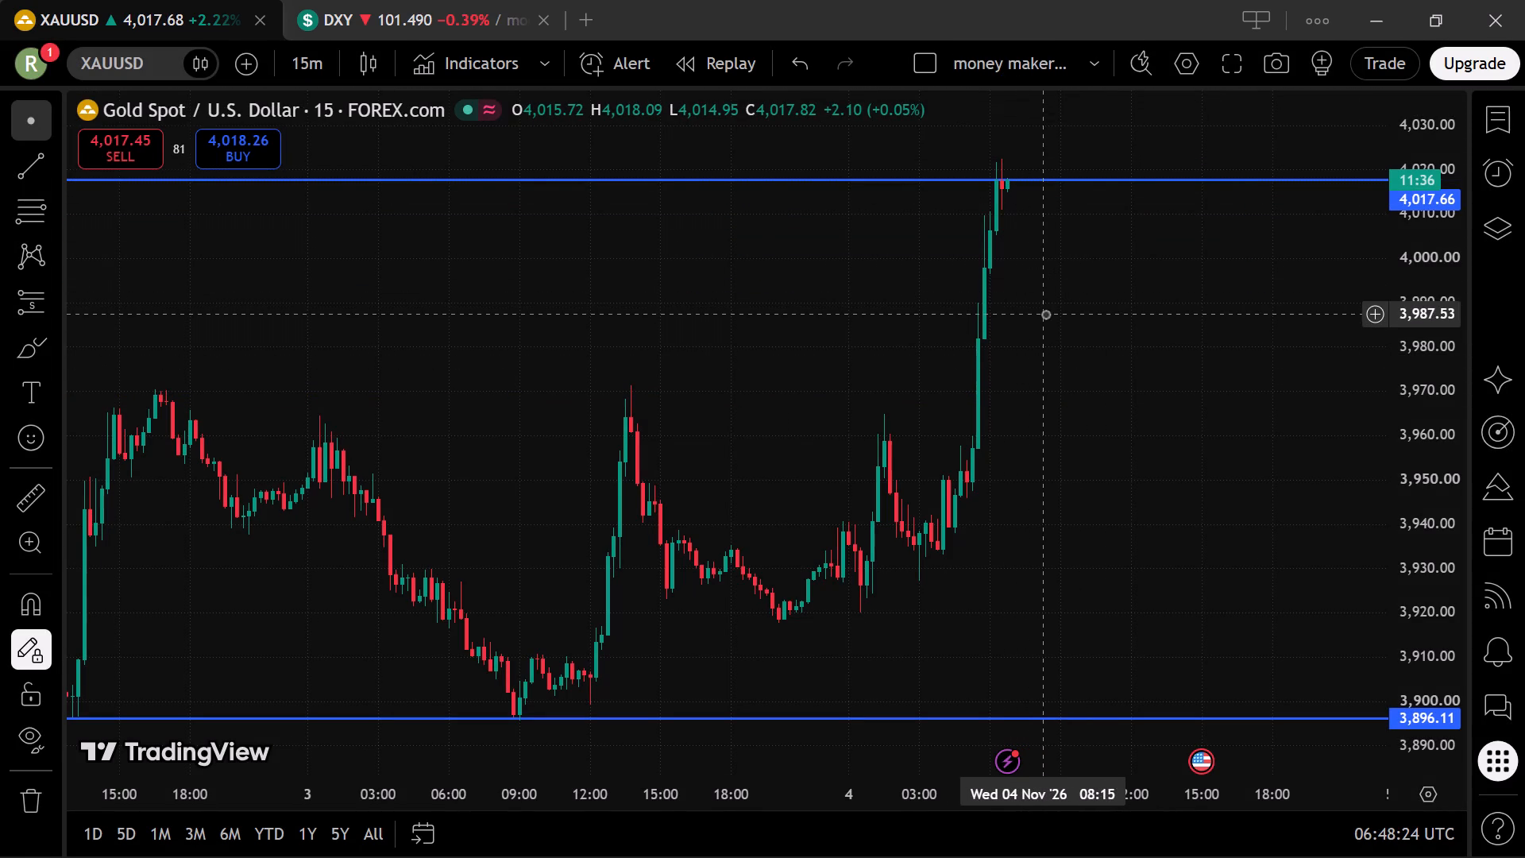
# Check the latest gold news update marked on the XAUUSD time axis twice, closing it after each reading.
pyautogui.click(1004, 763)
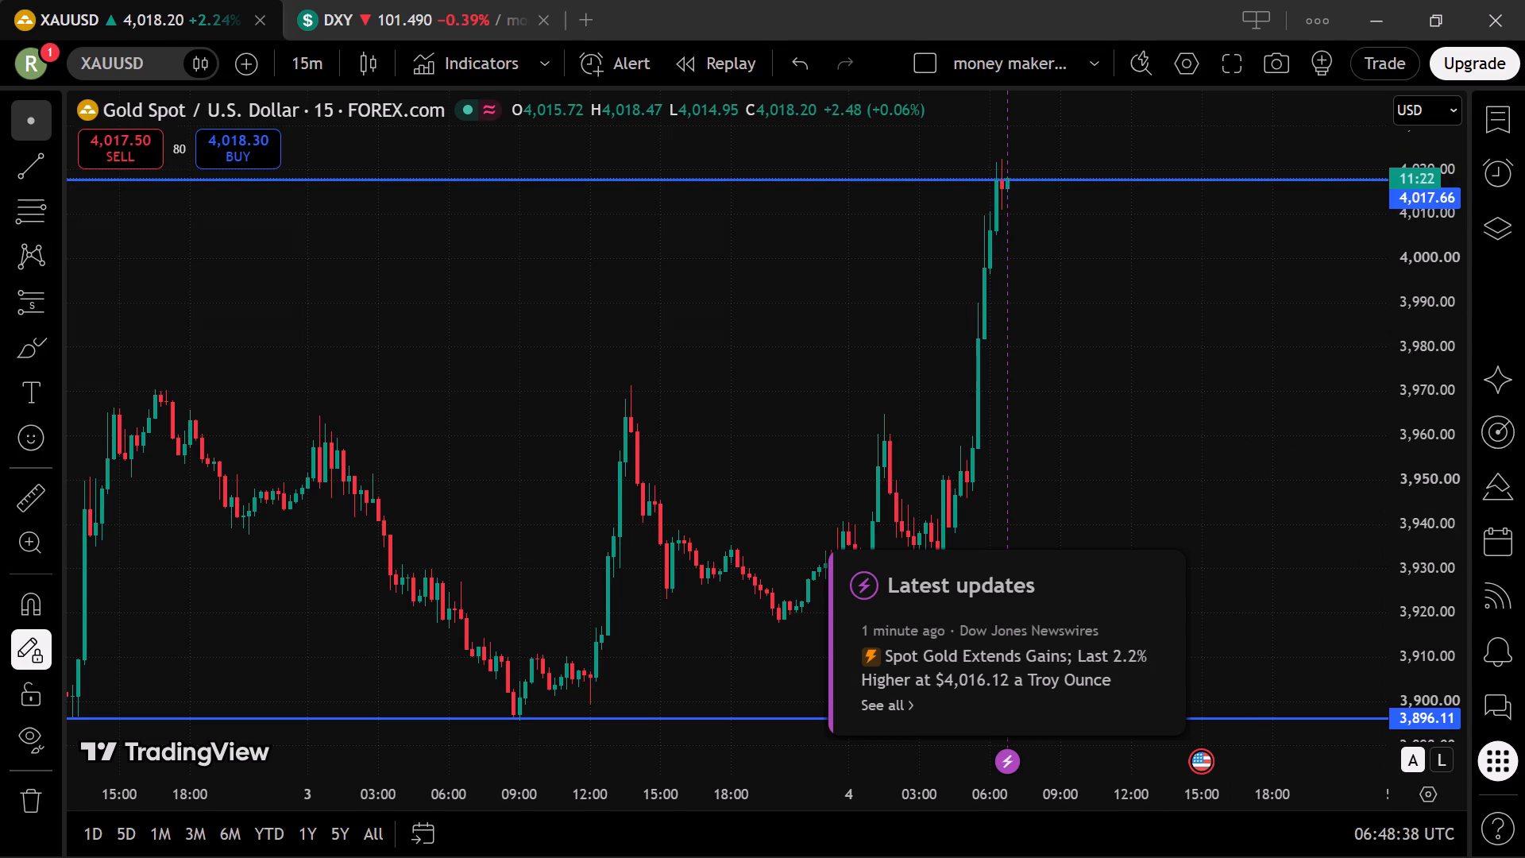
pyautogui.click(1226, 260)
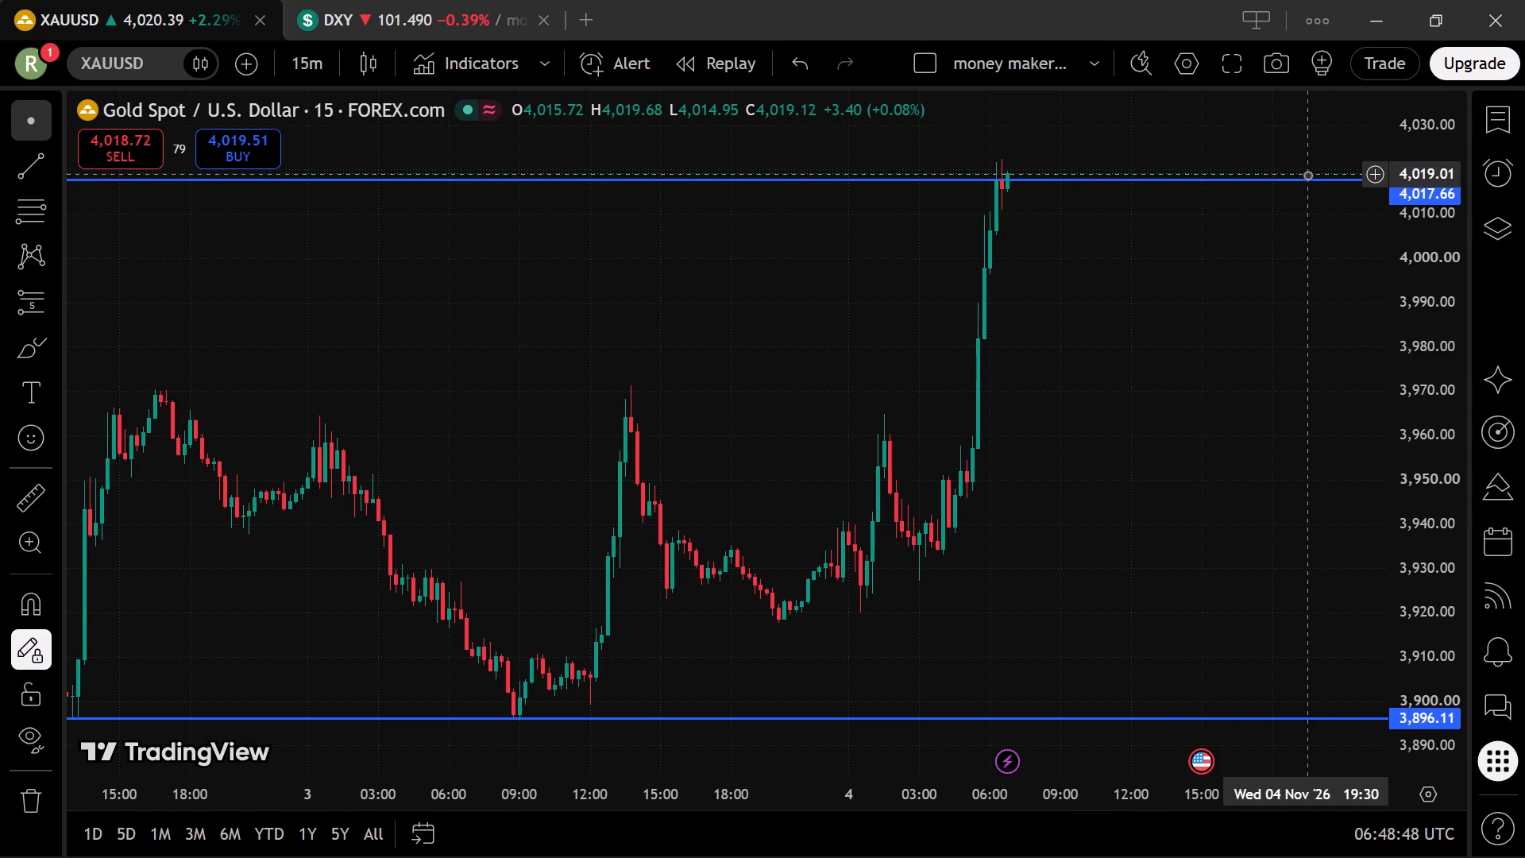
pyautogui.click(999, 772)
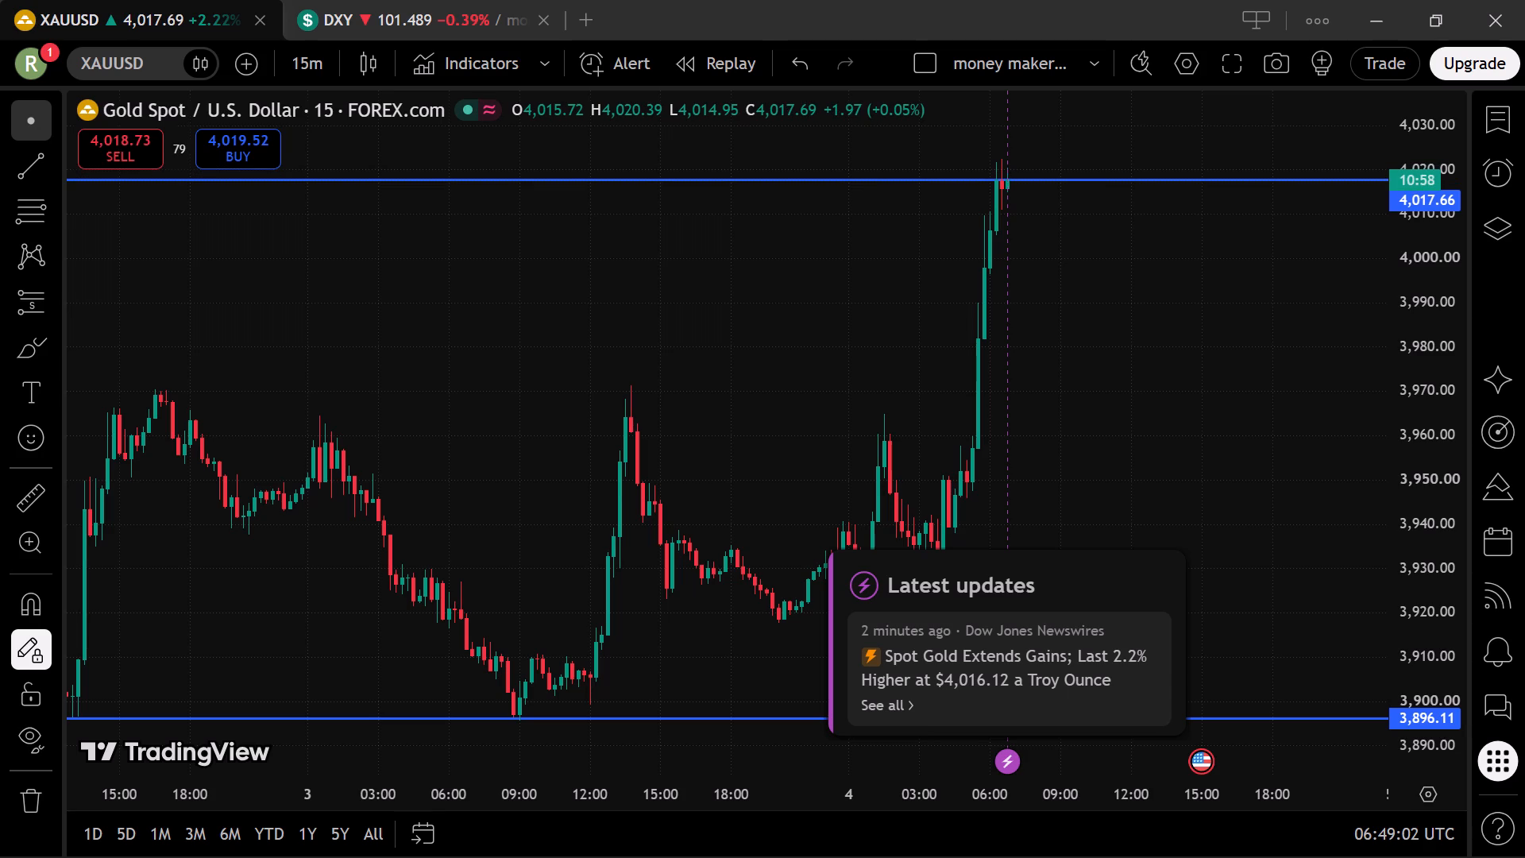
pyautogui.click(1079, 336)
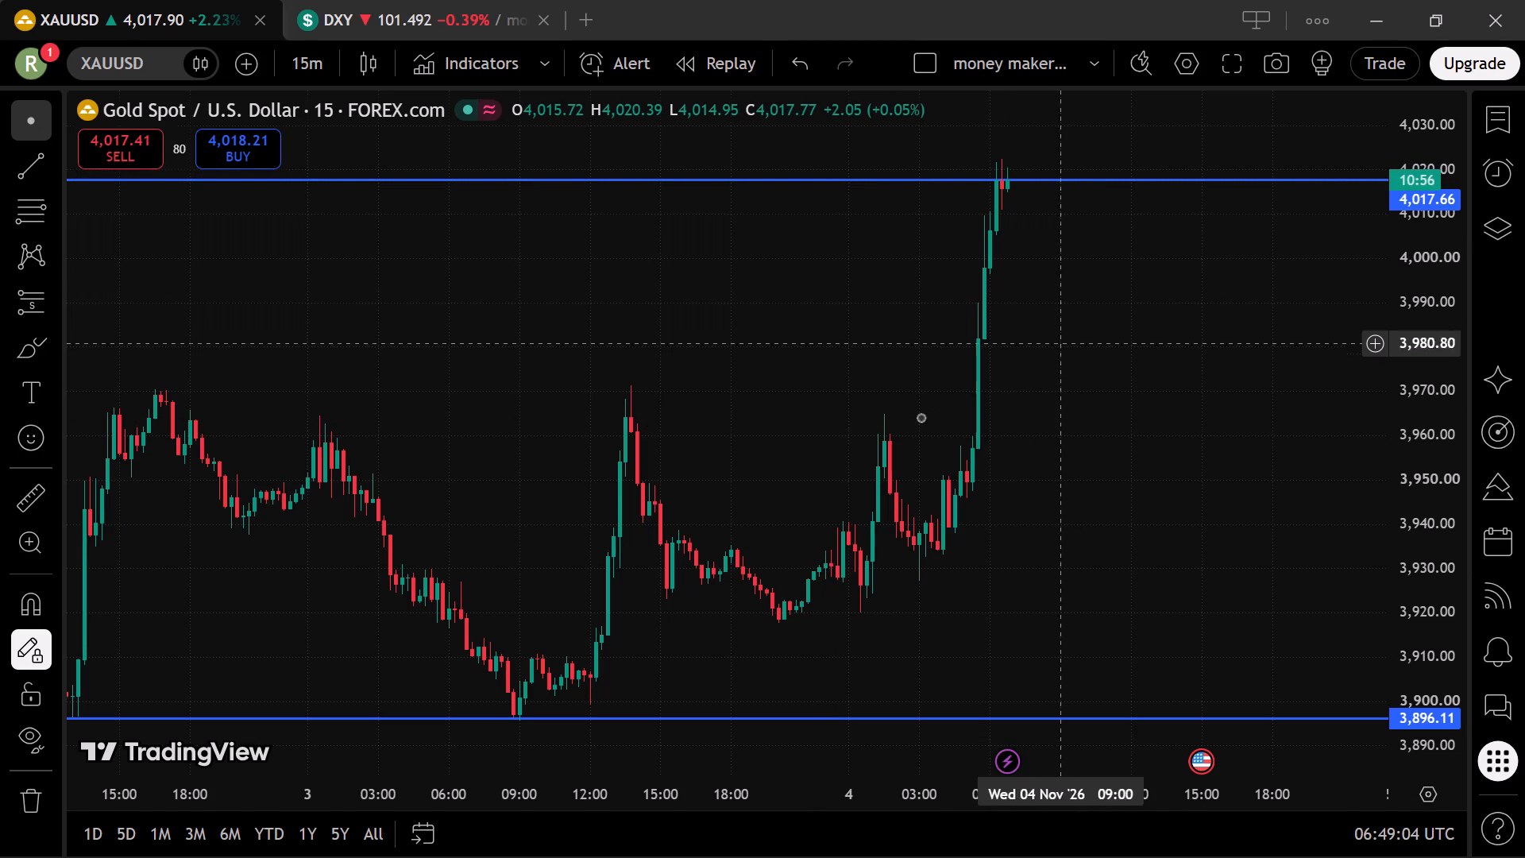
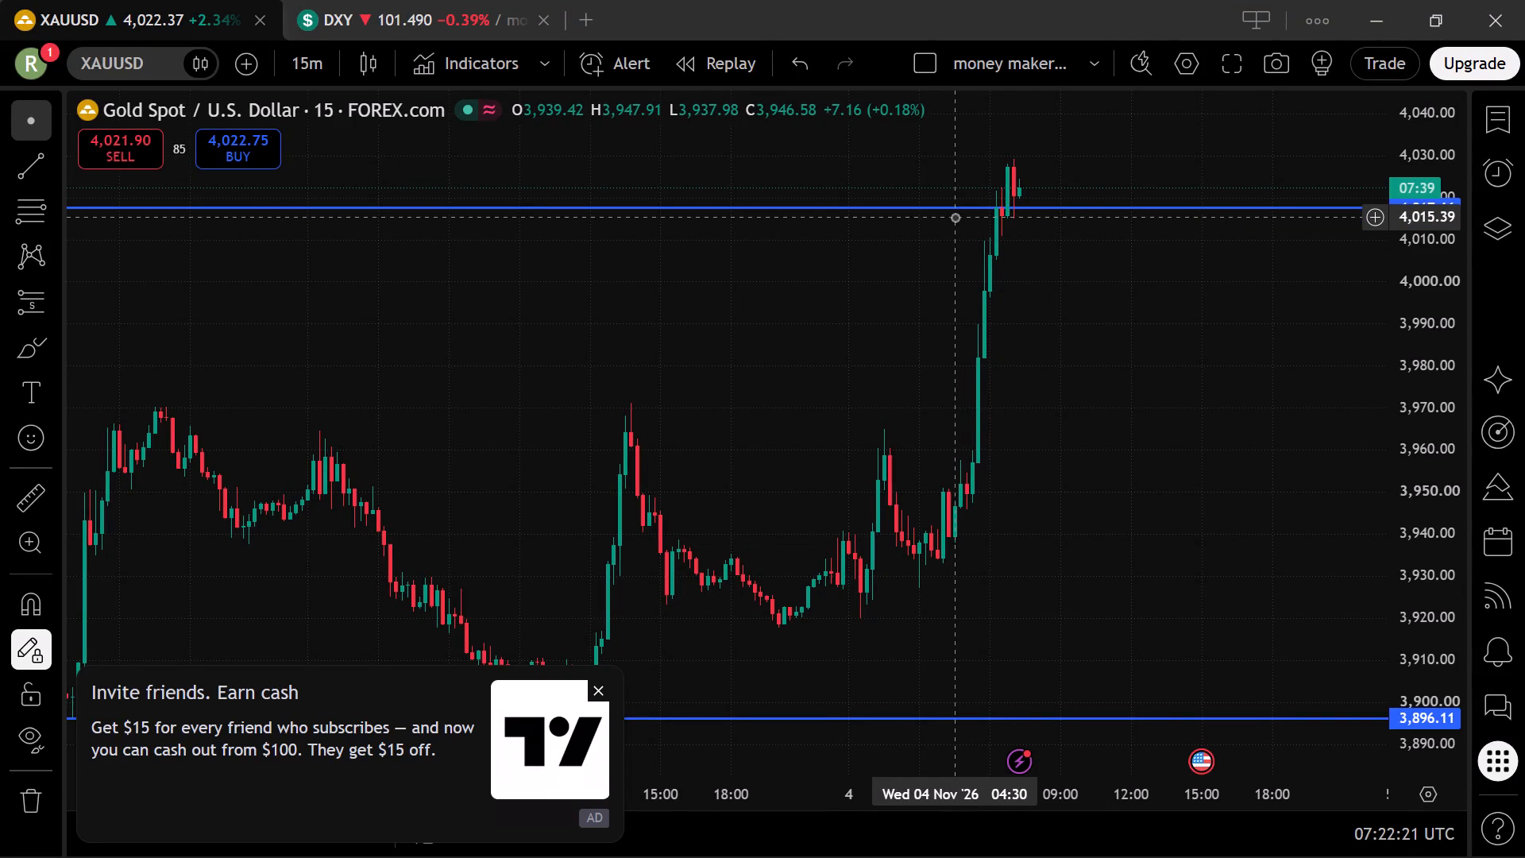
# Move the upper horizontal line on the XAUUSD chart up to the latest candle highs, at about 4,027.58.
pyautogui.moveTo(955, 211); pyautogui.dragTo(956, 177)
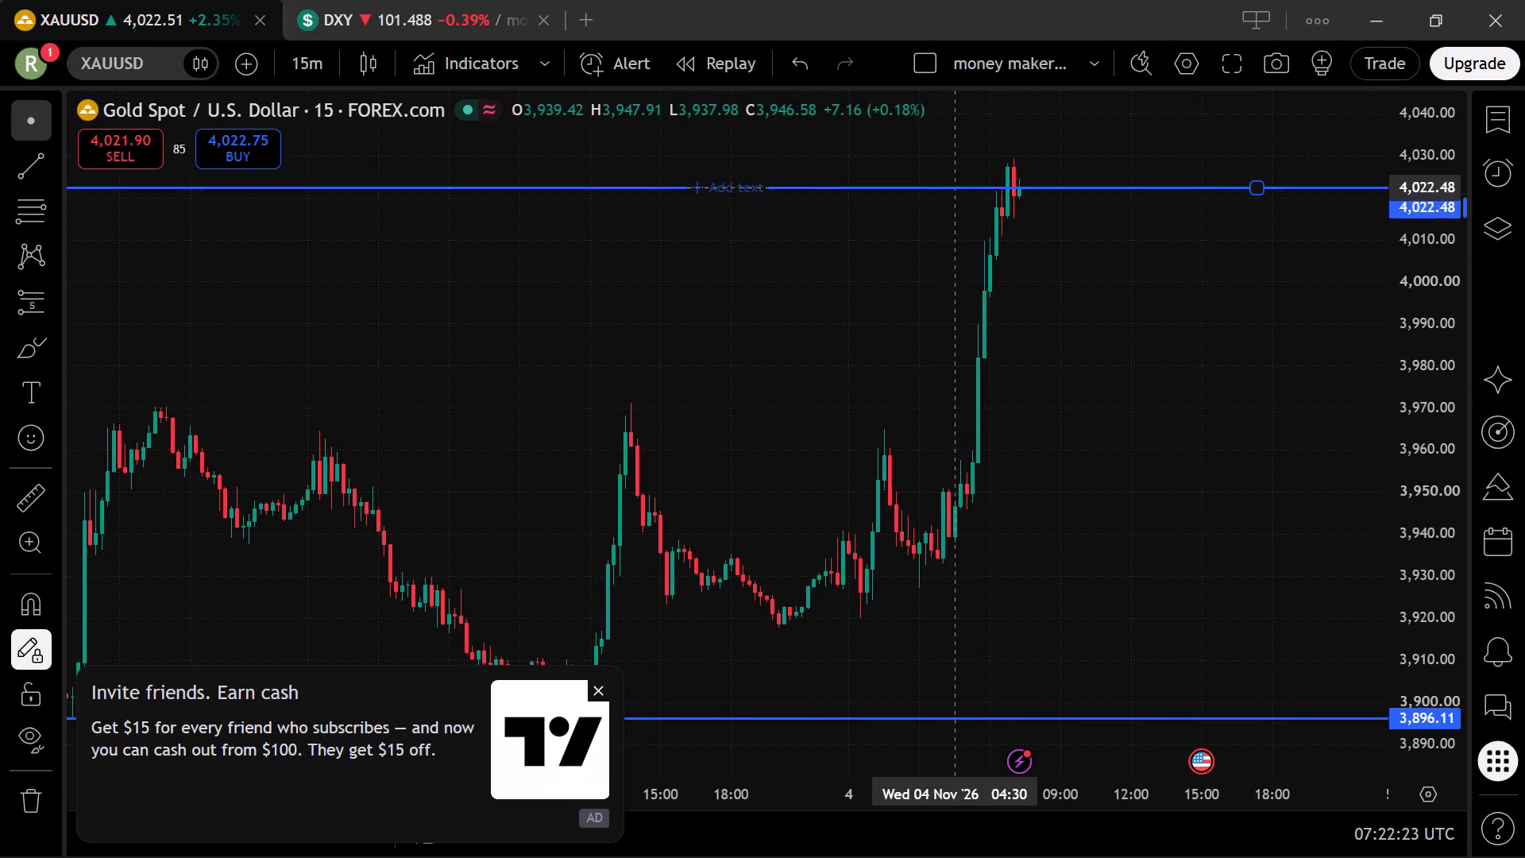
pyautogui.moveTo(956, 177); pyautogui.dragTo(956, 170)
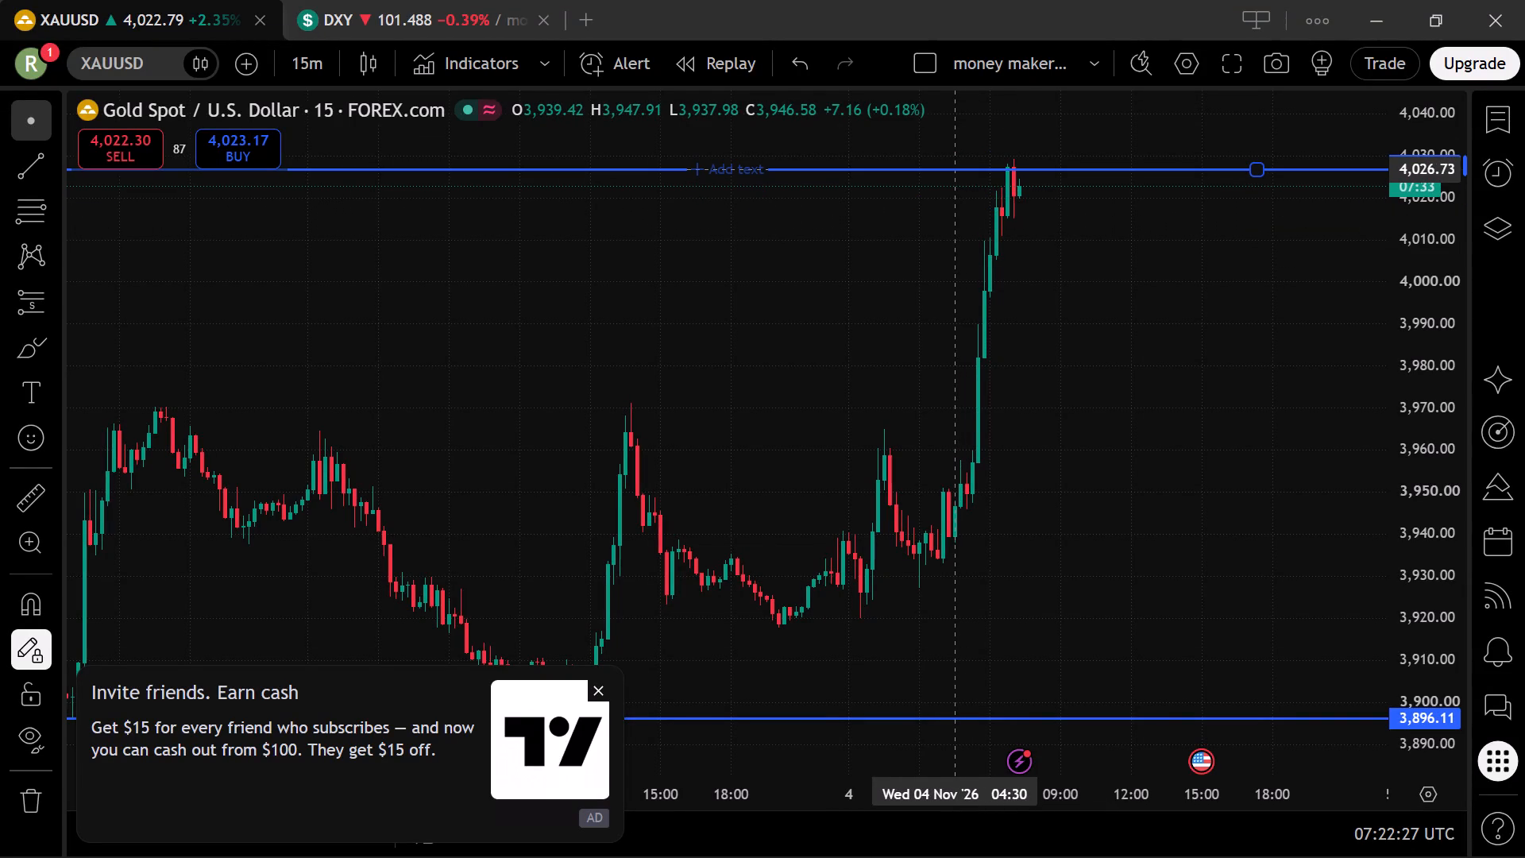
pyautogui.moveTo(956, 170); pyautogui.dragTo(948, 166)
pyautogui.click(769, 296)
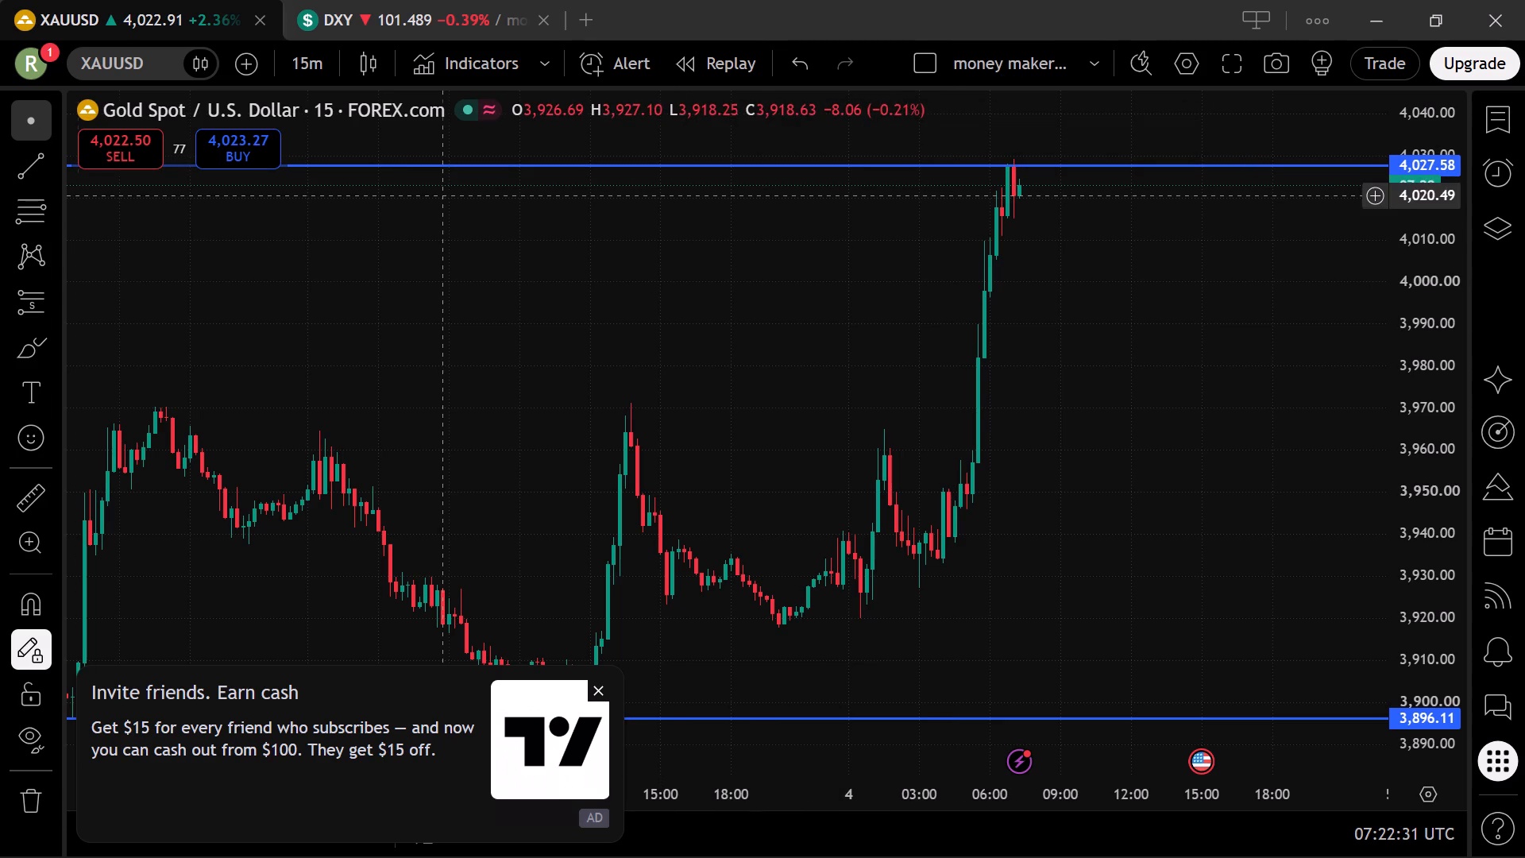
# Place a short position at the latest XAUUSD candle with its entry at about 4,022.76.
pyautogui.click(32, 204)
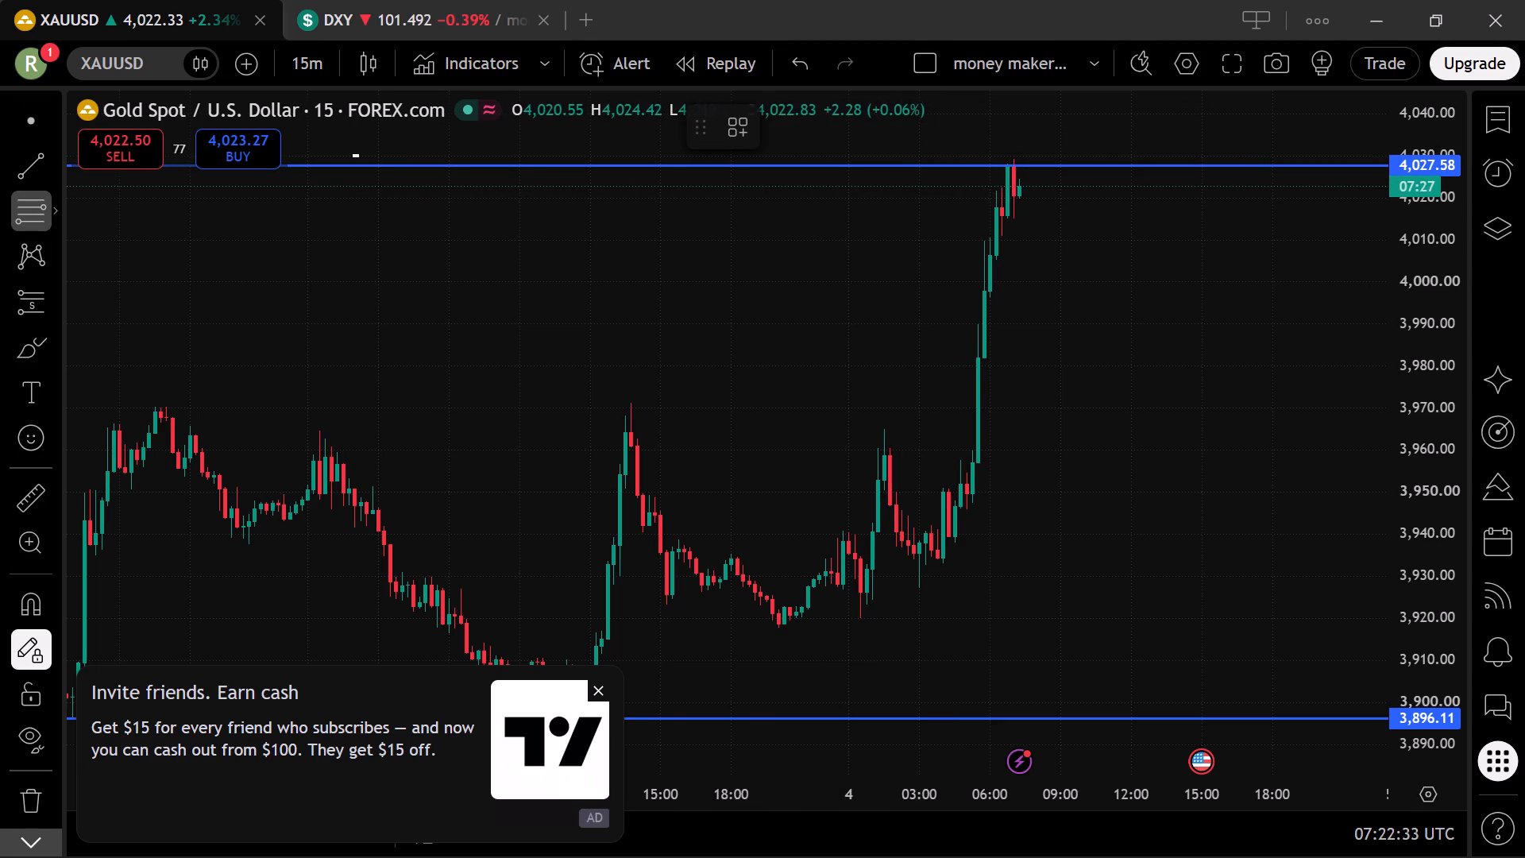
pyautogui.click(32, 204)
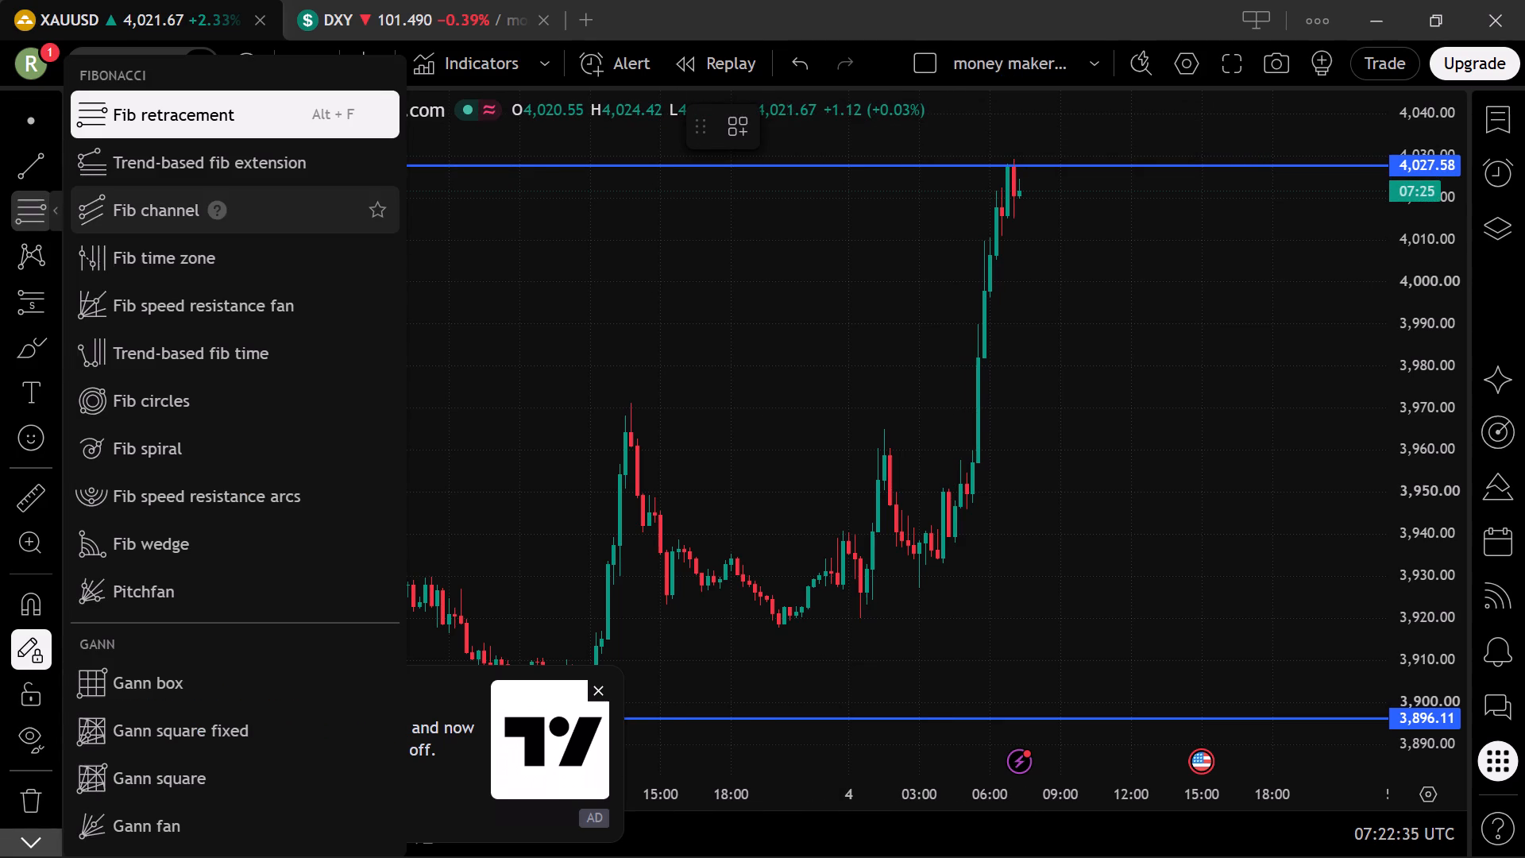
pyautogui.click(27, 301)
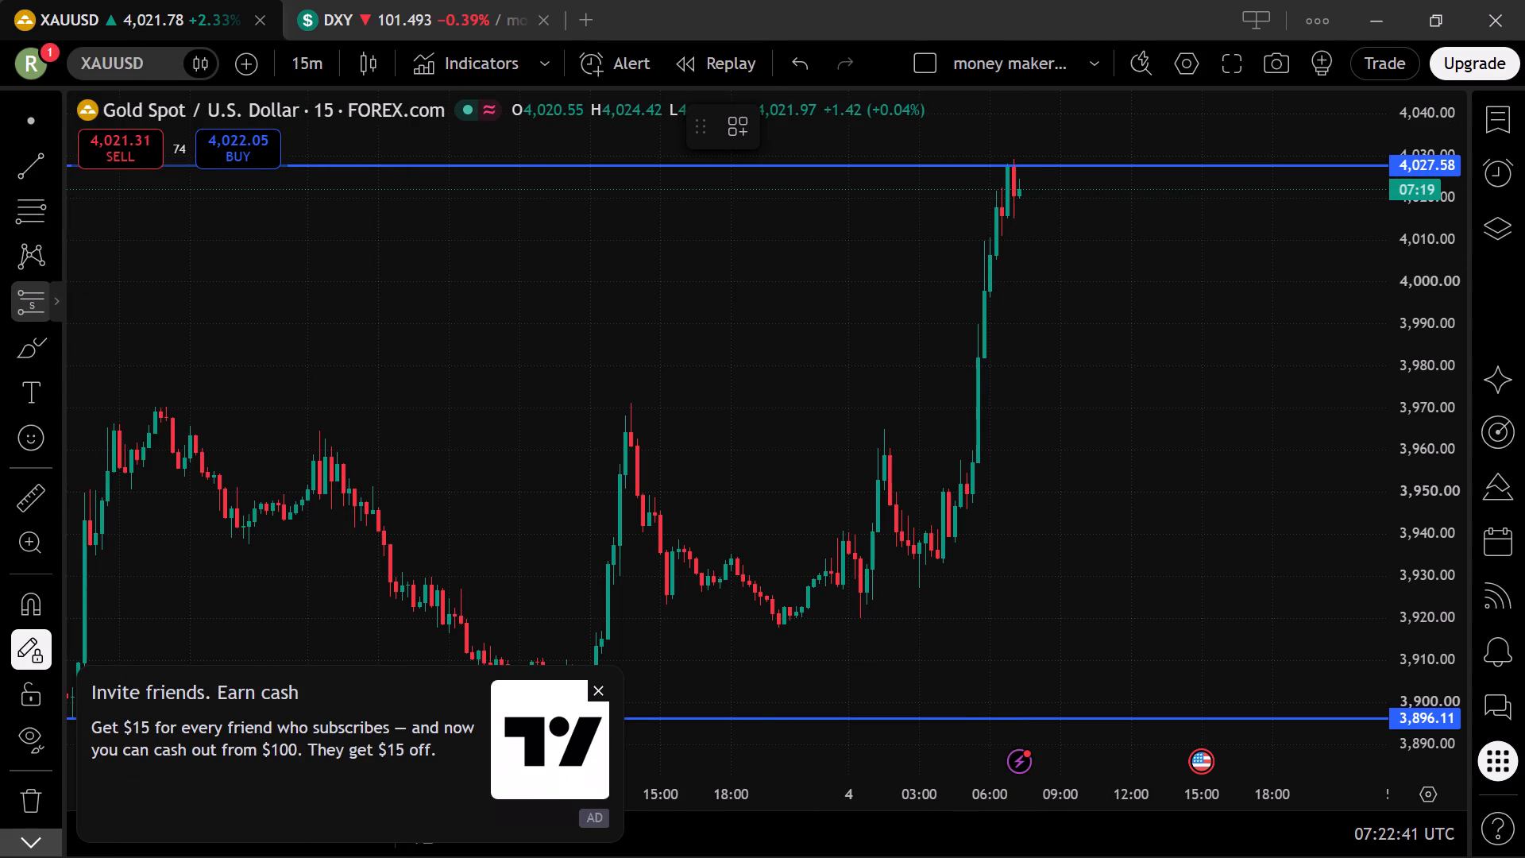
pyautogui.click(58, 303)
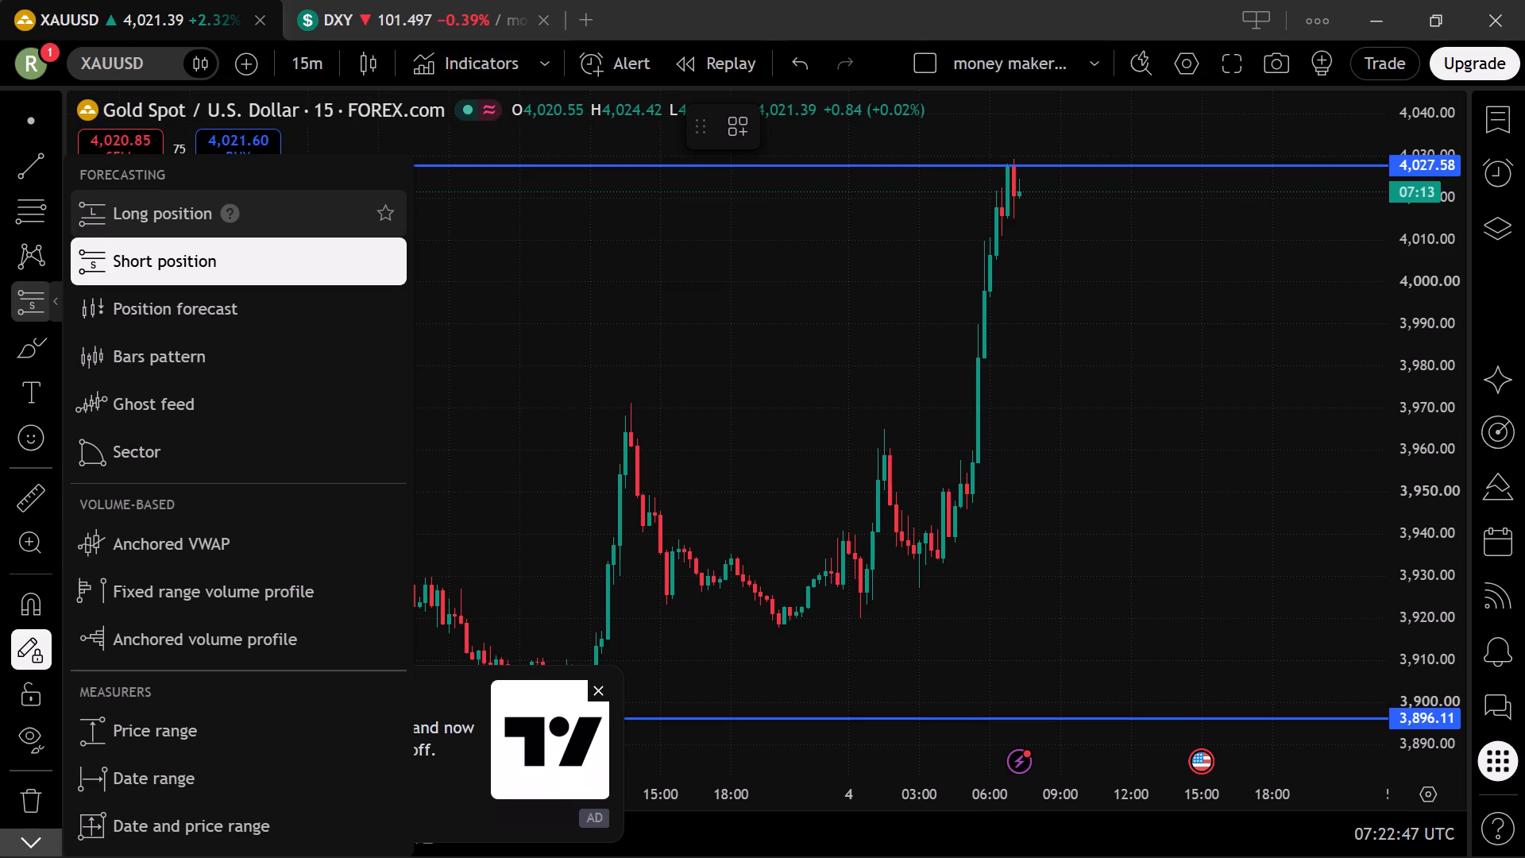
pyautogui.click(92, 252)
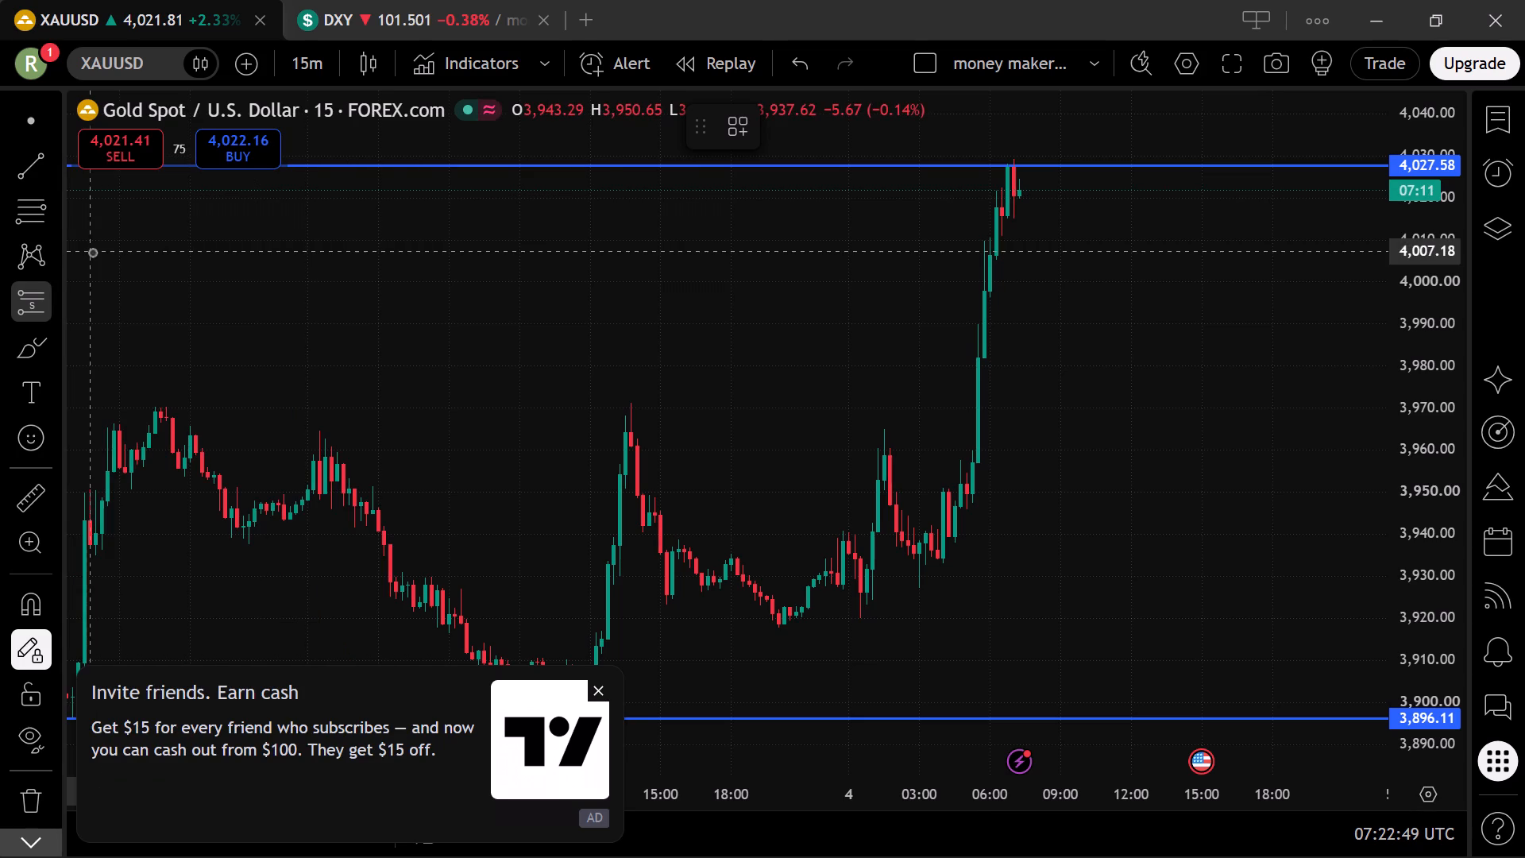
pyautogui.click(1022, 186)
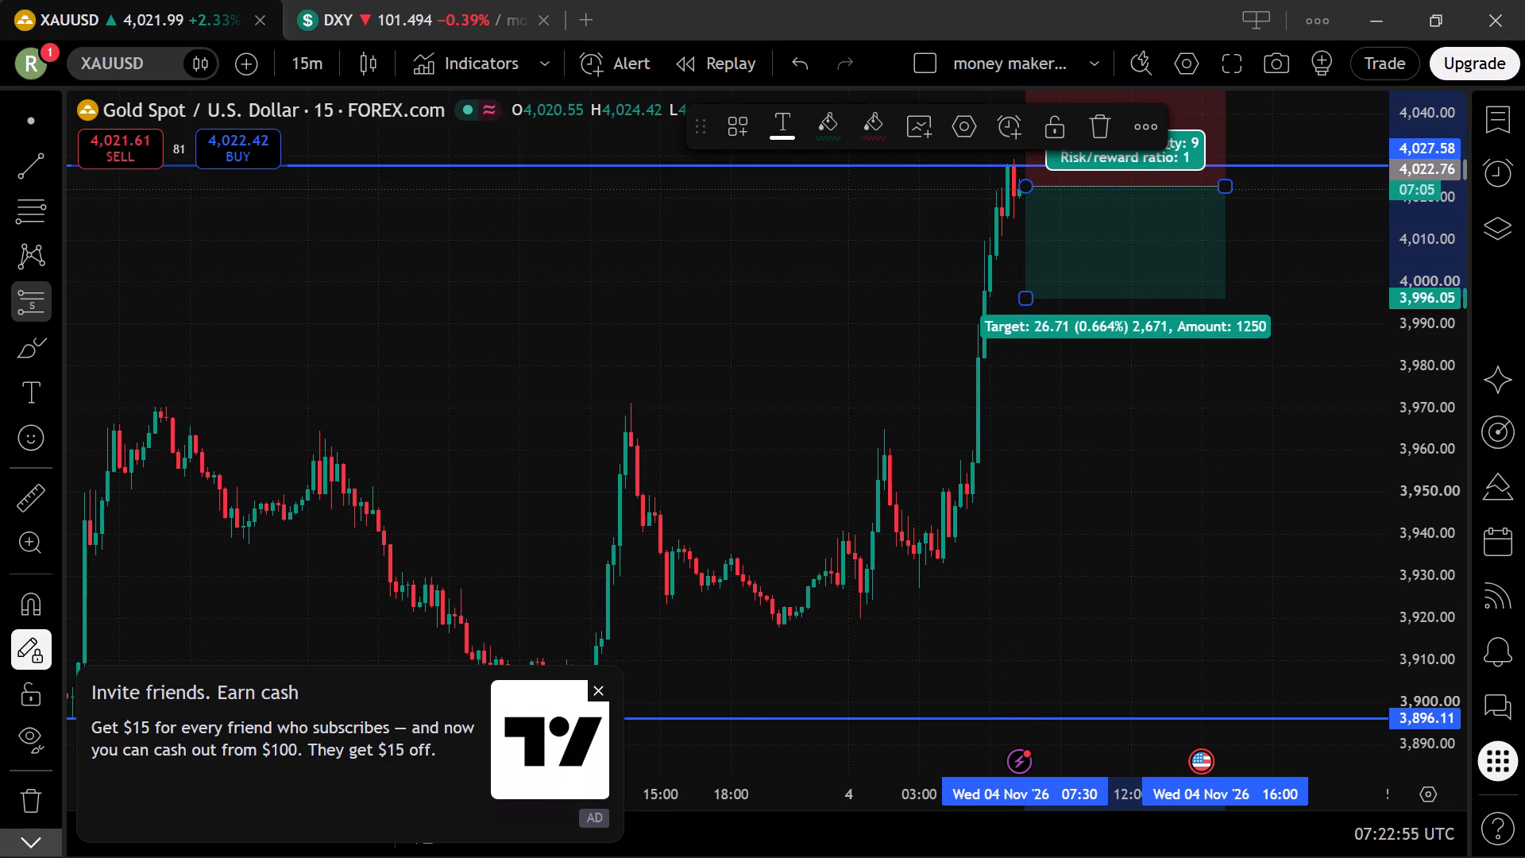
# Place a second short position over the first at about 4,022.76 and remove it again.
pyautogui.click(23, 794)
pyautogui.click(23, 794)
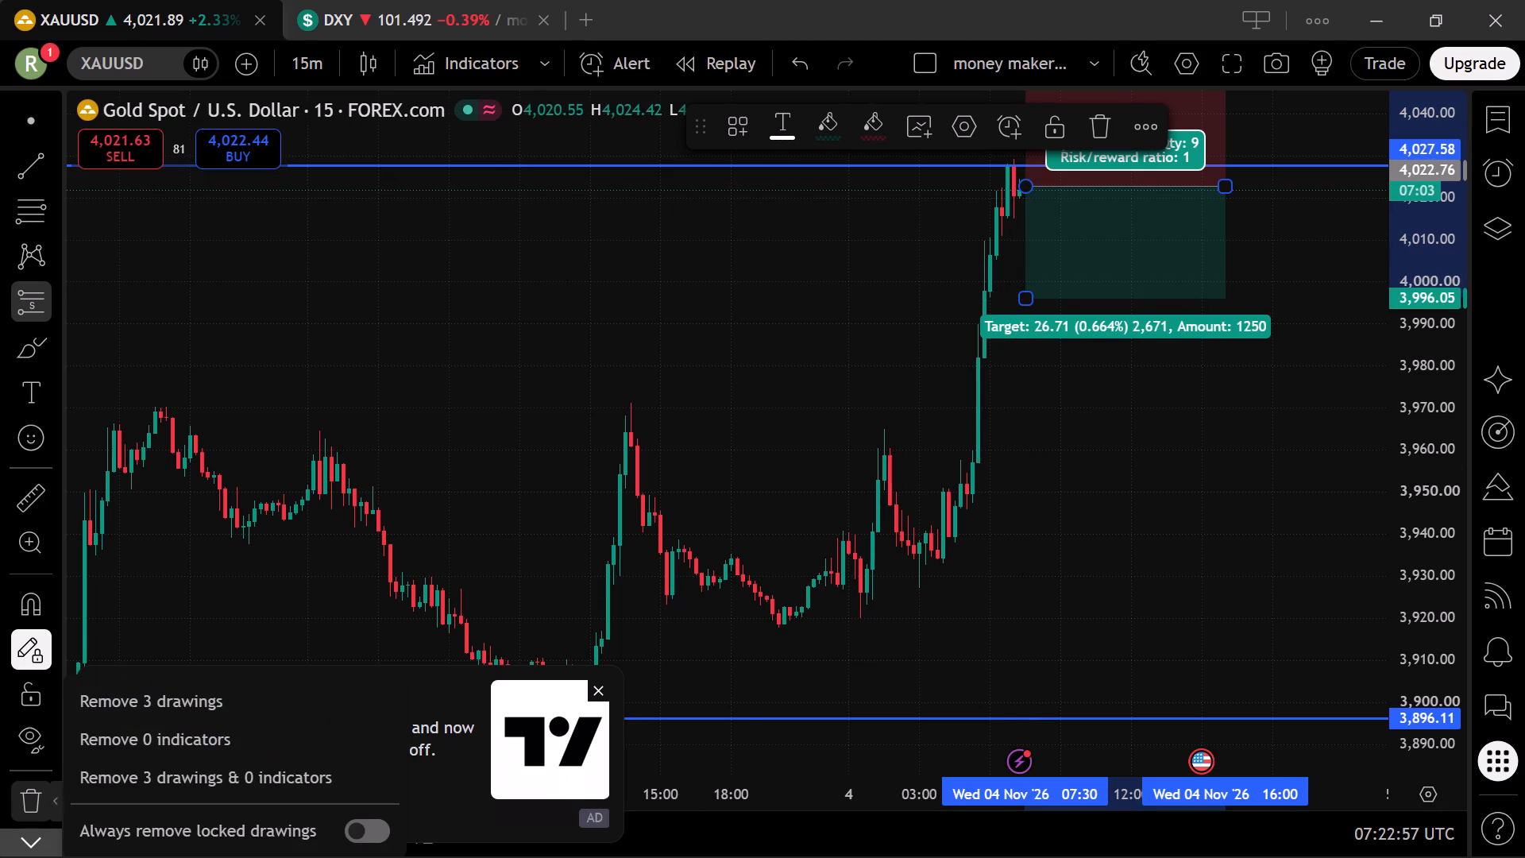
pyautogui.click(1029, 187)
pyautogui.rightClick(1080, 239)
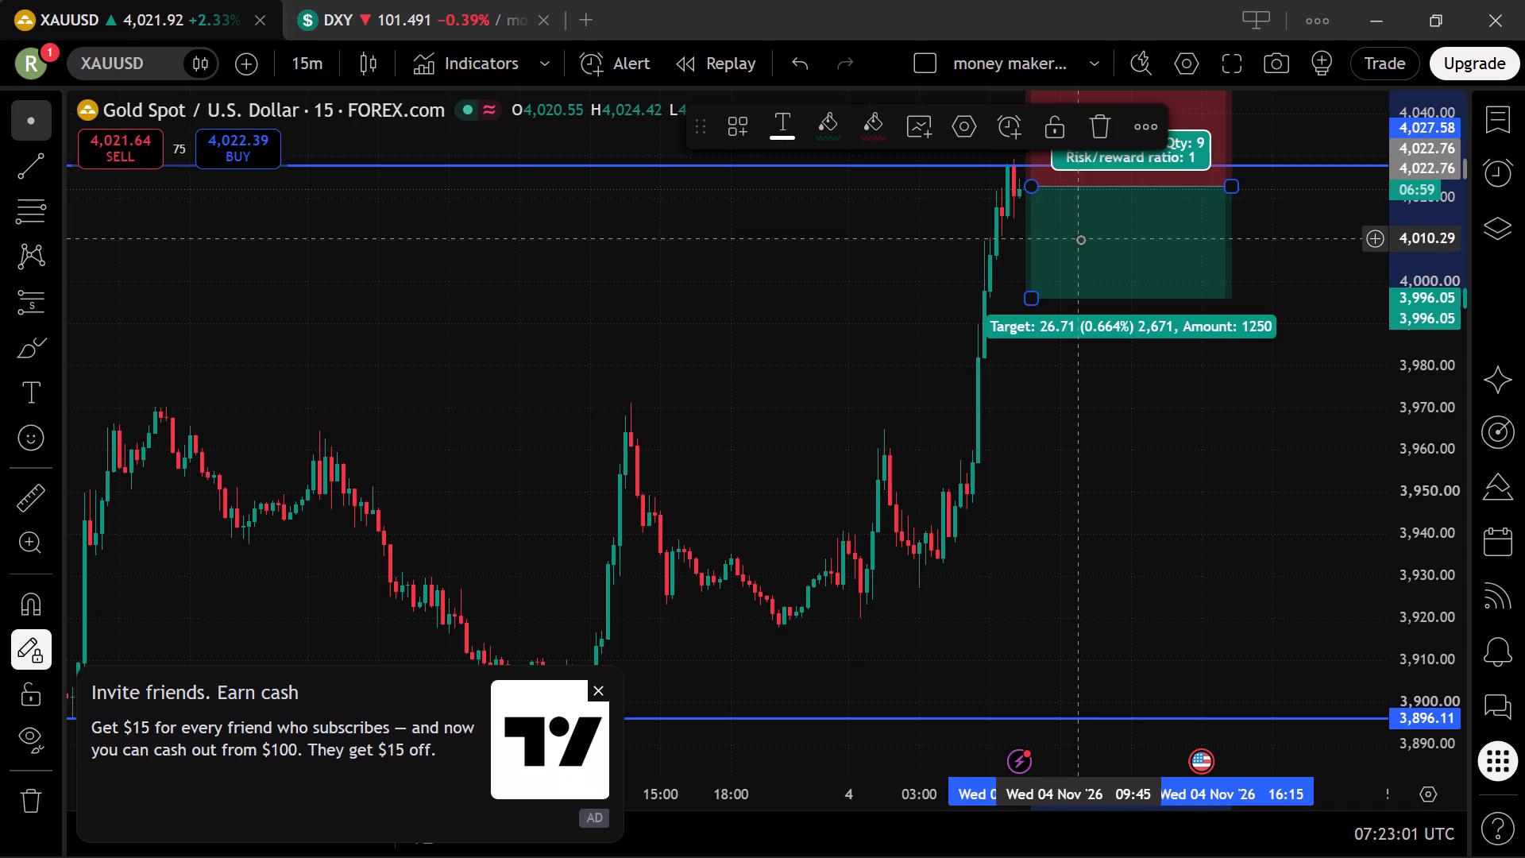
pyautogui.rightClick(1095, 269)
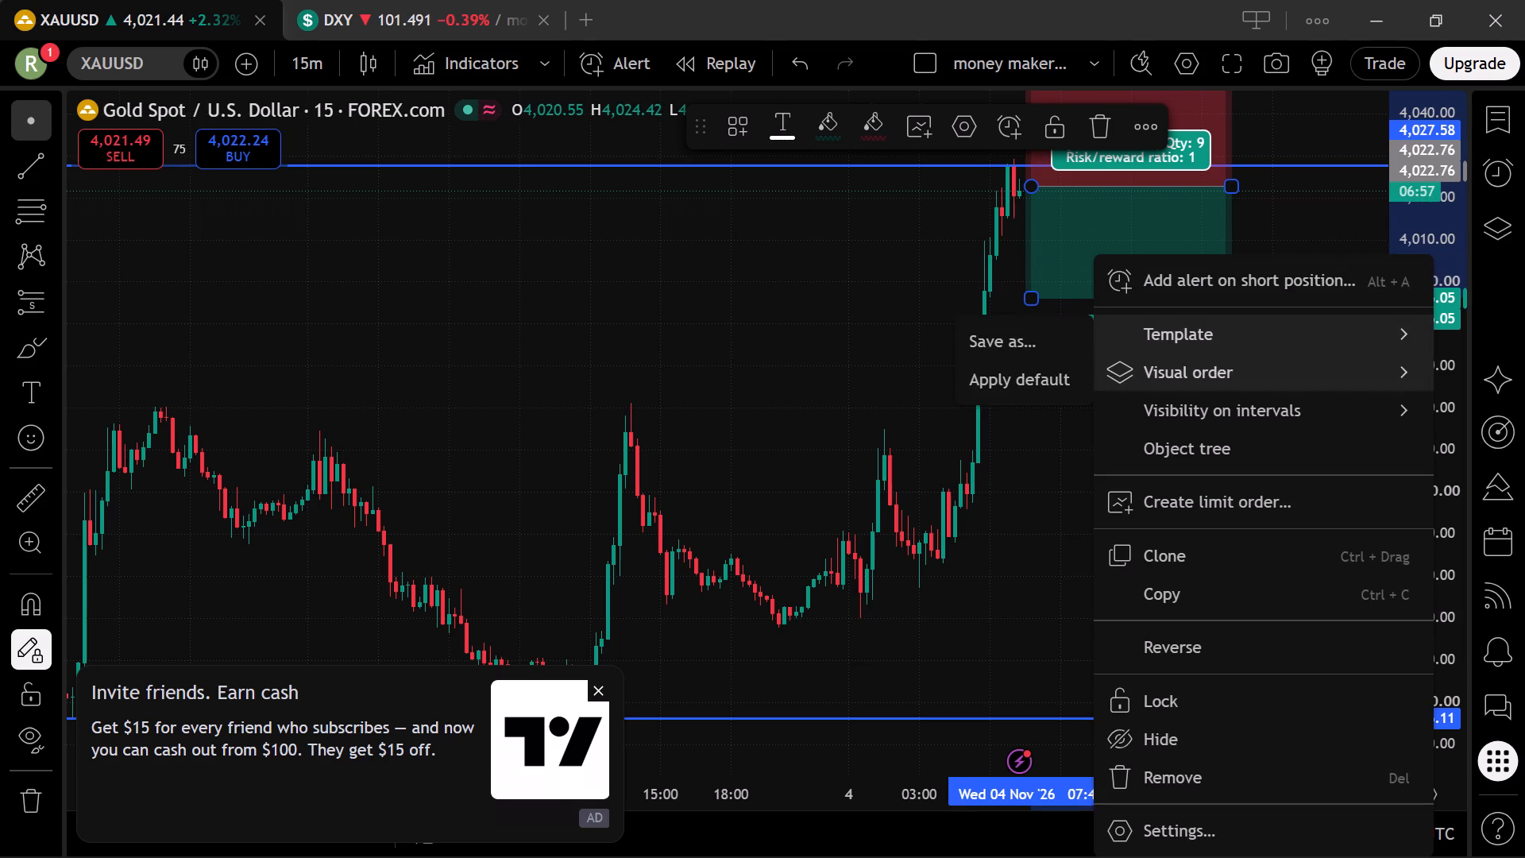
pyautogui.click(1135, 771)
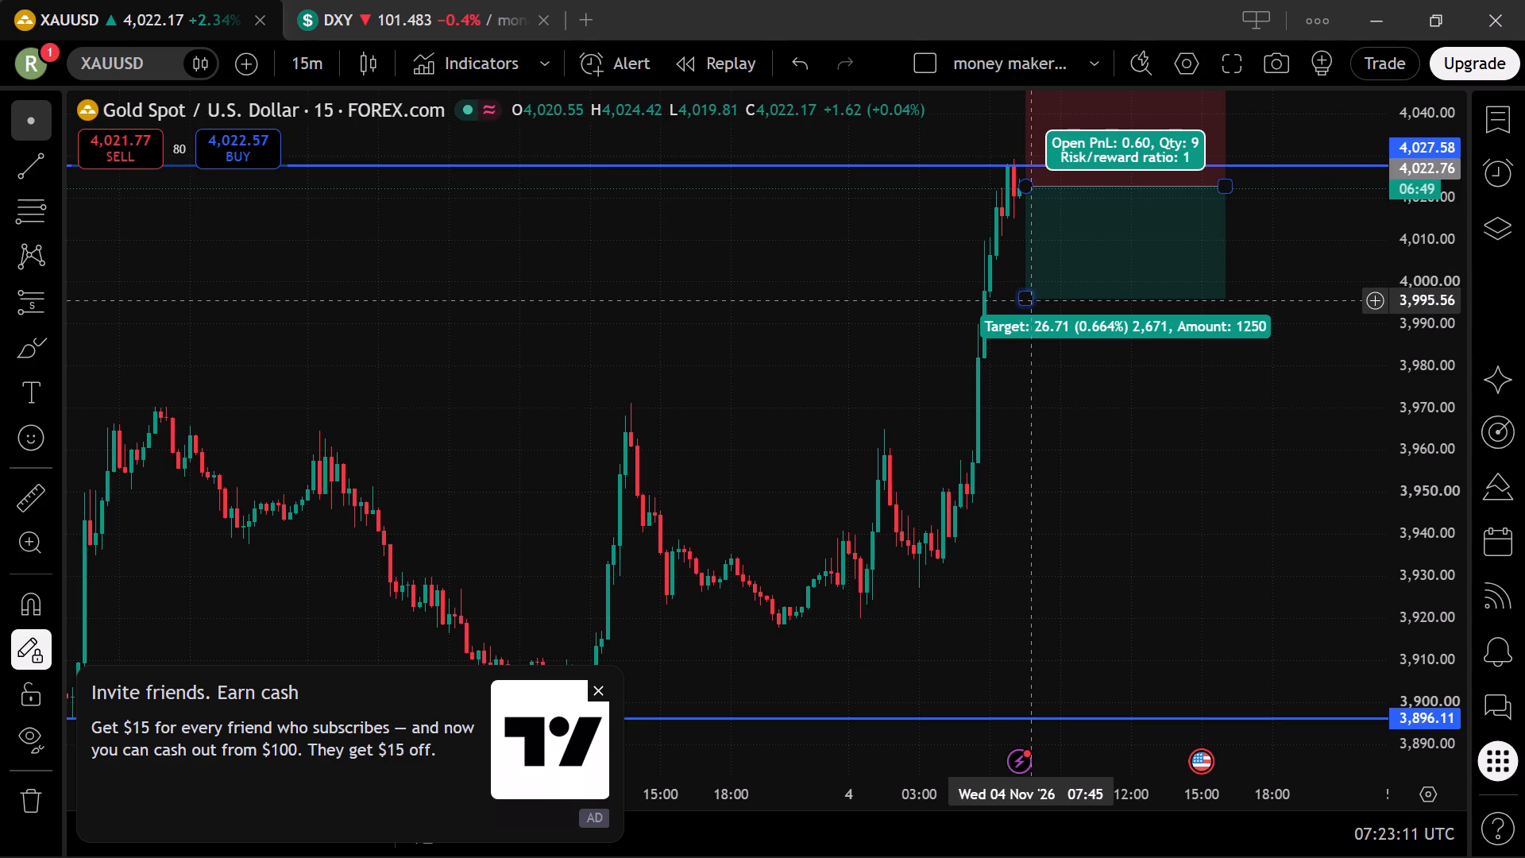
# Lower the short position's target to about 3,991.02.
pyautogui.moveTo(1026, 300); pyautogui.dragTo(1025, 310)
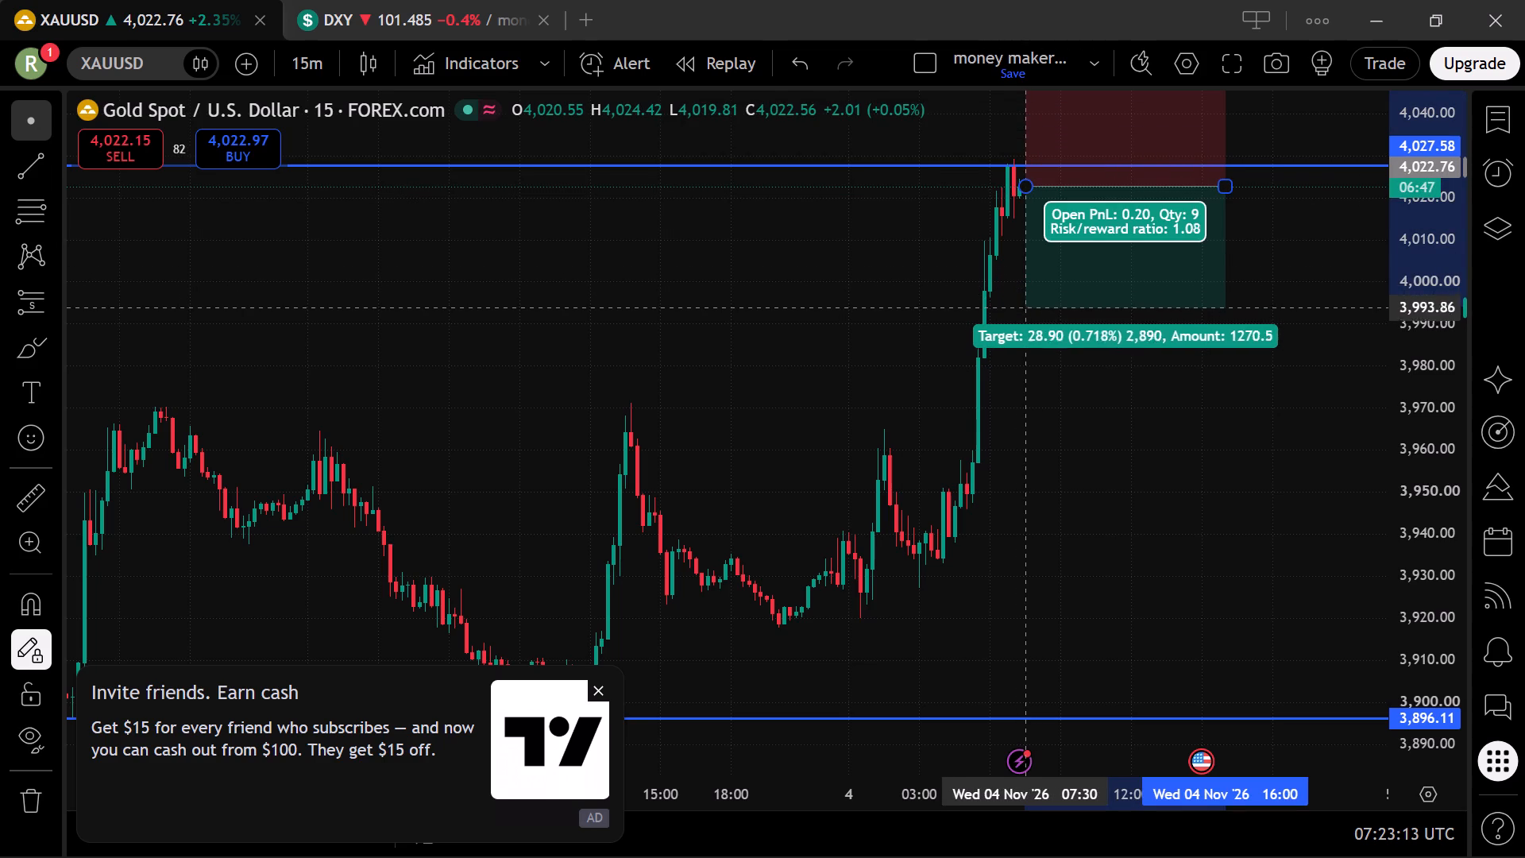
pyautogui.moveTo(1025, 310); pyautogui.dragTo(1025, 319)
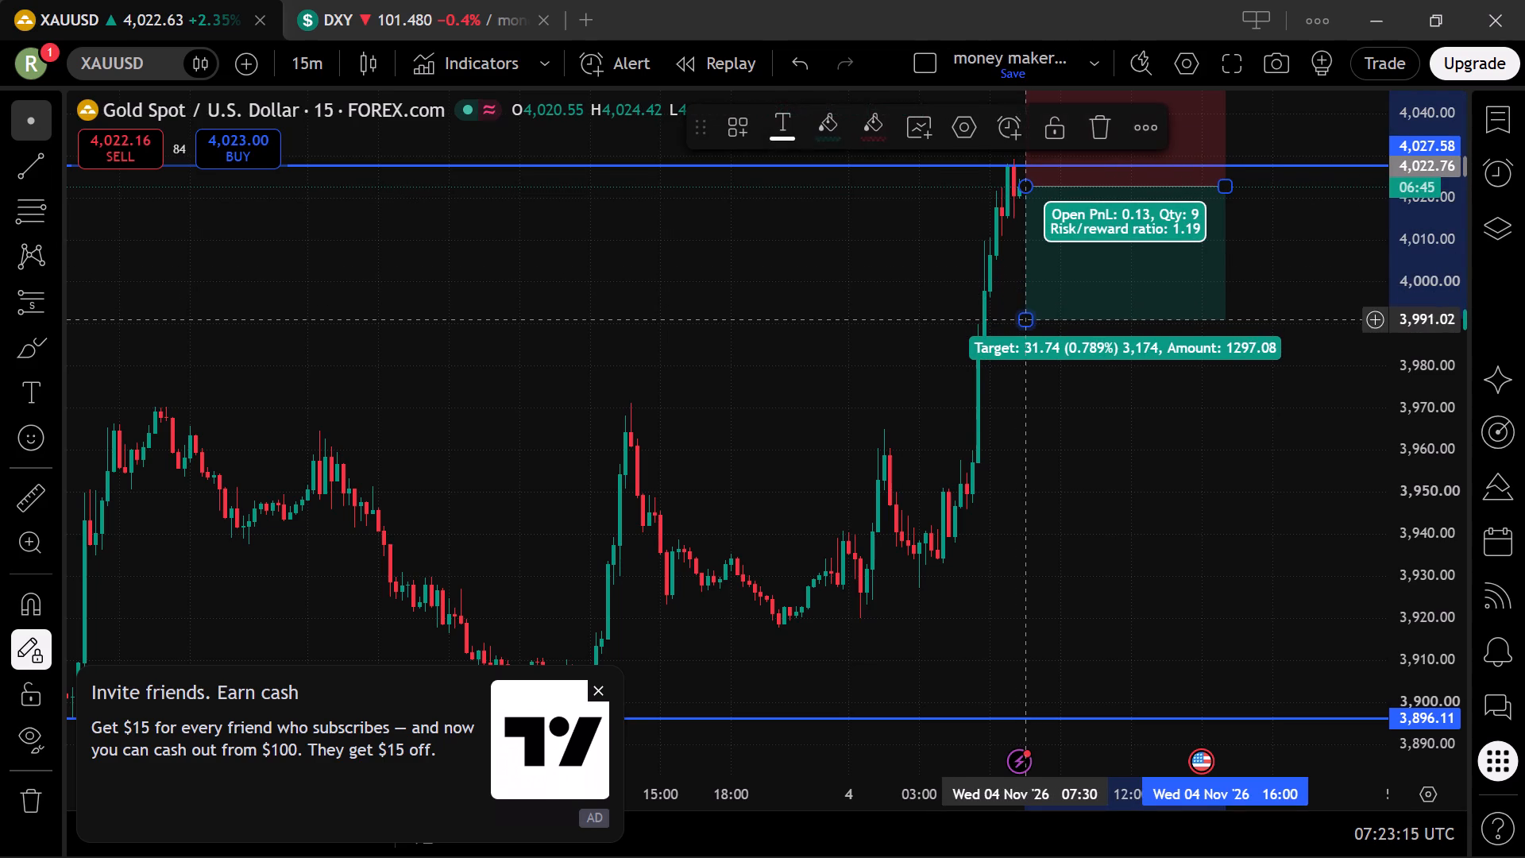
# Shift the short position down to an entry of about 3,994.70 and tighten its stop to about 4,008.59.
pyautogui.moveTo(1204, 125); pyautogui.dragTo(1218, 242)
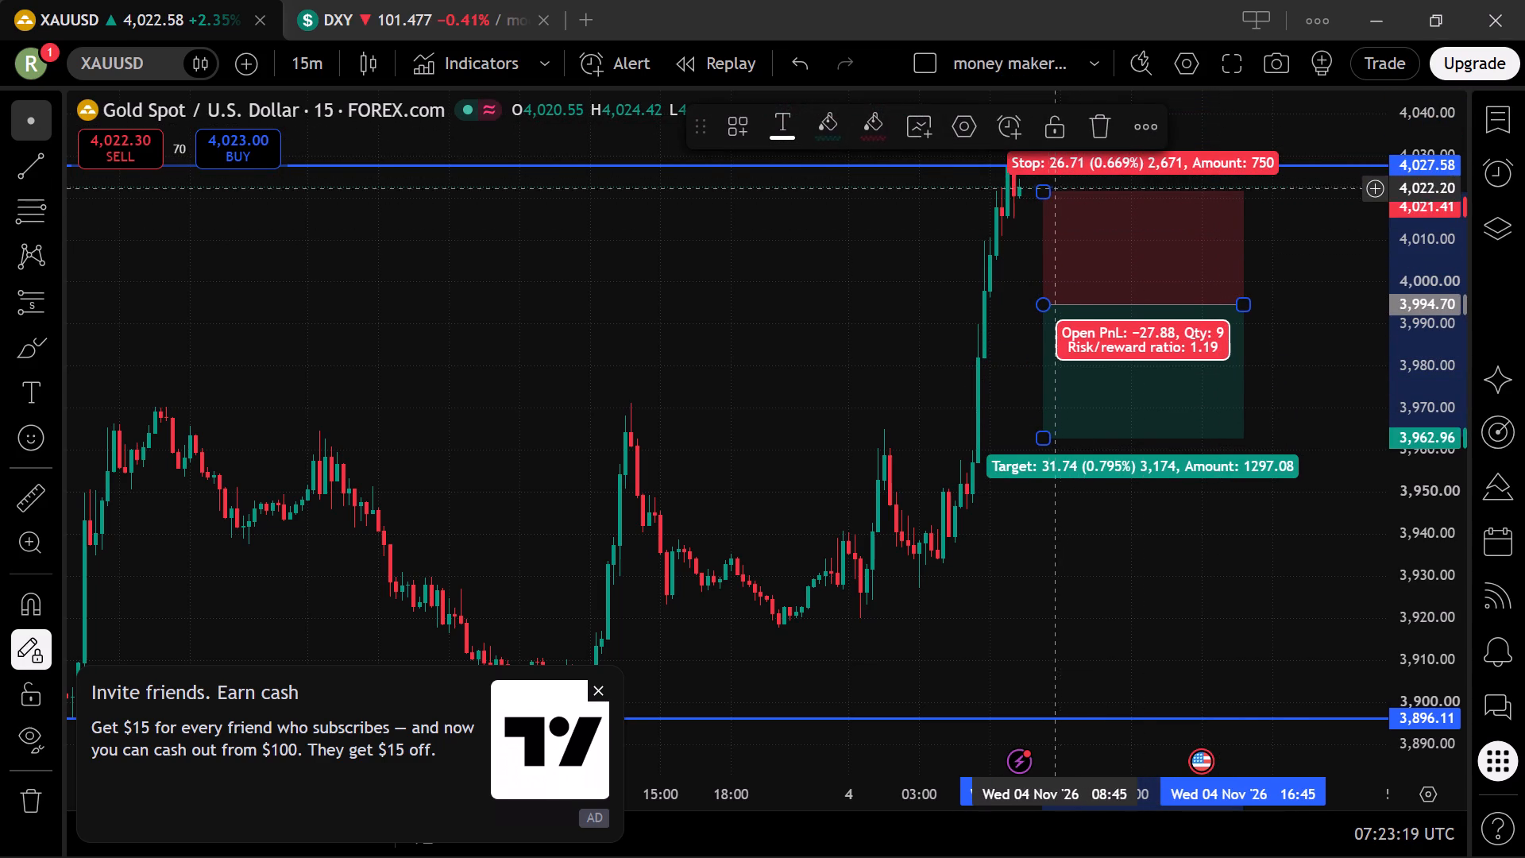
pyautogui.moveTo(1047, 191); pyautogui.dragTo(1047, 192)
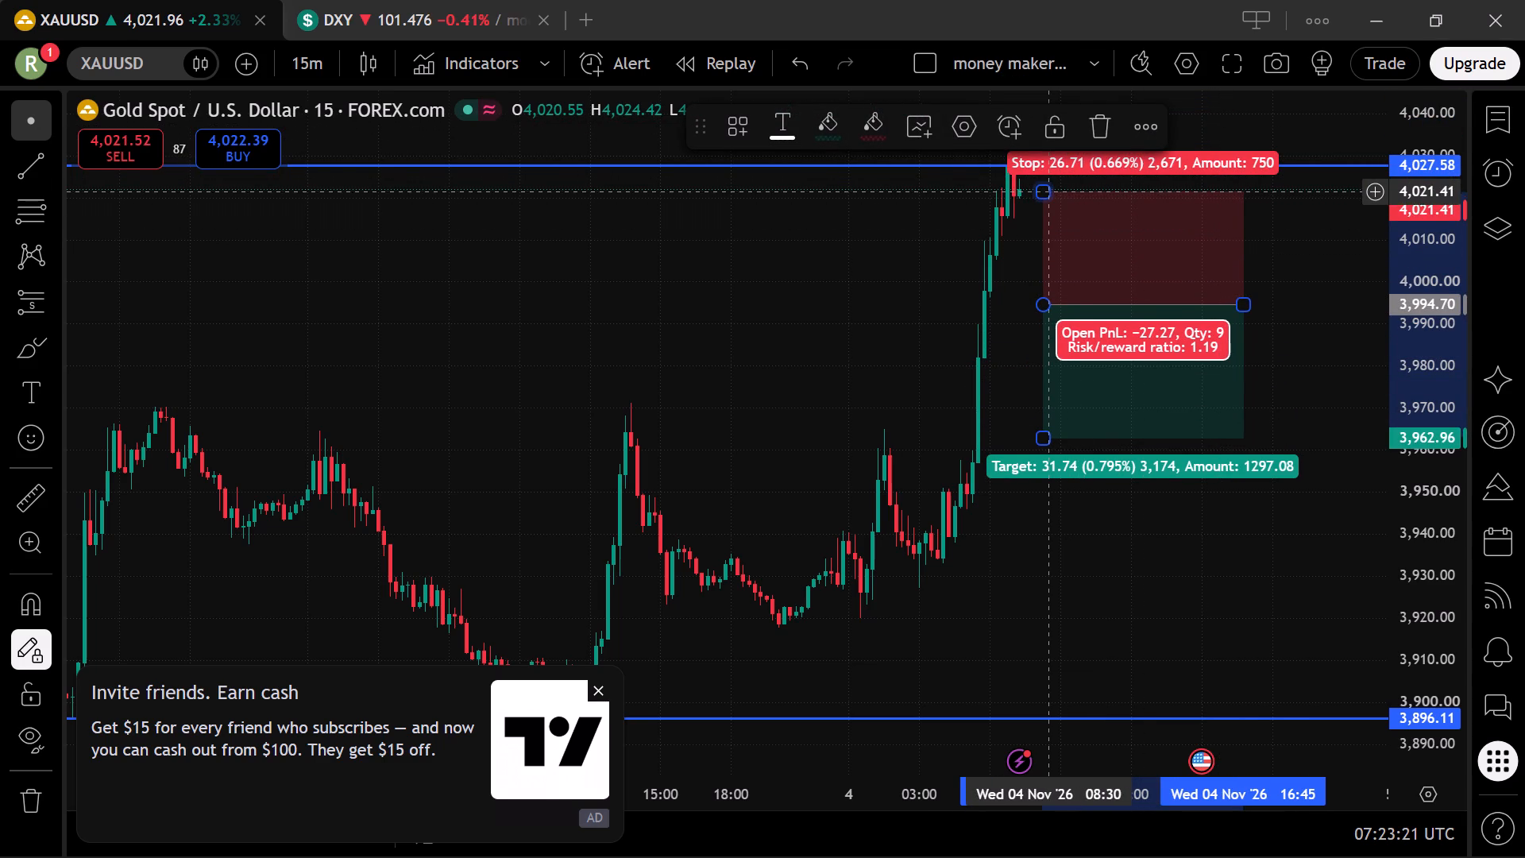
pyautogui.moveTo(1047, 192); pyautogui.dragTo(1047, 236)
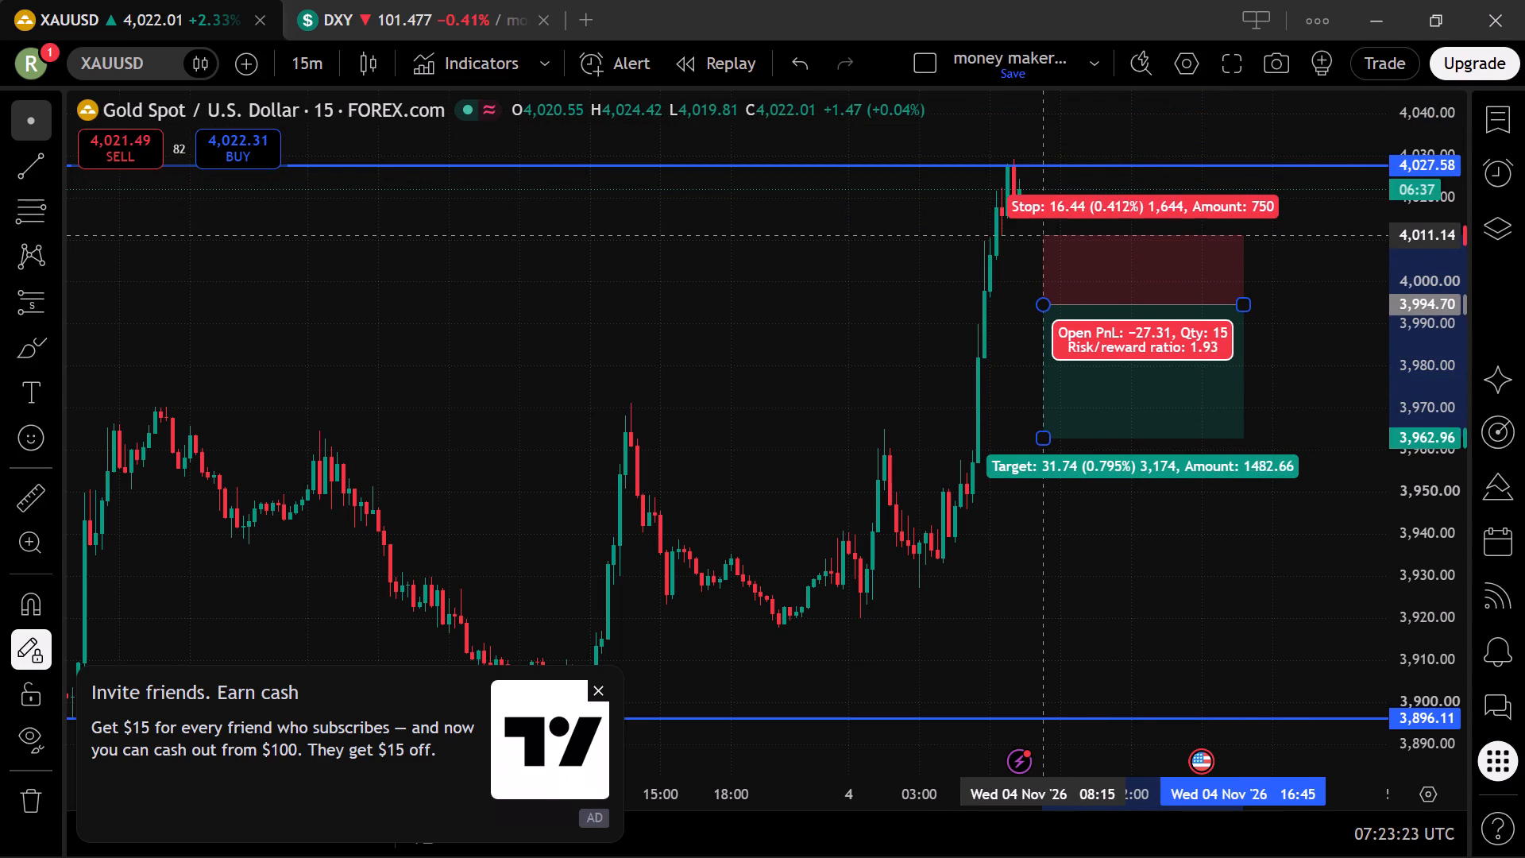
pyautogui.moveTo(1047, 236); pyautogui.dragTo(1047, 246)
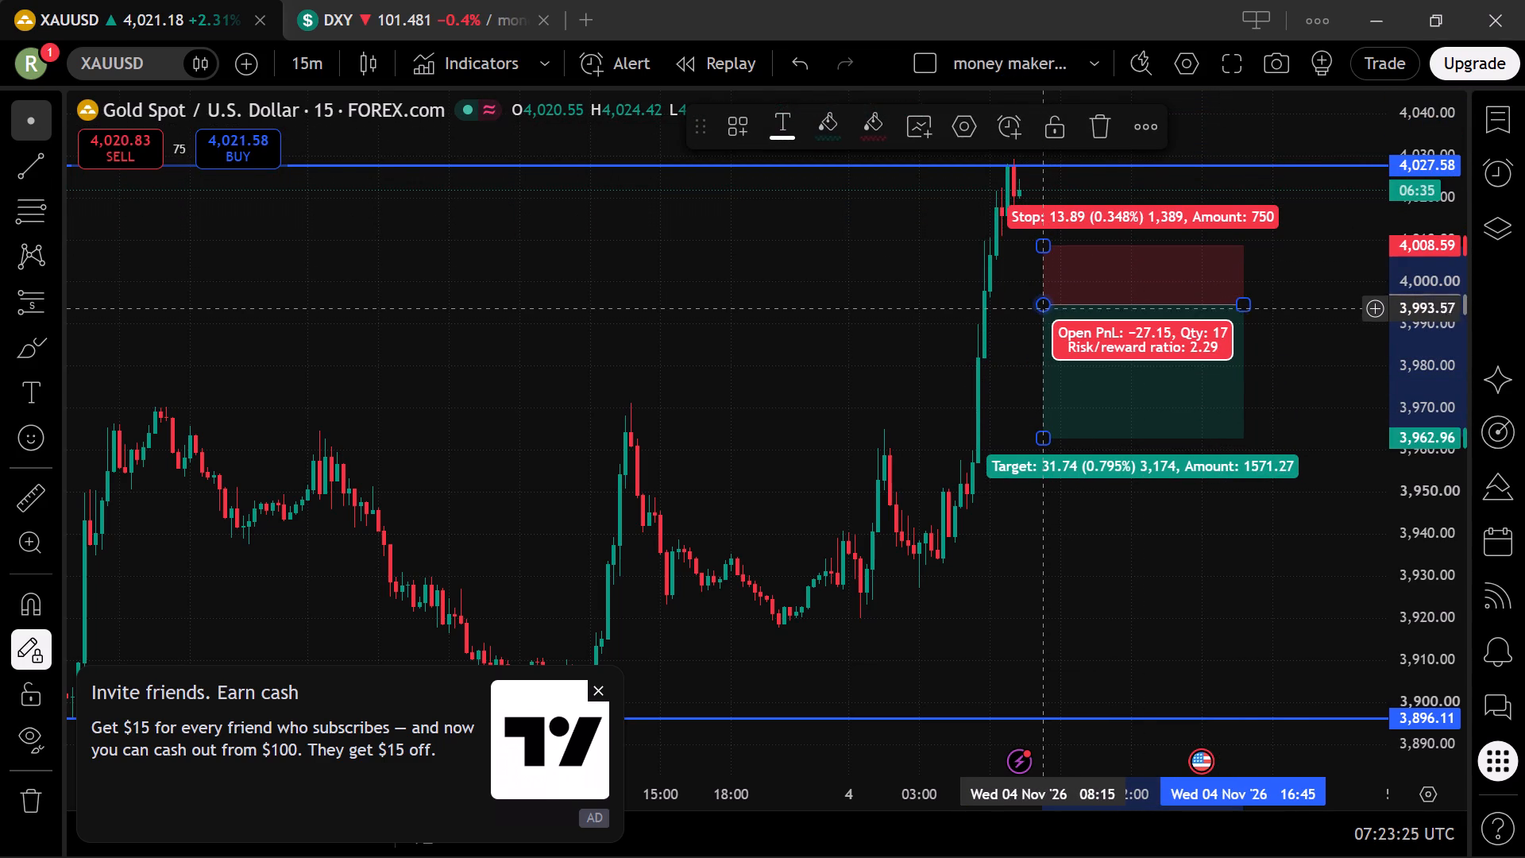
# Move the short position back up beside the latest candles, with its entry at about 4,019.65.
pyautogui.moveTo(1041, 304); pyautogui.dragTo(1009, 210)
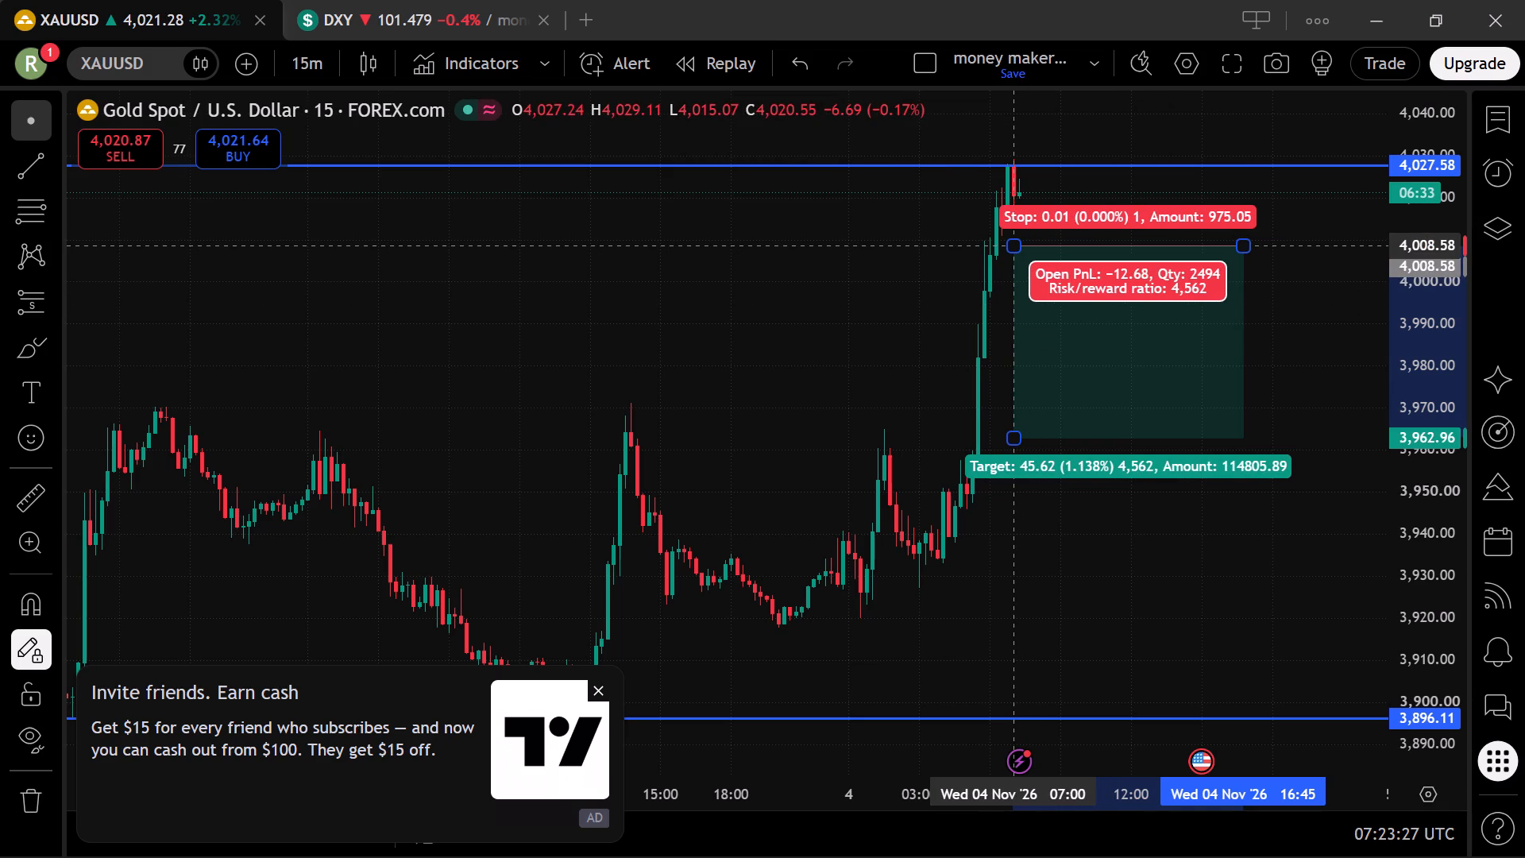
pyautogui.moveTo(1009, 210); pyautogui.dragTo(1022, 304)
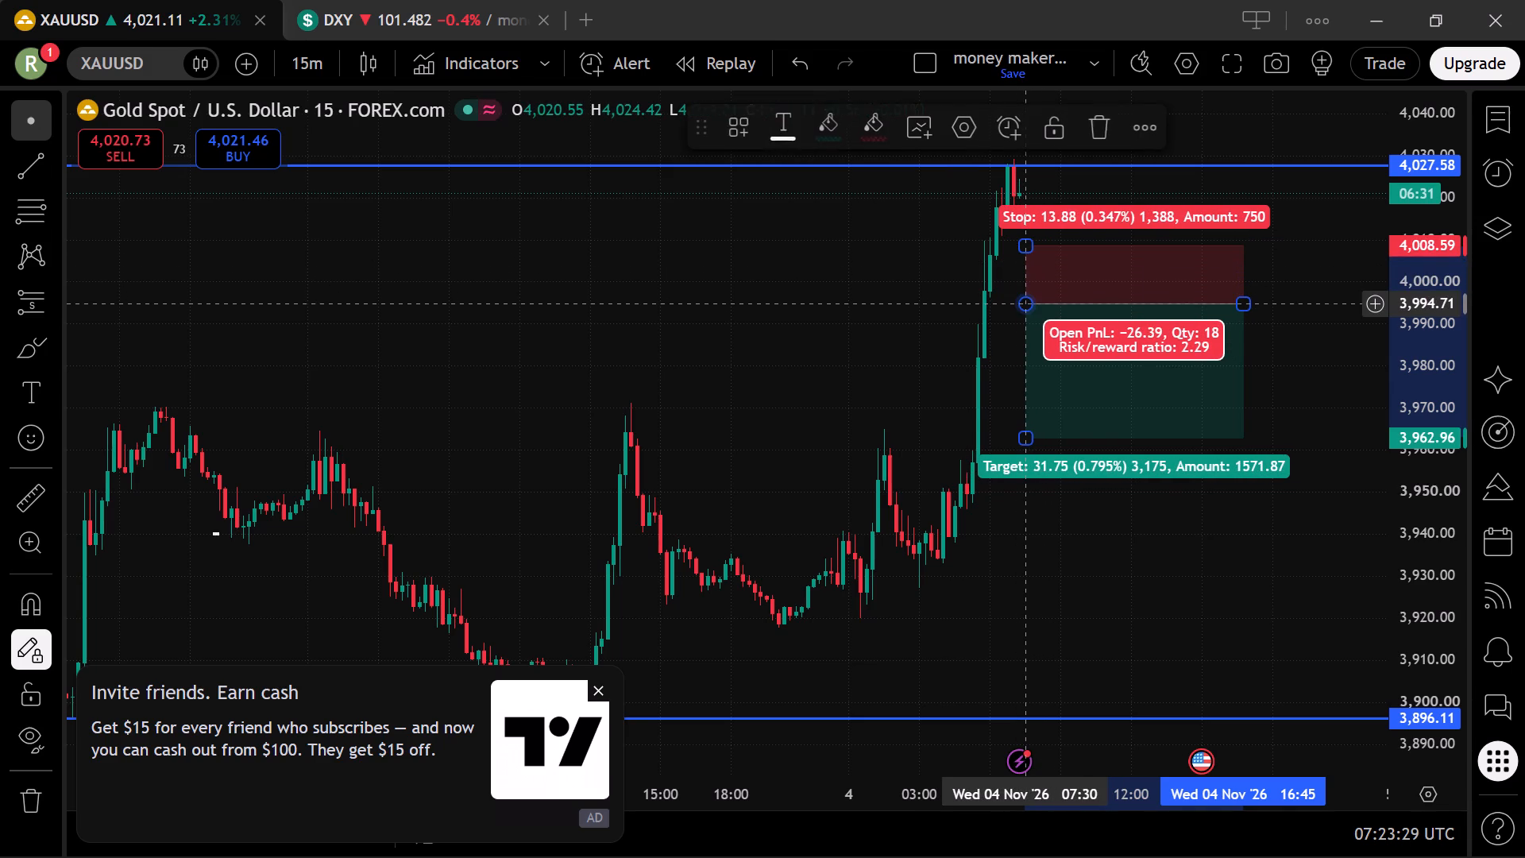
pyautogui.moveTo(1067, 302); pyautogui.dragTo(1059, 226)
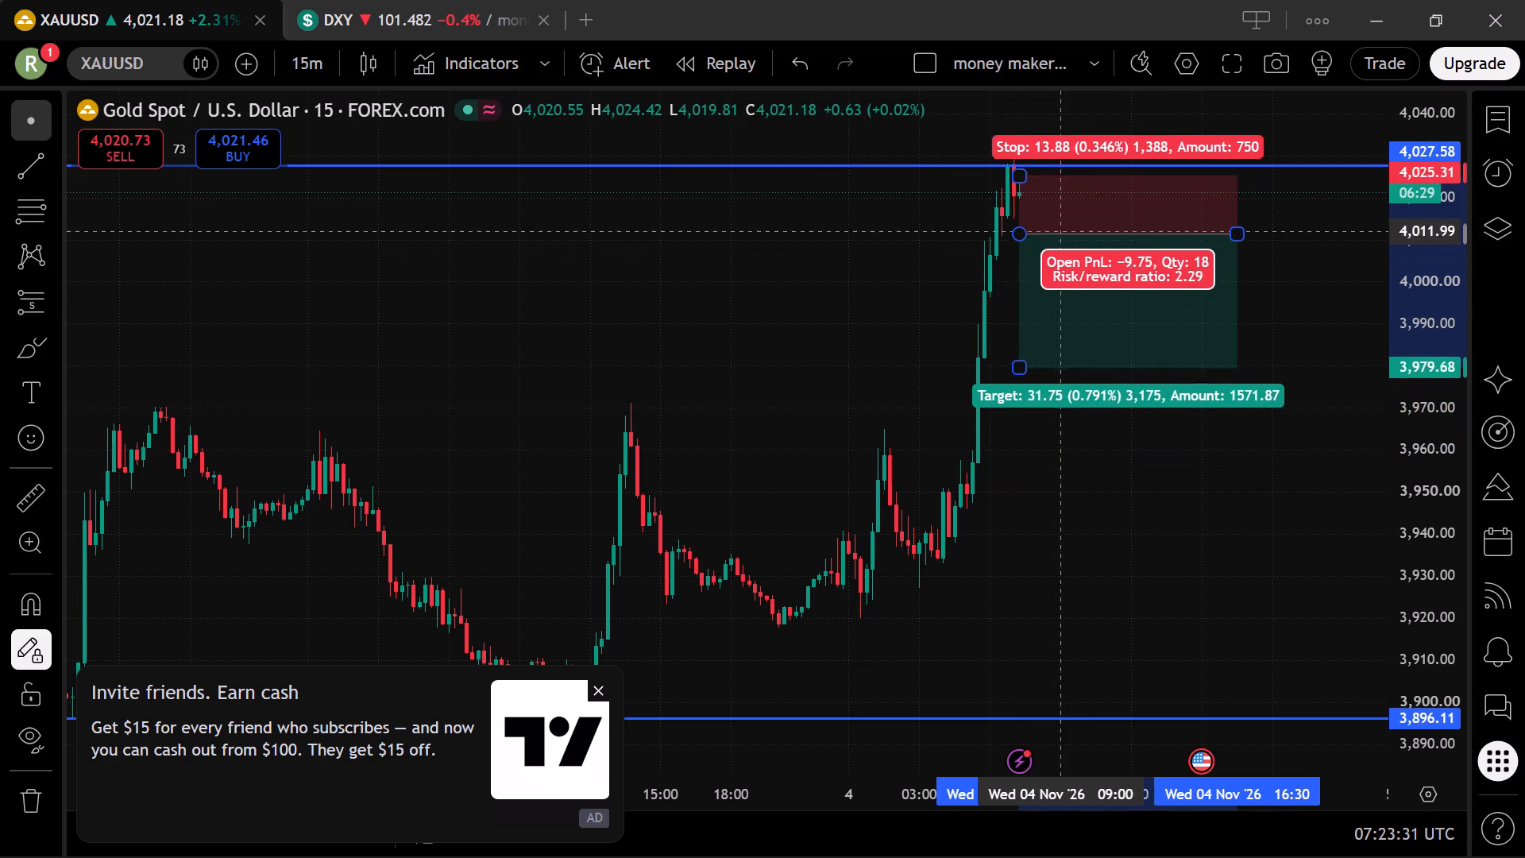
pyautogui.moveTo(1059, 226); pyautogui.dragTo(1060, 196)
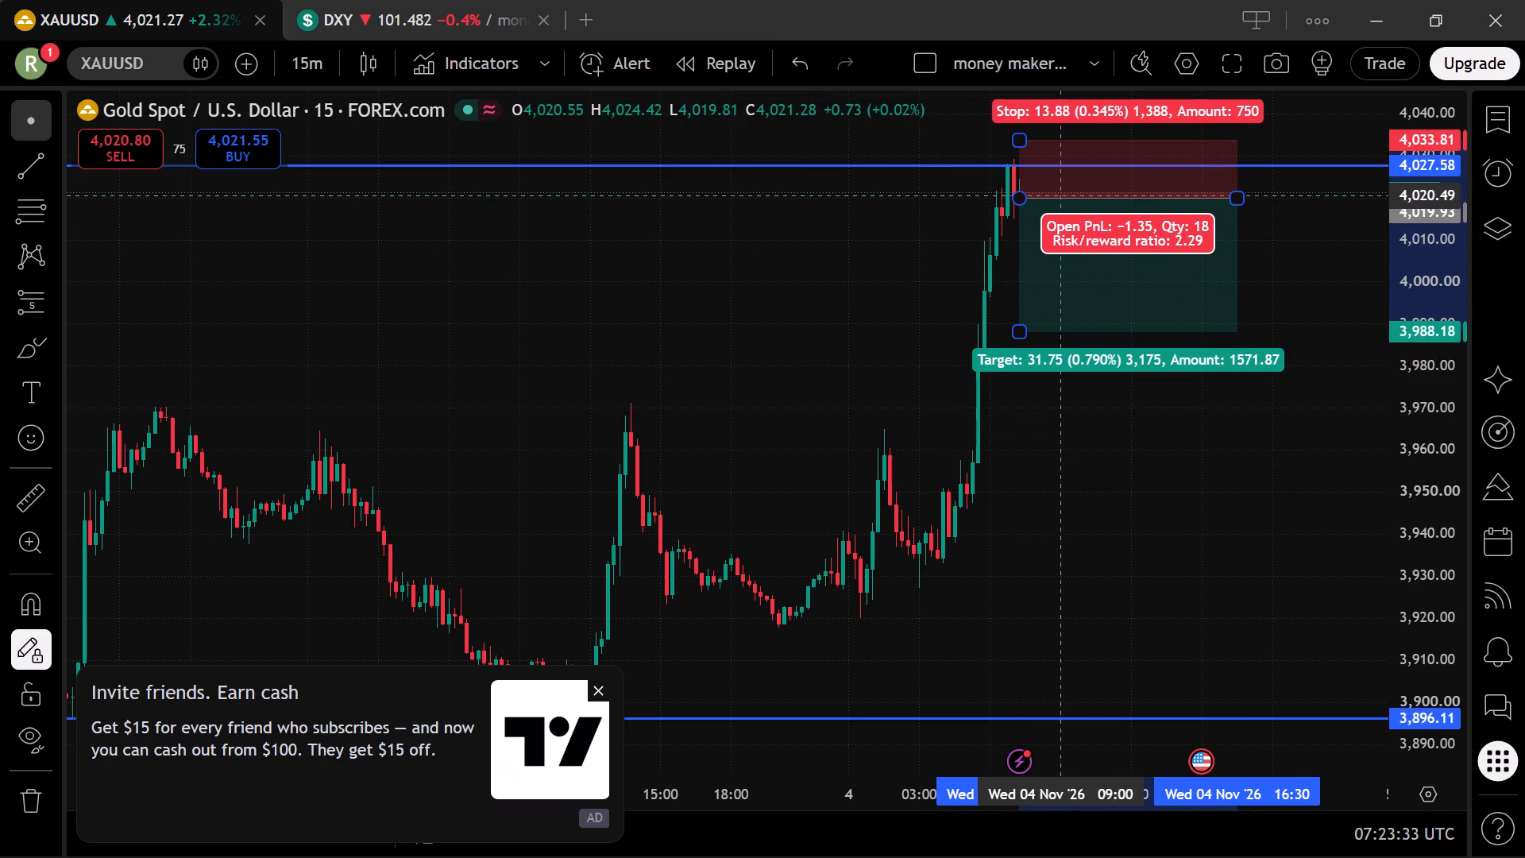
pyautogui.moveTo(1060, 196); pyautogui.dragTo(1059, 191)
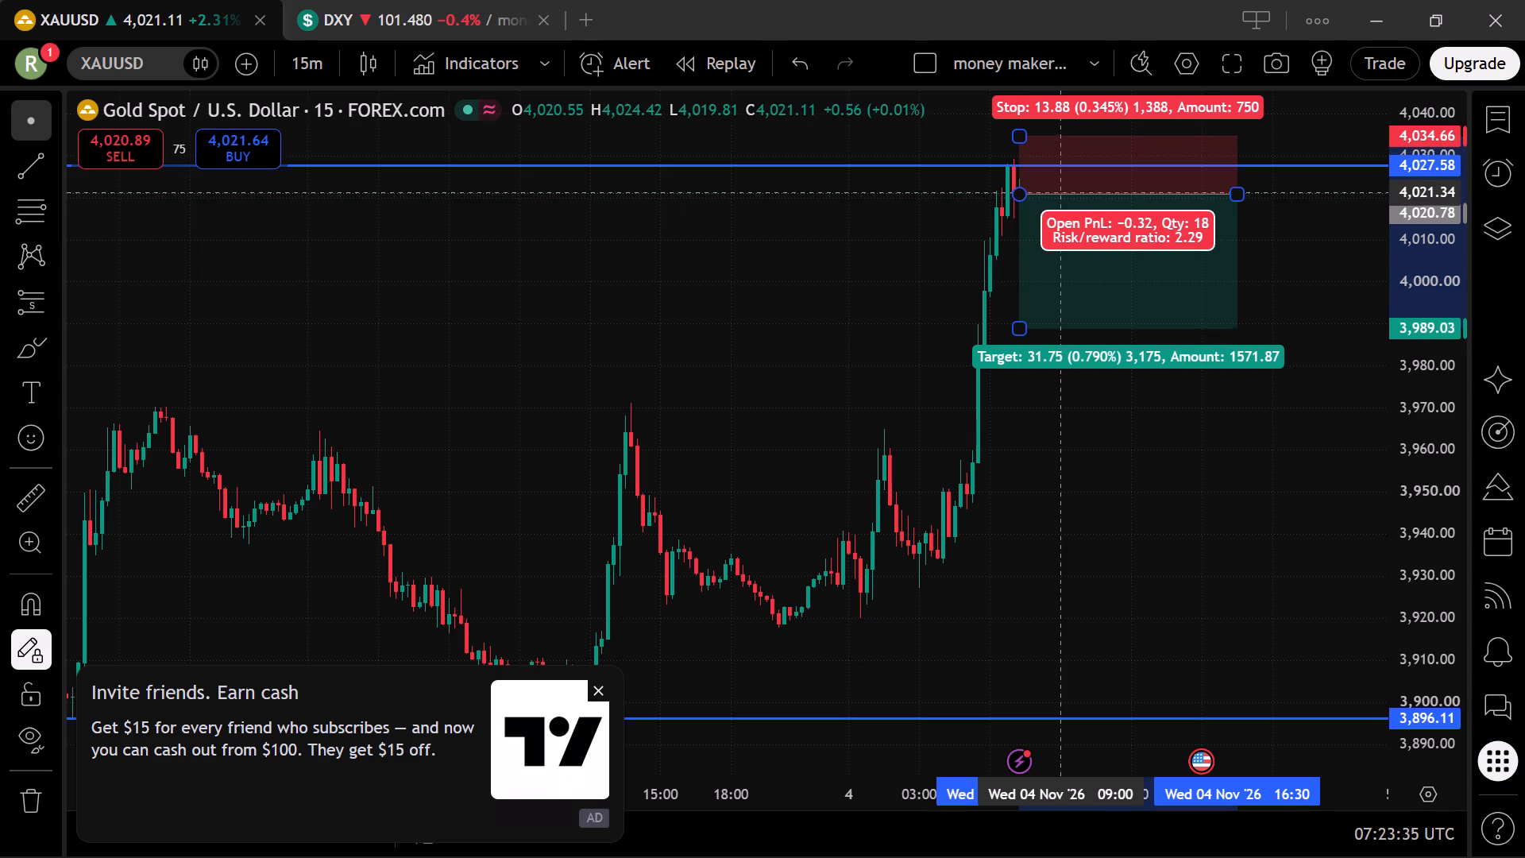
pyautogui.moveTo(1059, 191); pyautogui.dragTo(1057, 186)
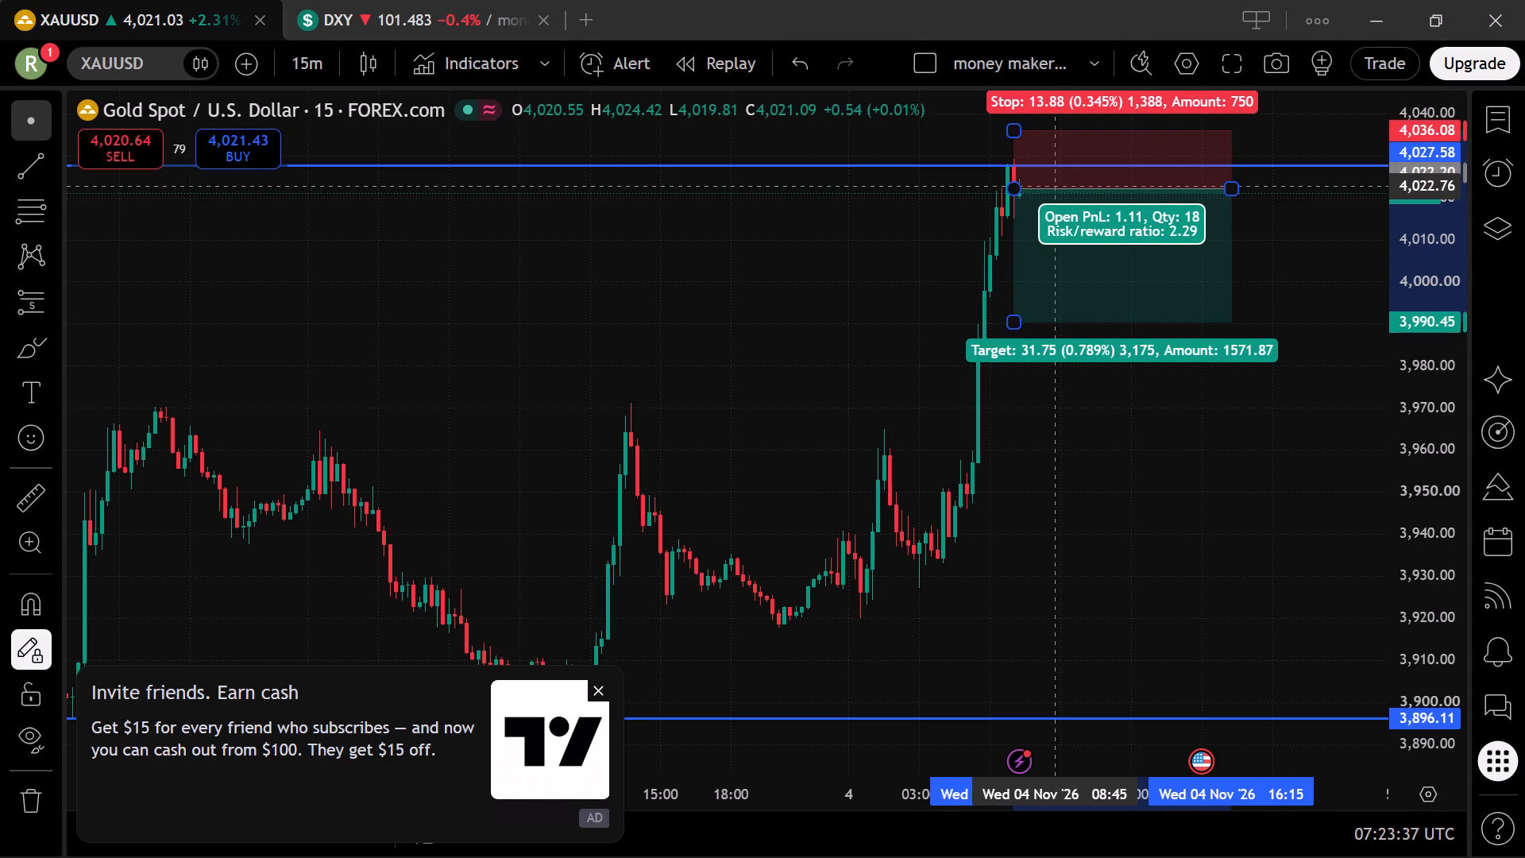
pyautogui.moveTo(1057, 186); pyautogui.dragTo(1064, 197)
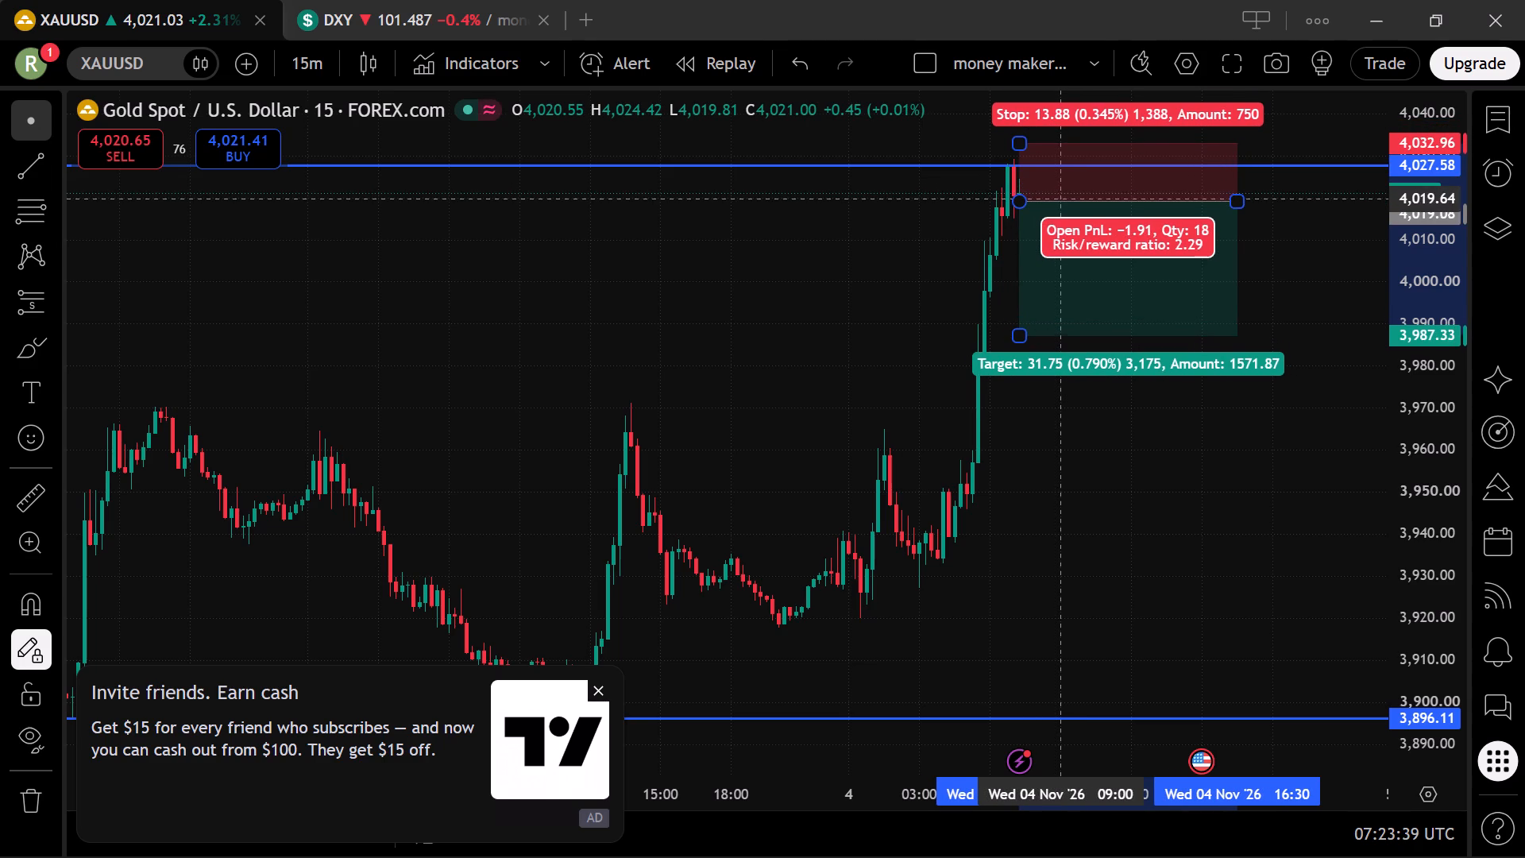
pyautogui.click(1095, 459)
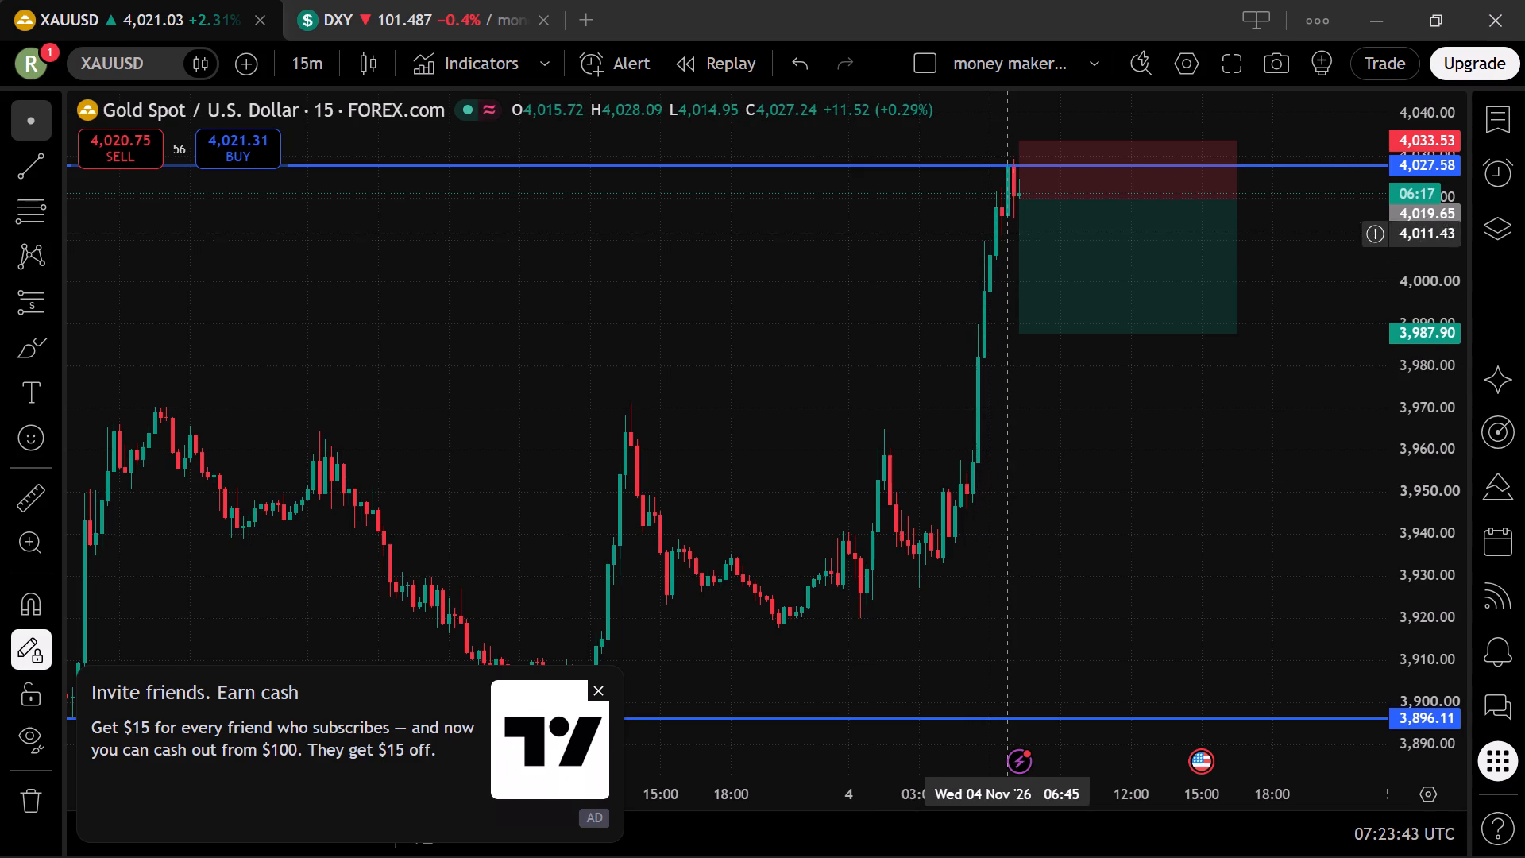
# Tighten the short position's stop to about 4,030.98, just above the upper horizontal line.
pyautogui.moveTo(1017, 138); pyautogui.dragTo(1017, 149)
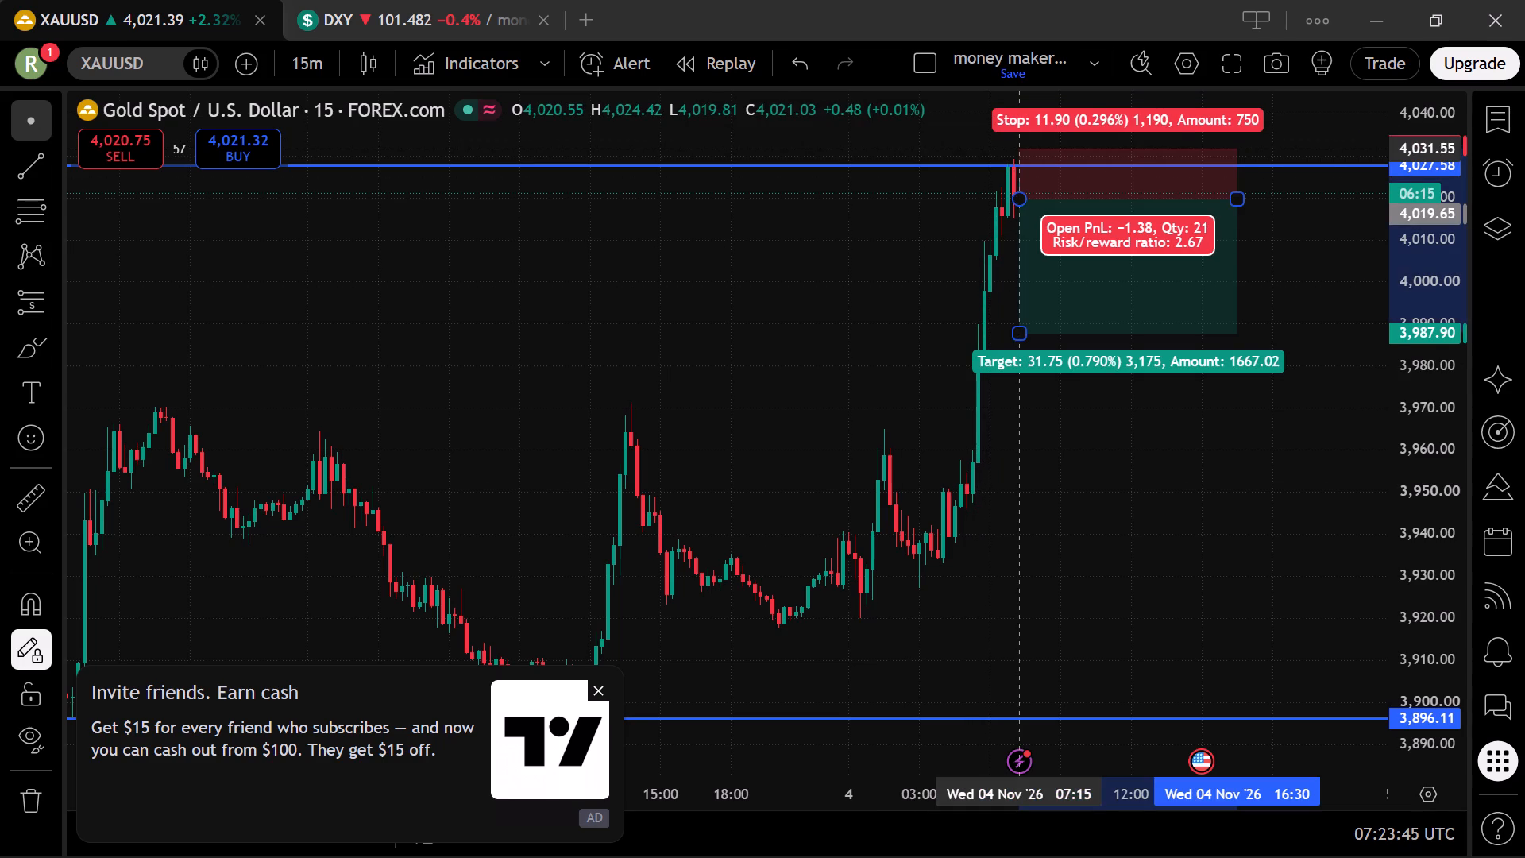
pyautogui.moveTo(1017, 149); pyautogui.dragTo(1017, 152)
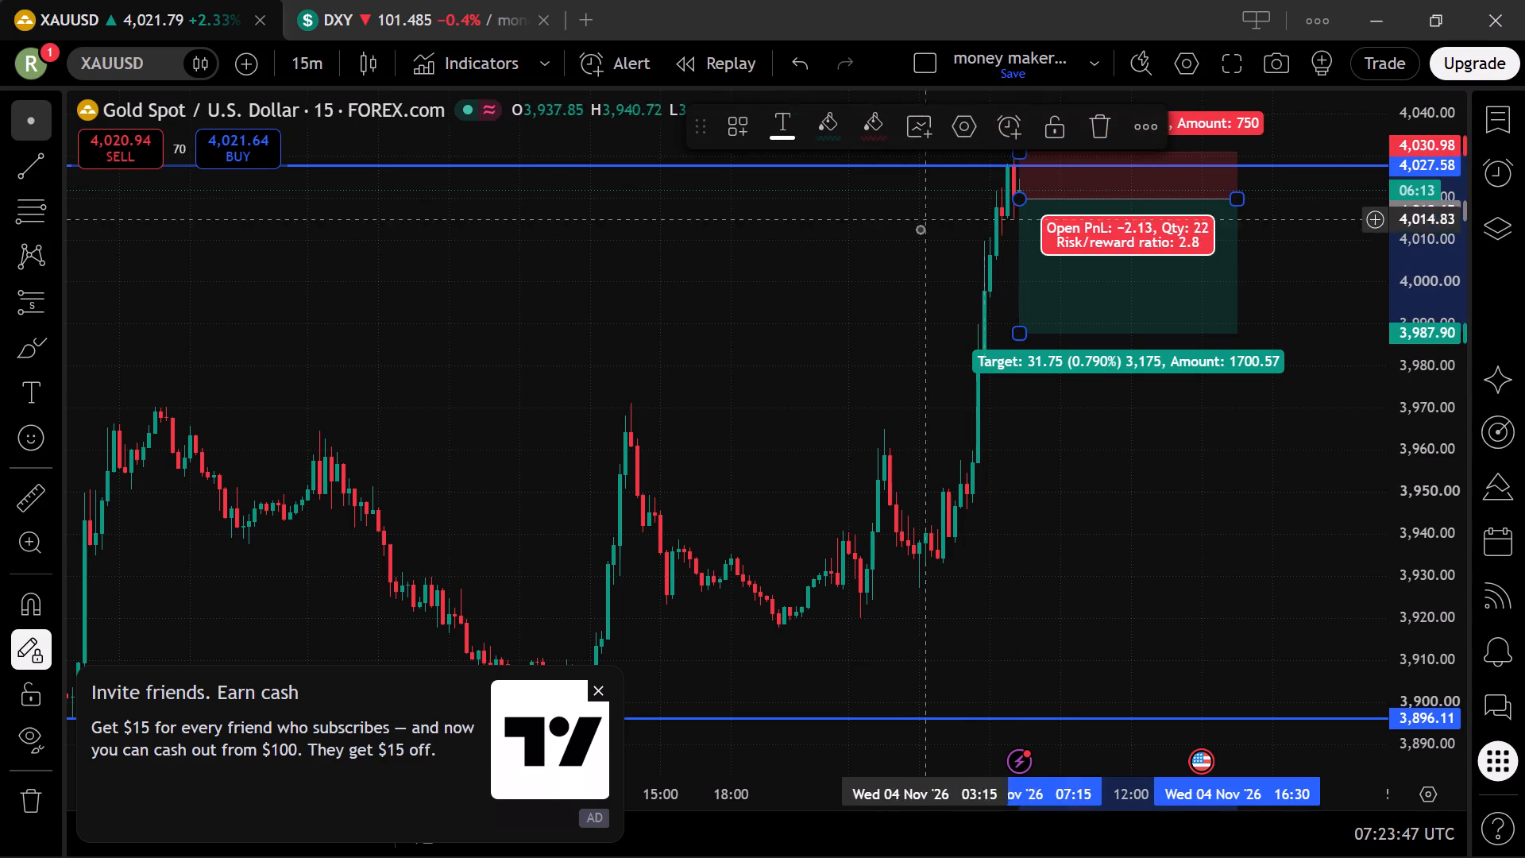
pyautogui.click(920, 230)
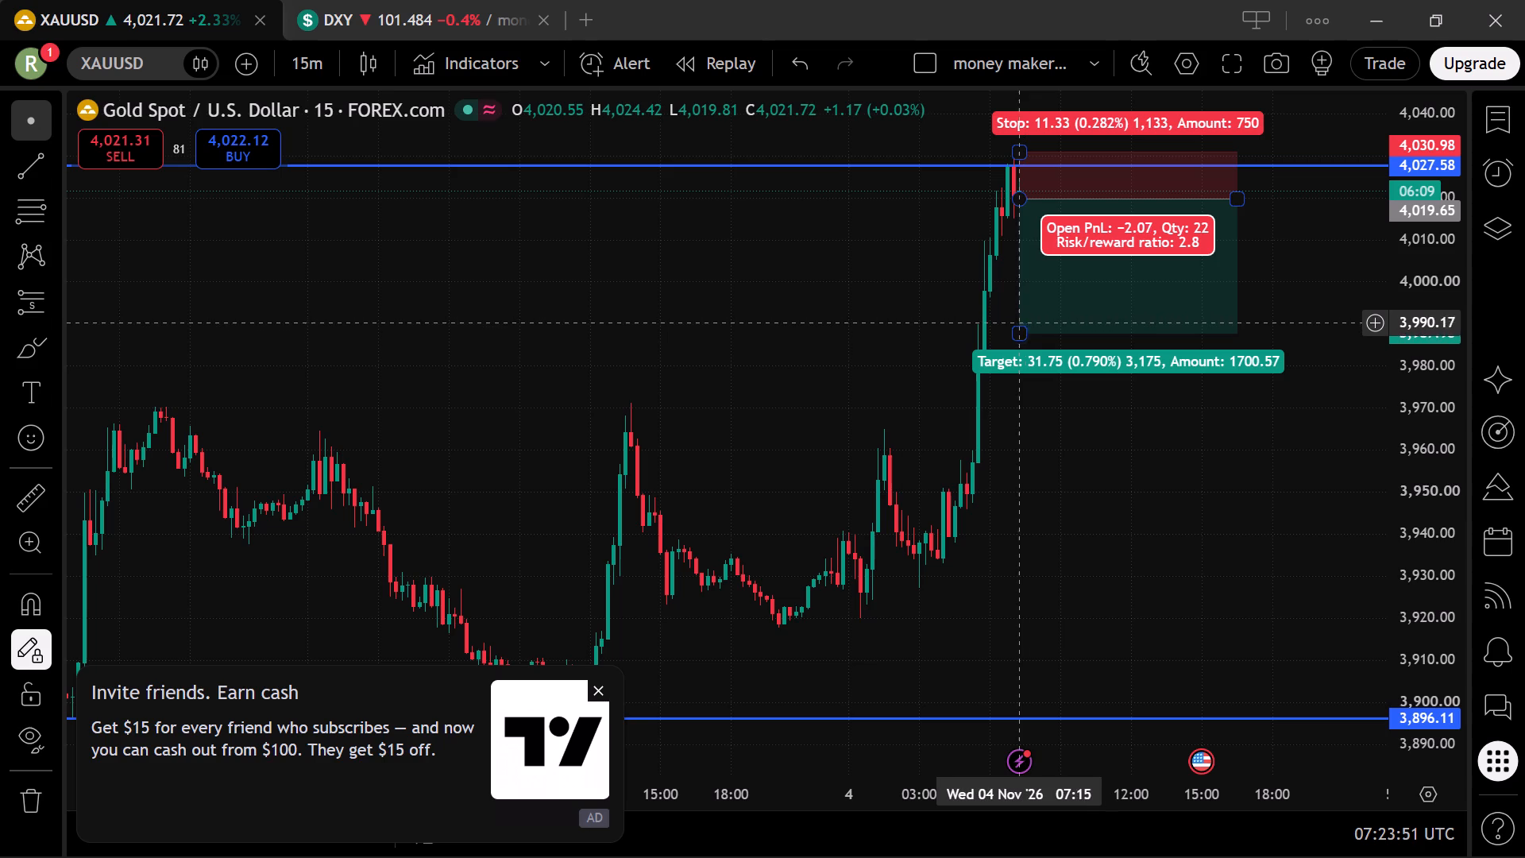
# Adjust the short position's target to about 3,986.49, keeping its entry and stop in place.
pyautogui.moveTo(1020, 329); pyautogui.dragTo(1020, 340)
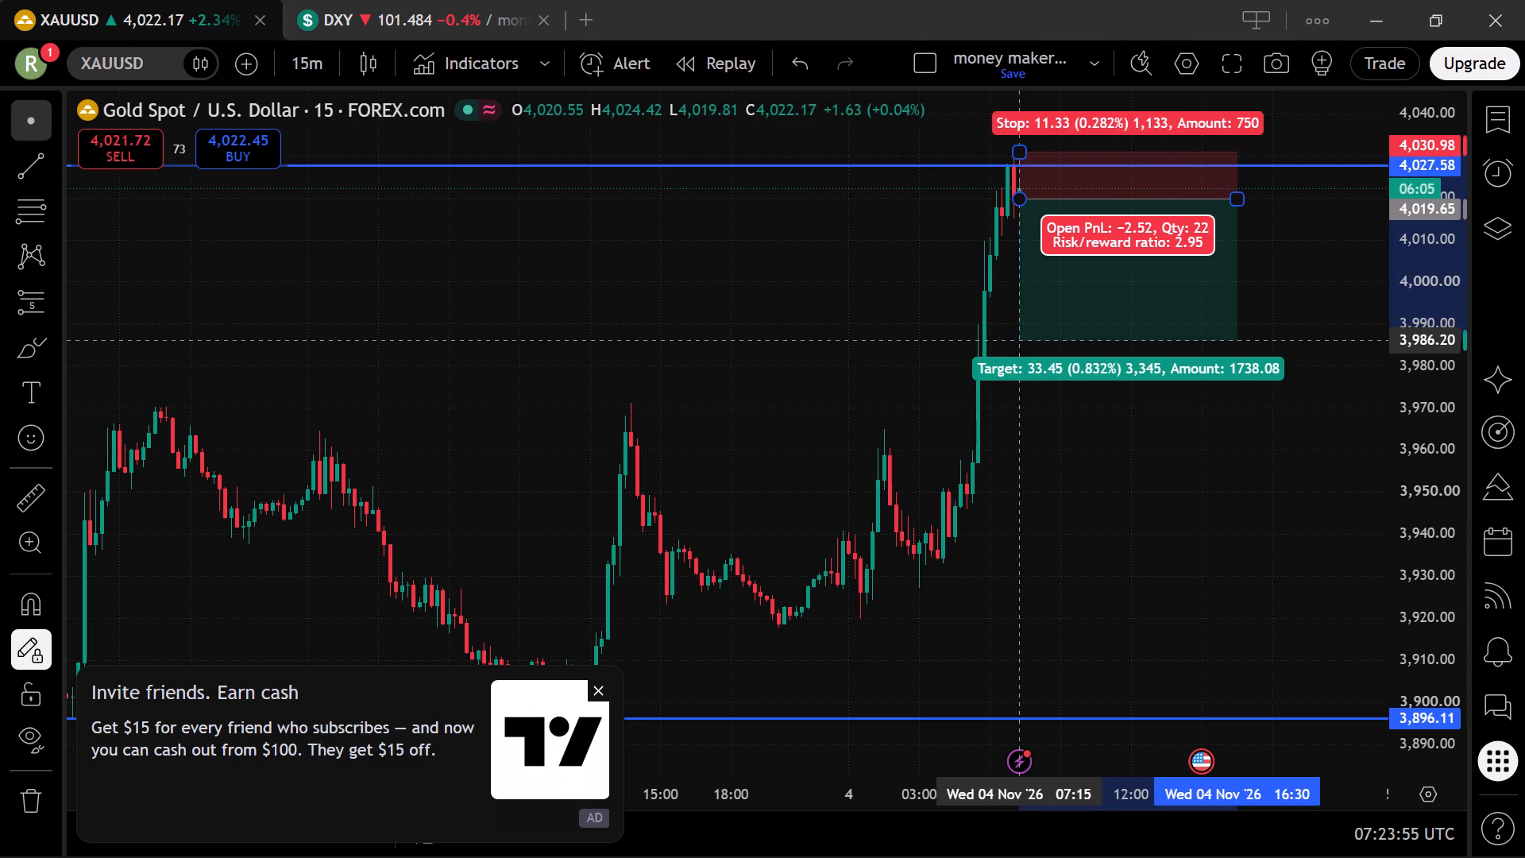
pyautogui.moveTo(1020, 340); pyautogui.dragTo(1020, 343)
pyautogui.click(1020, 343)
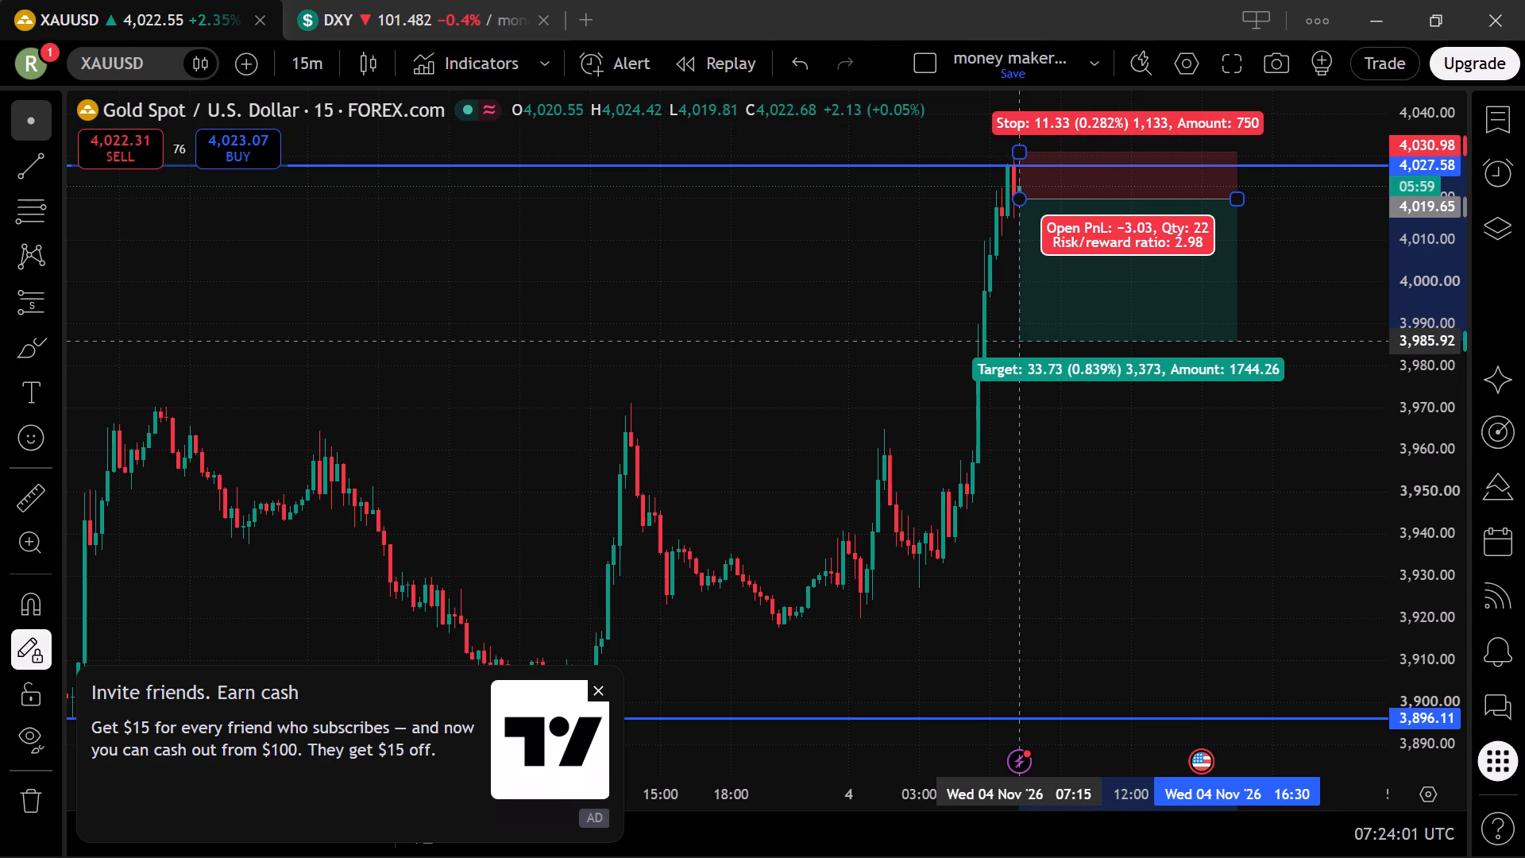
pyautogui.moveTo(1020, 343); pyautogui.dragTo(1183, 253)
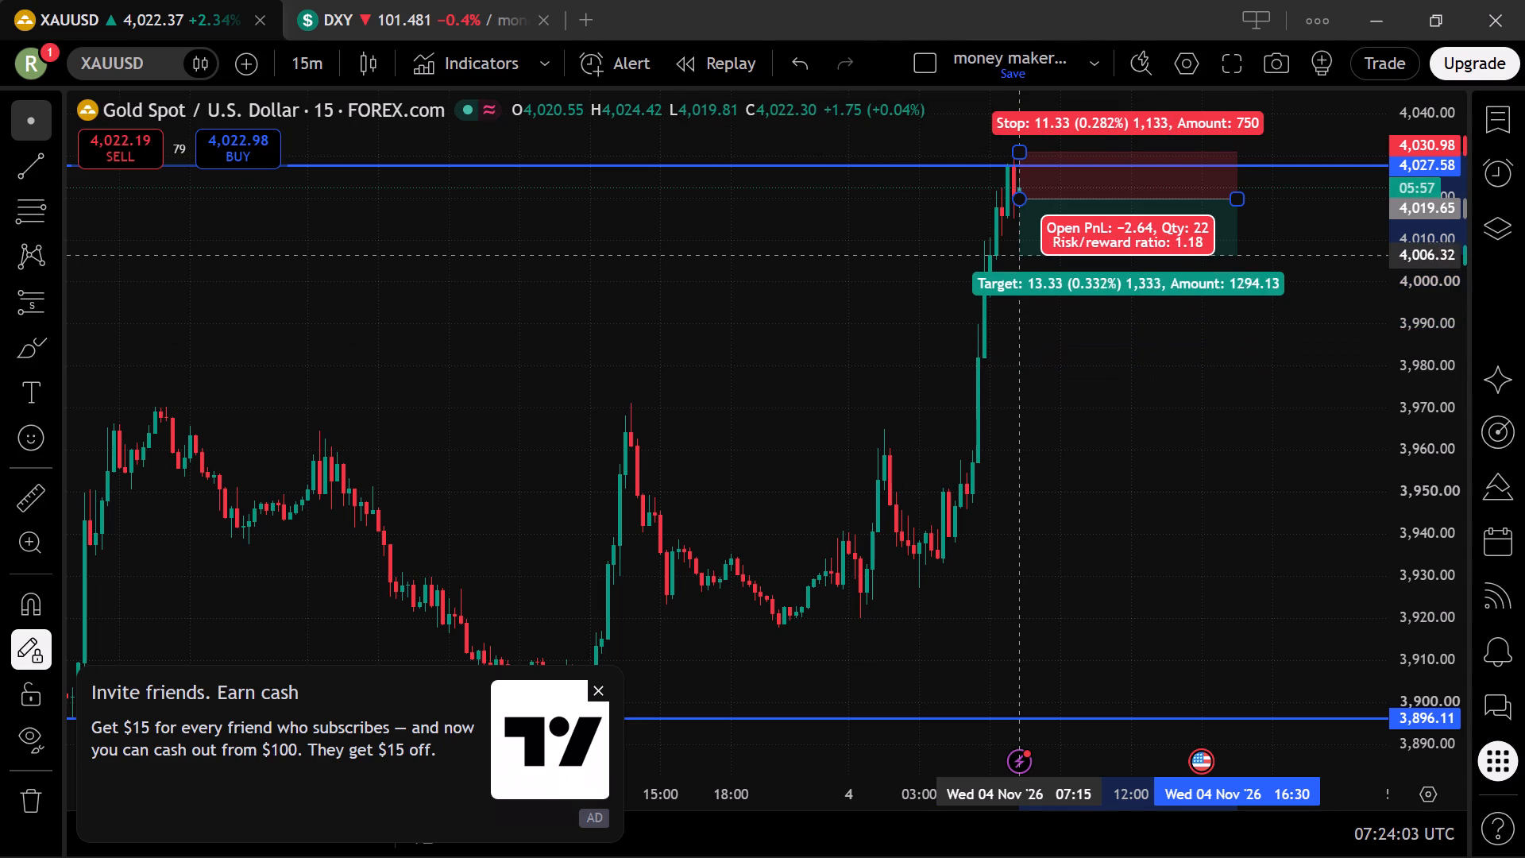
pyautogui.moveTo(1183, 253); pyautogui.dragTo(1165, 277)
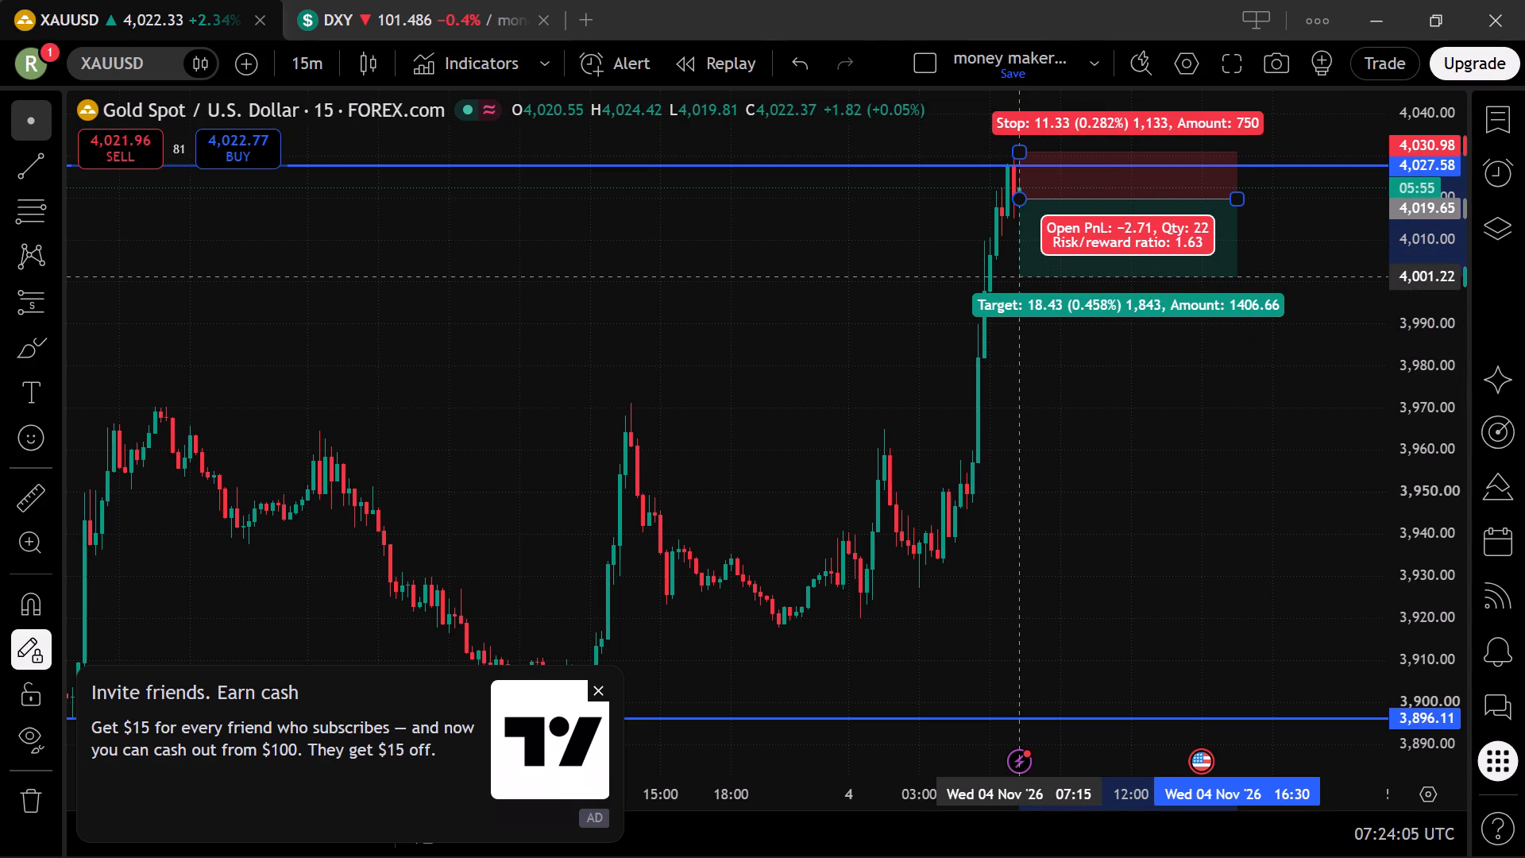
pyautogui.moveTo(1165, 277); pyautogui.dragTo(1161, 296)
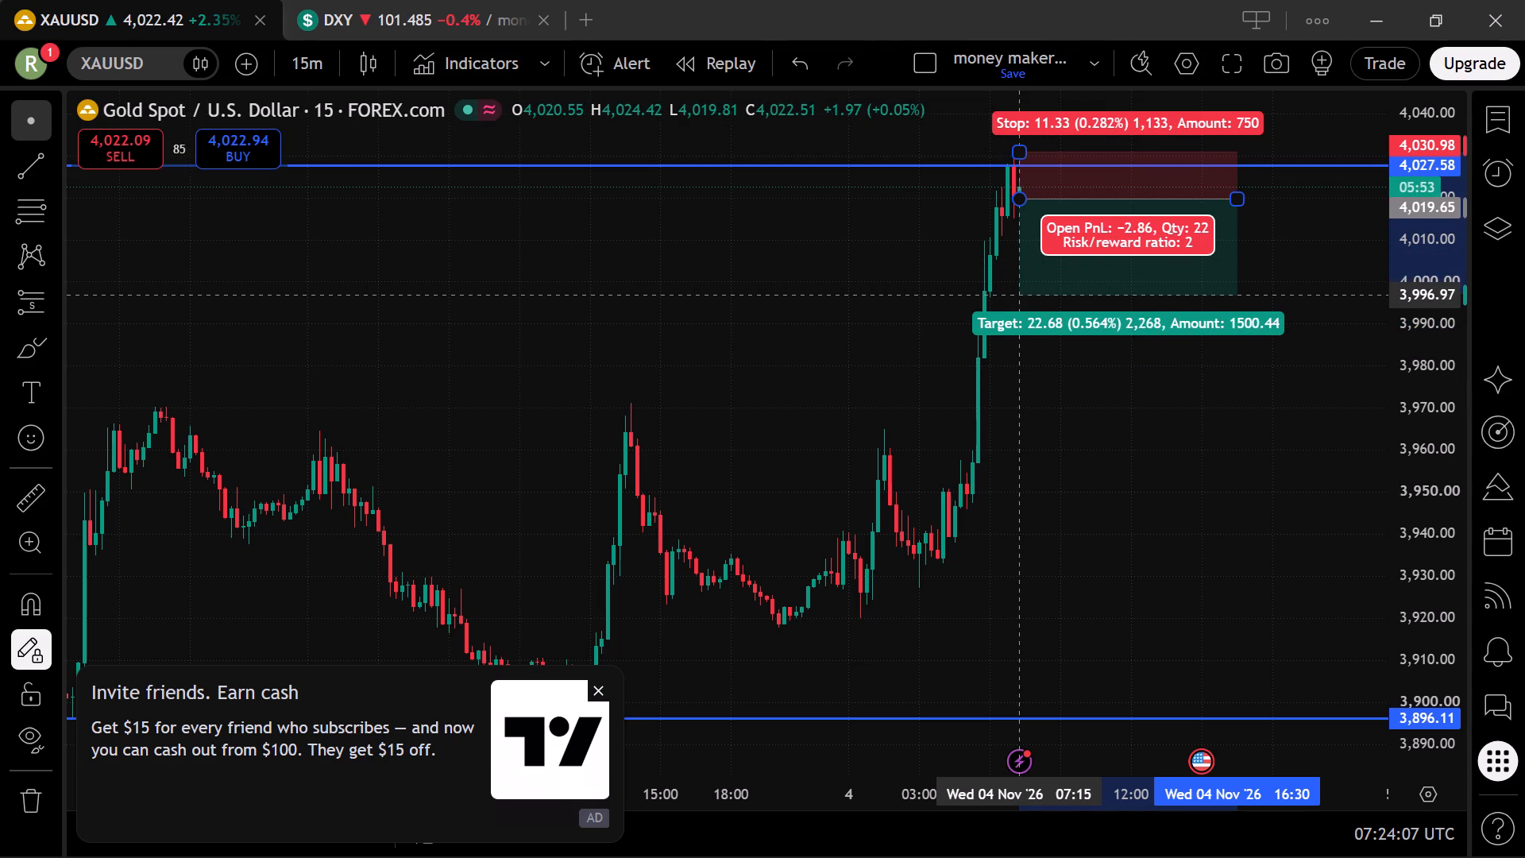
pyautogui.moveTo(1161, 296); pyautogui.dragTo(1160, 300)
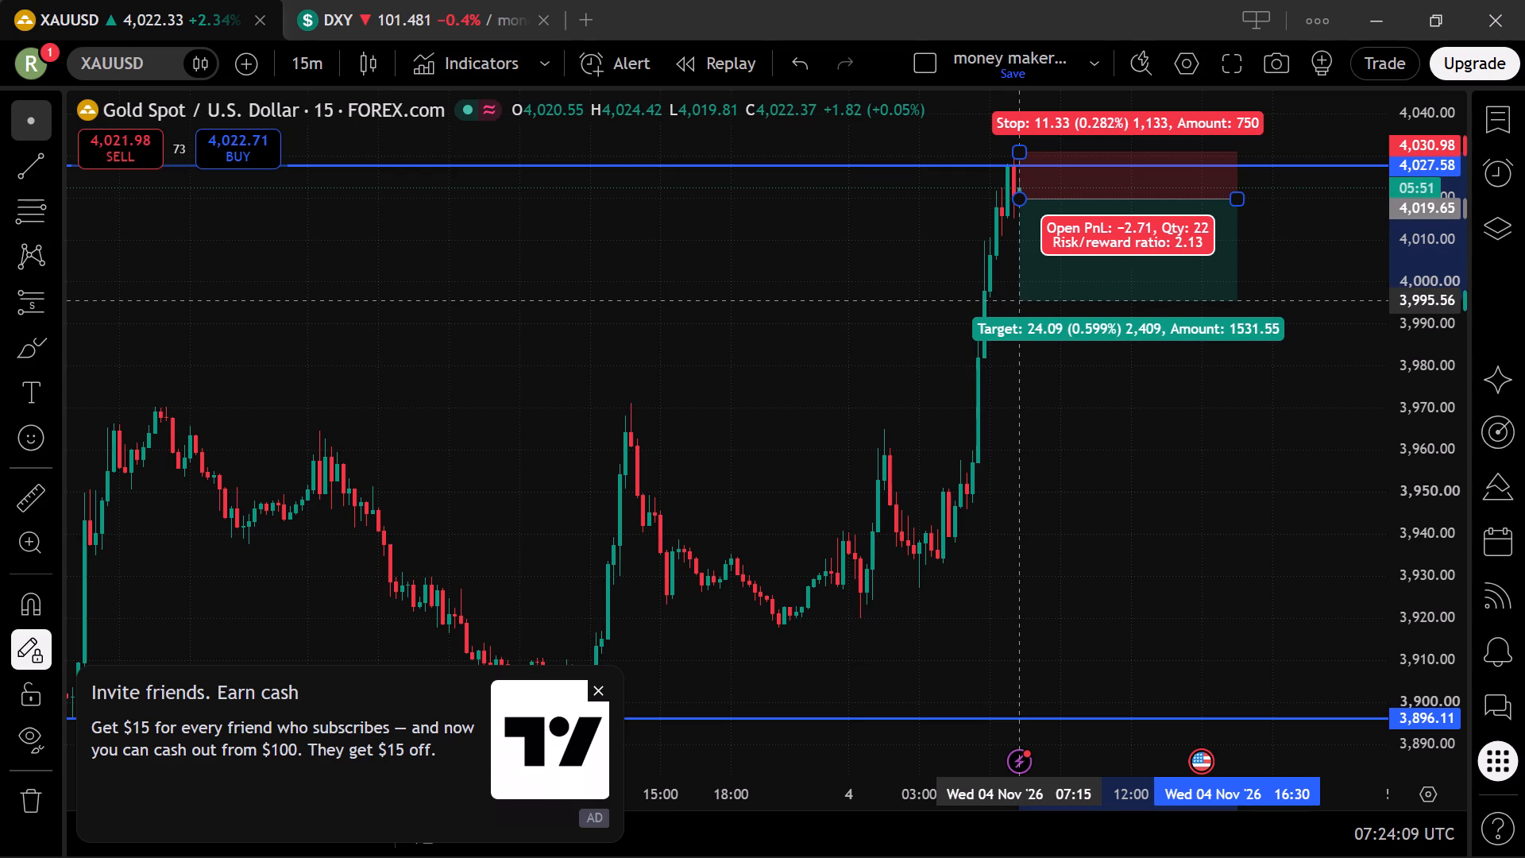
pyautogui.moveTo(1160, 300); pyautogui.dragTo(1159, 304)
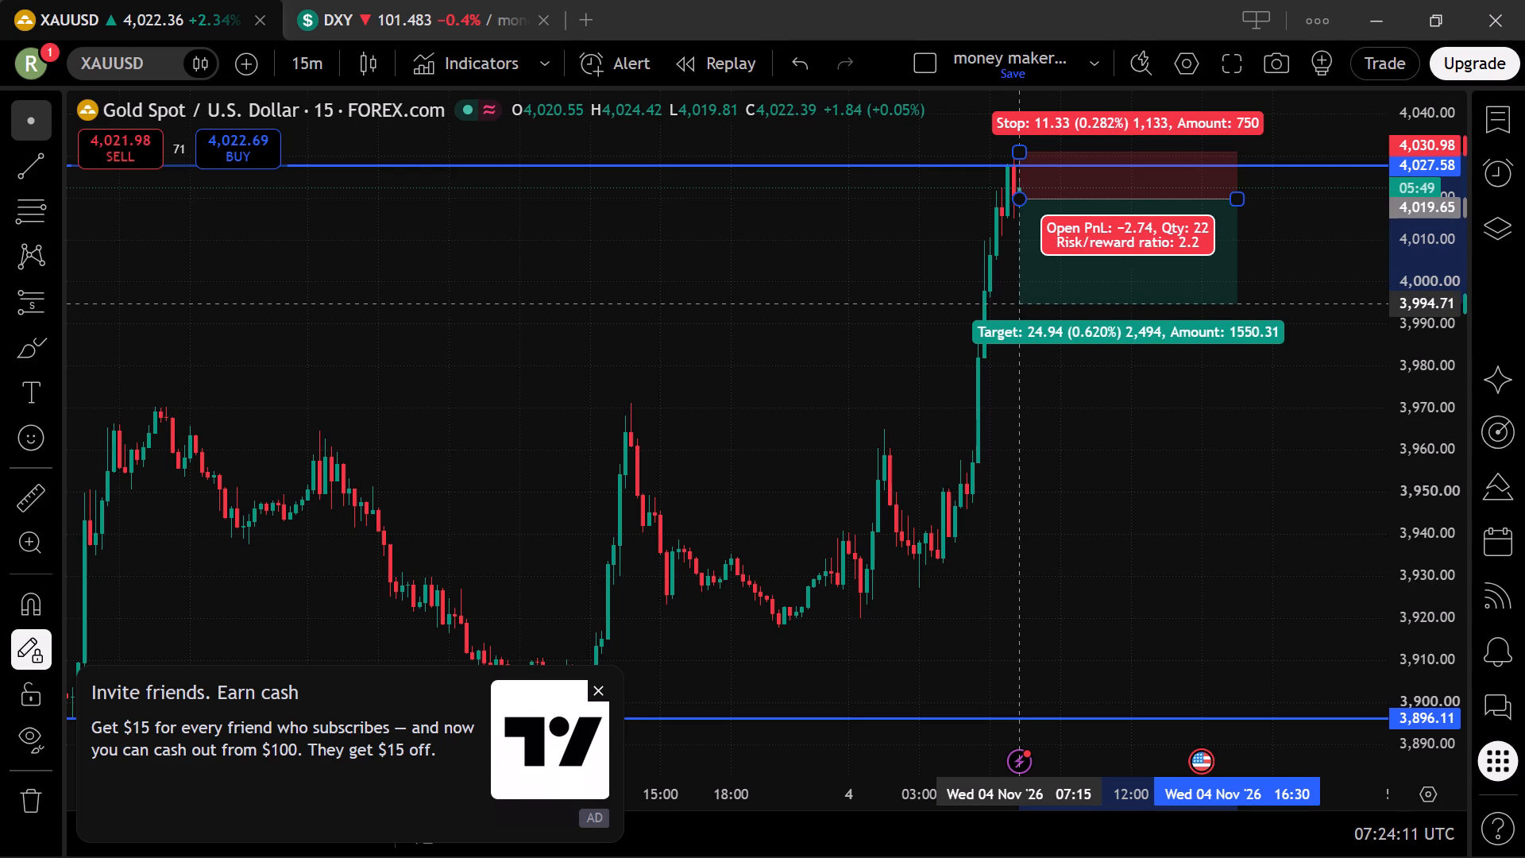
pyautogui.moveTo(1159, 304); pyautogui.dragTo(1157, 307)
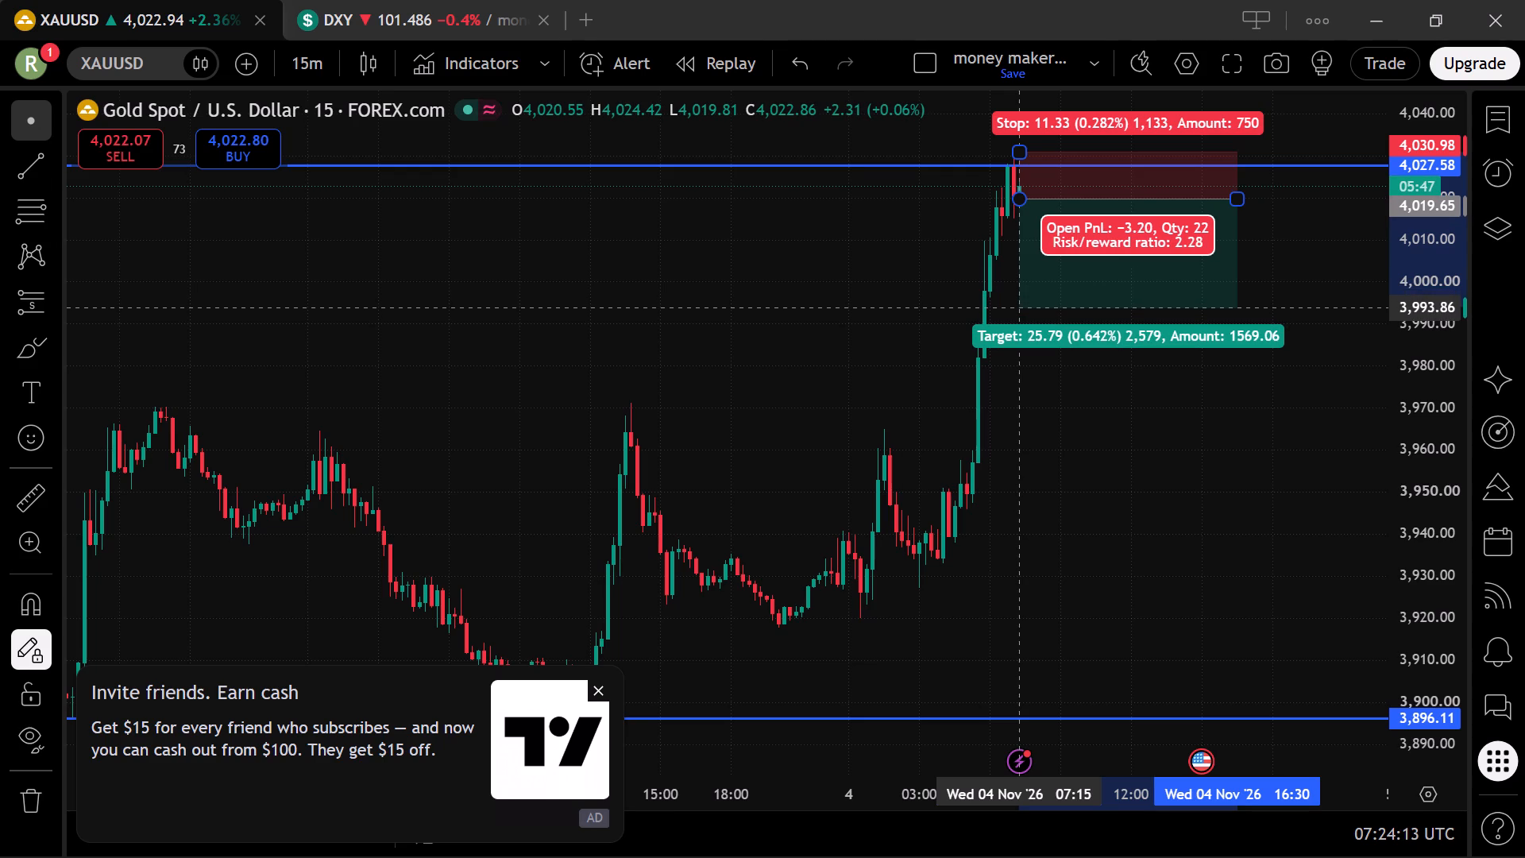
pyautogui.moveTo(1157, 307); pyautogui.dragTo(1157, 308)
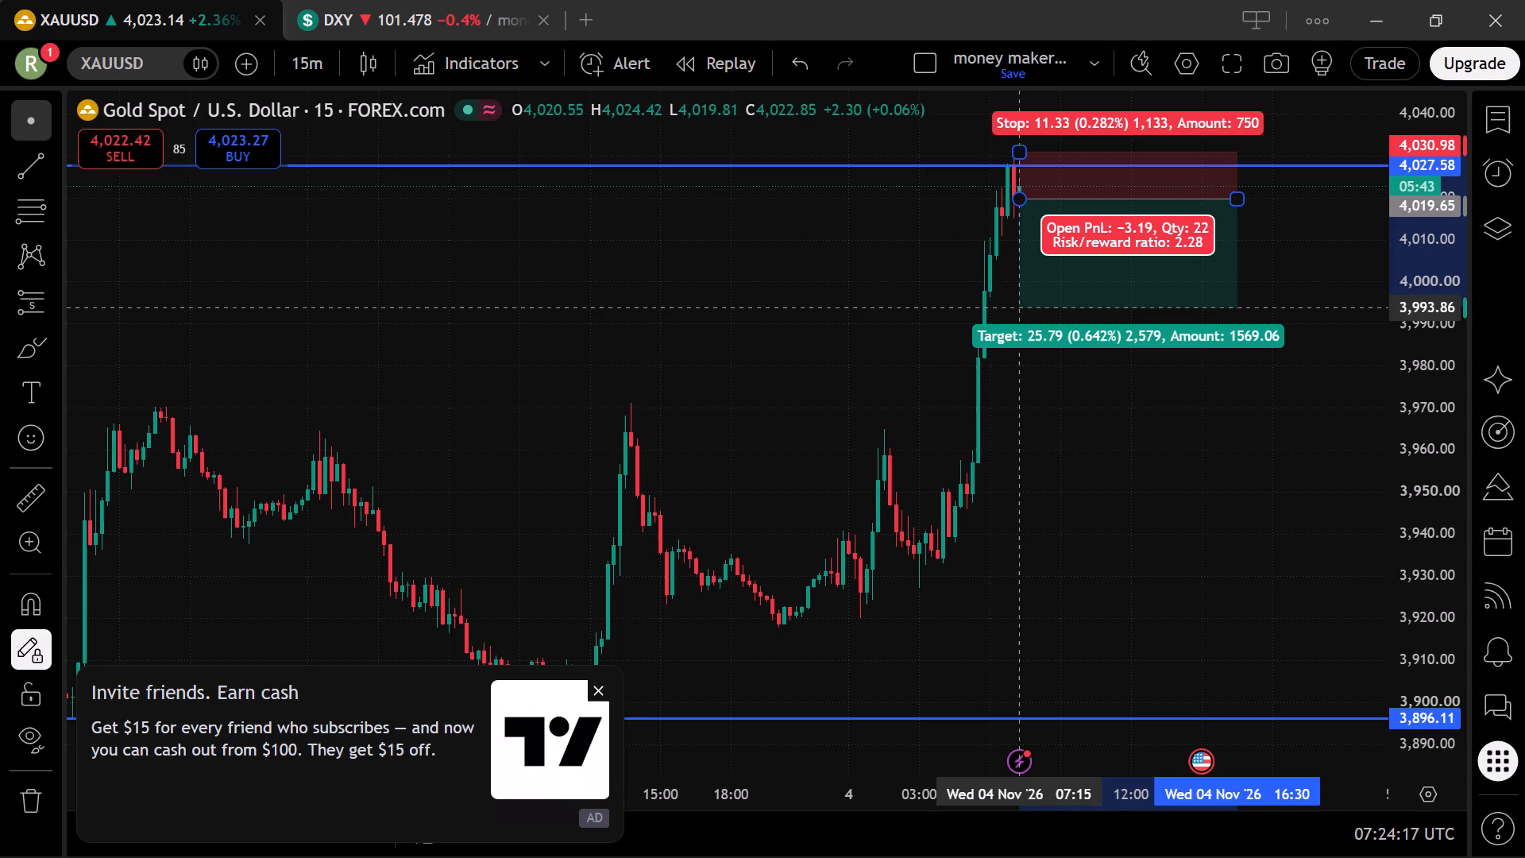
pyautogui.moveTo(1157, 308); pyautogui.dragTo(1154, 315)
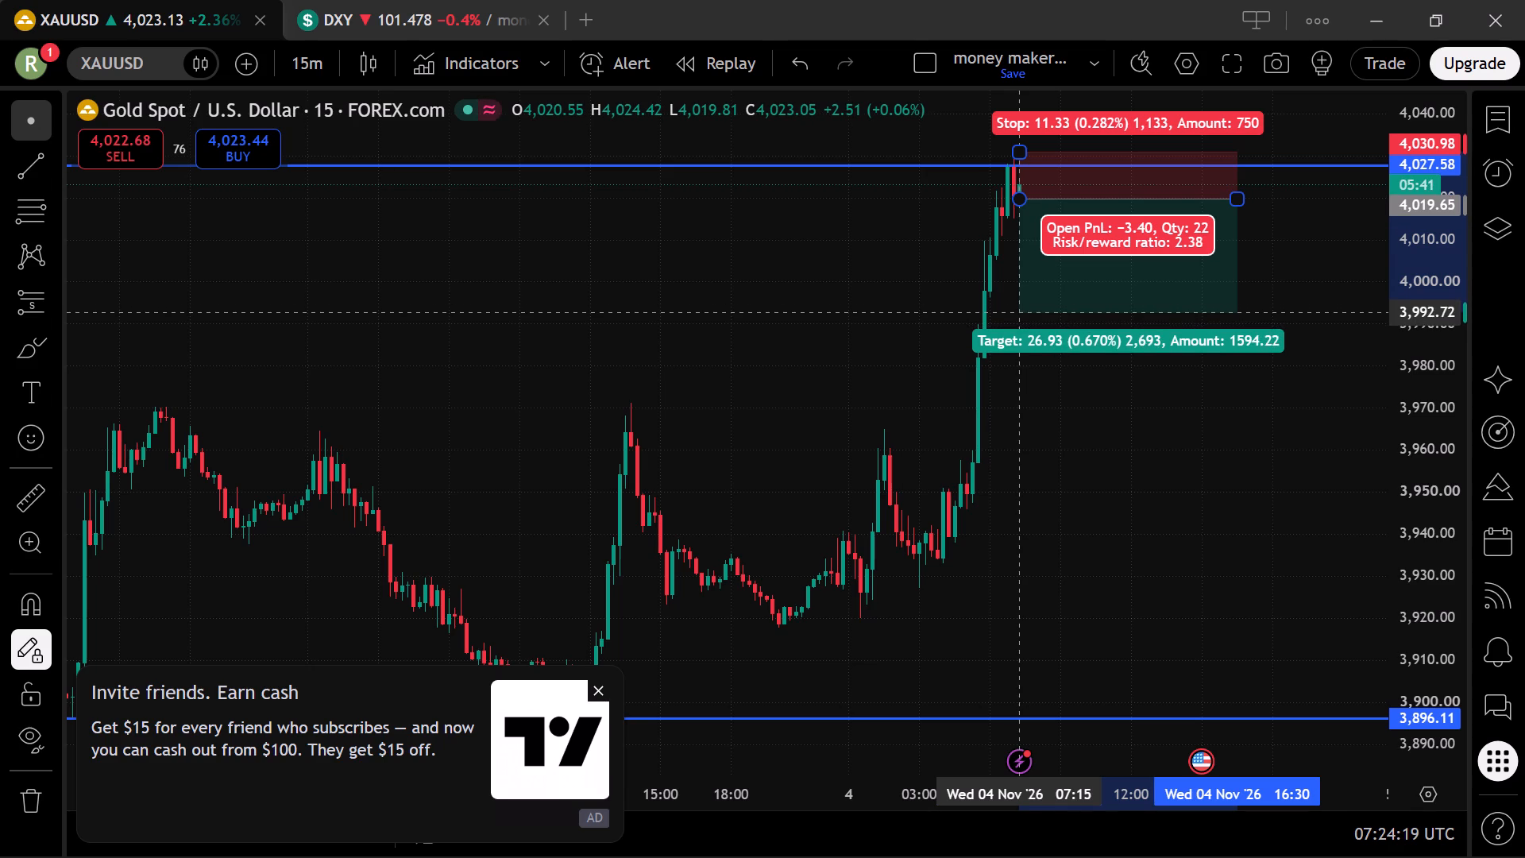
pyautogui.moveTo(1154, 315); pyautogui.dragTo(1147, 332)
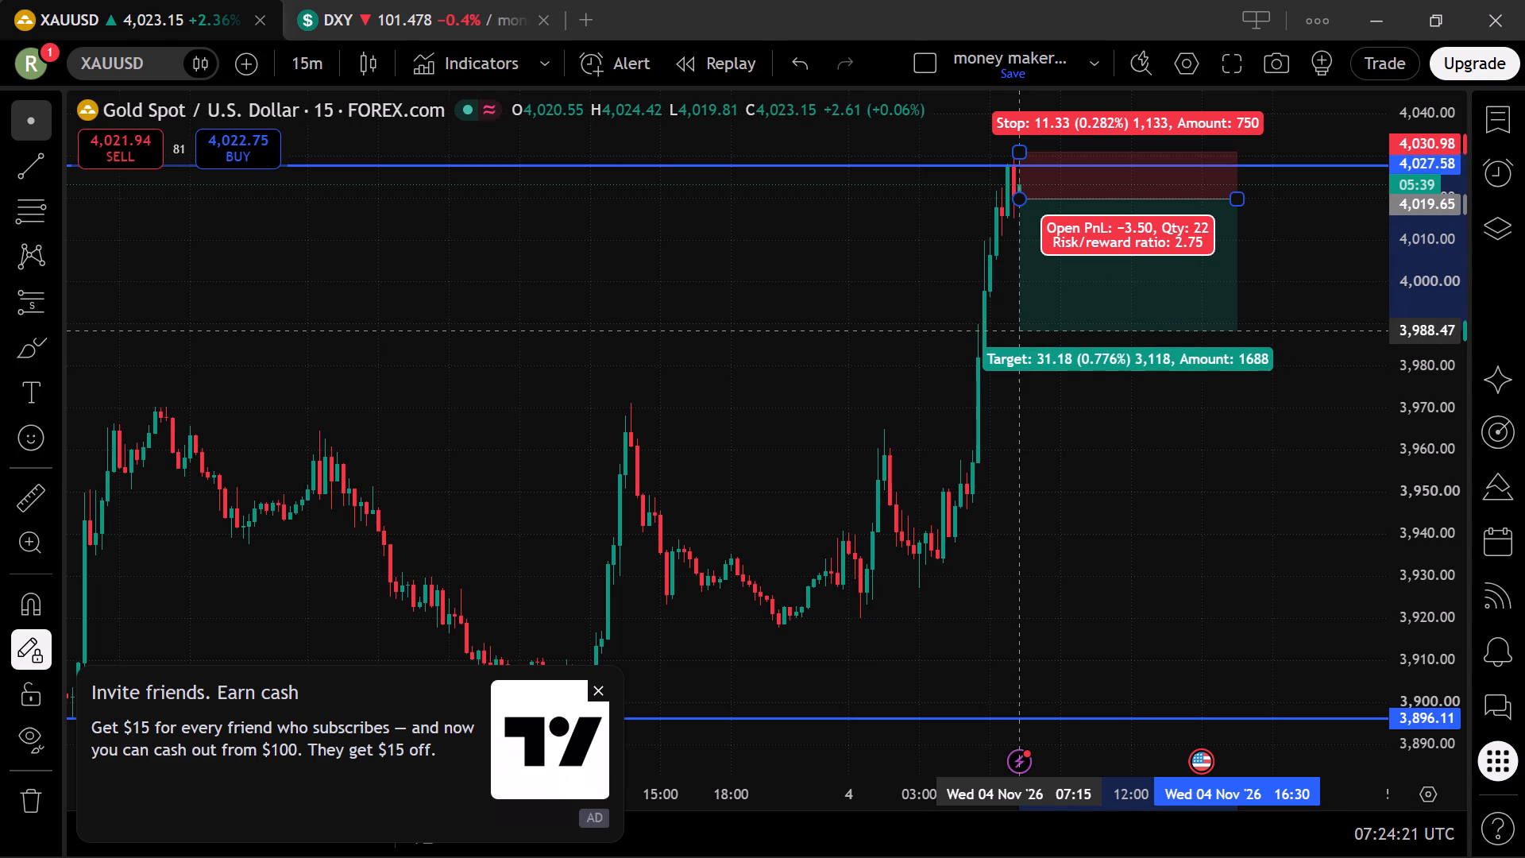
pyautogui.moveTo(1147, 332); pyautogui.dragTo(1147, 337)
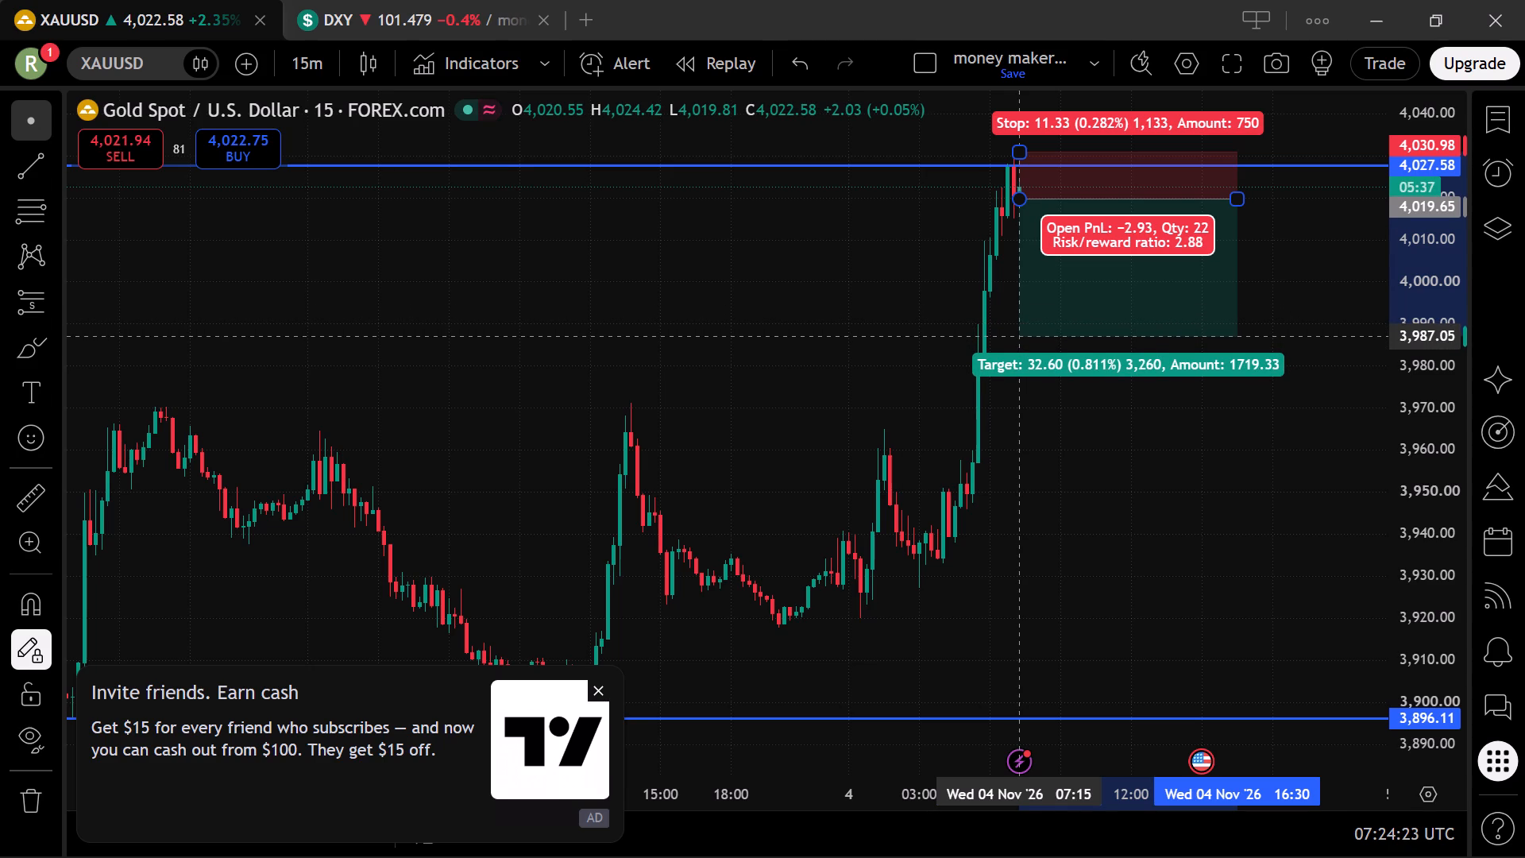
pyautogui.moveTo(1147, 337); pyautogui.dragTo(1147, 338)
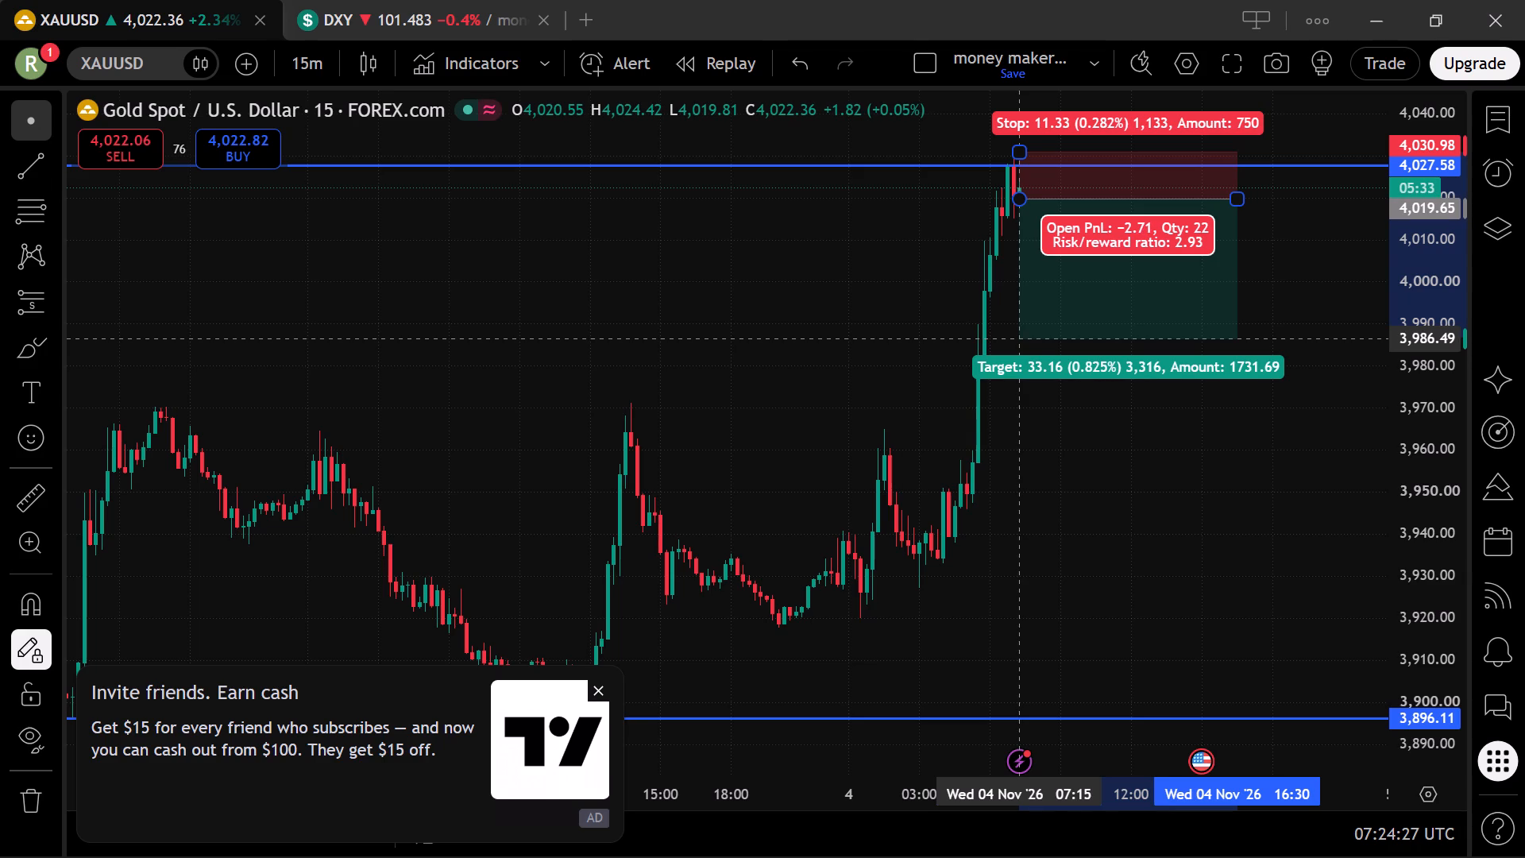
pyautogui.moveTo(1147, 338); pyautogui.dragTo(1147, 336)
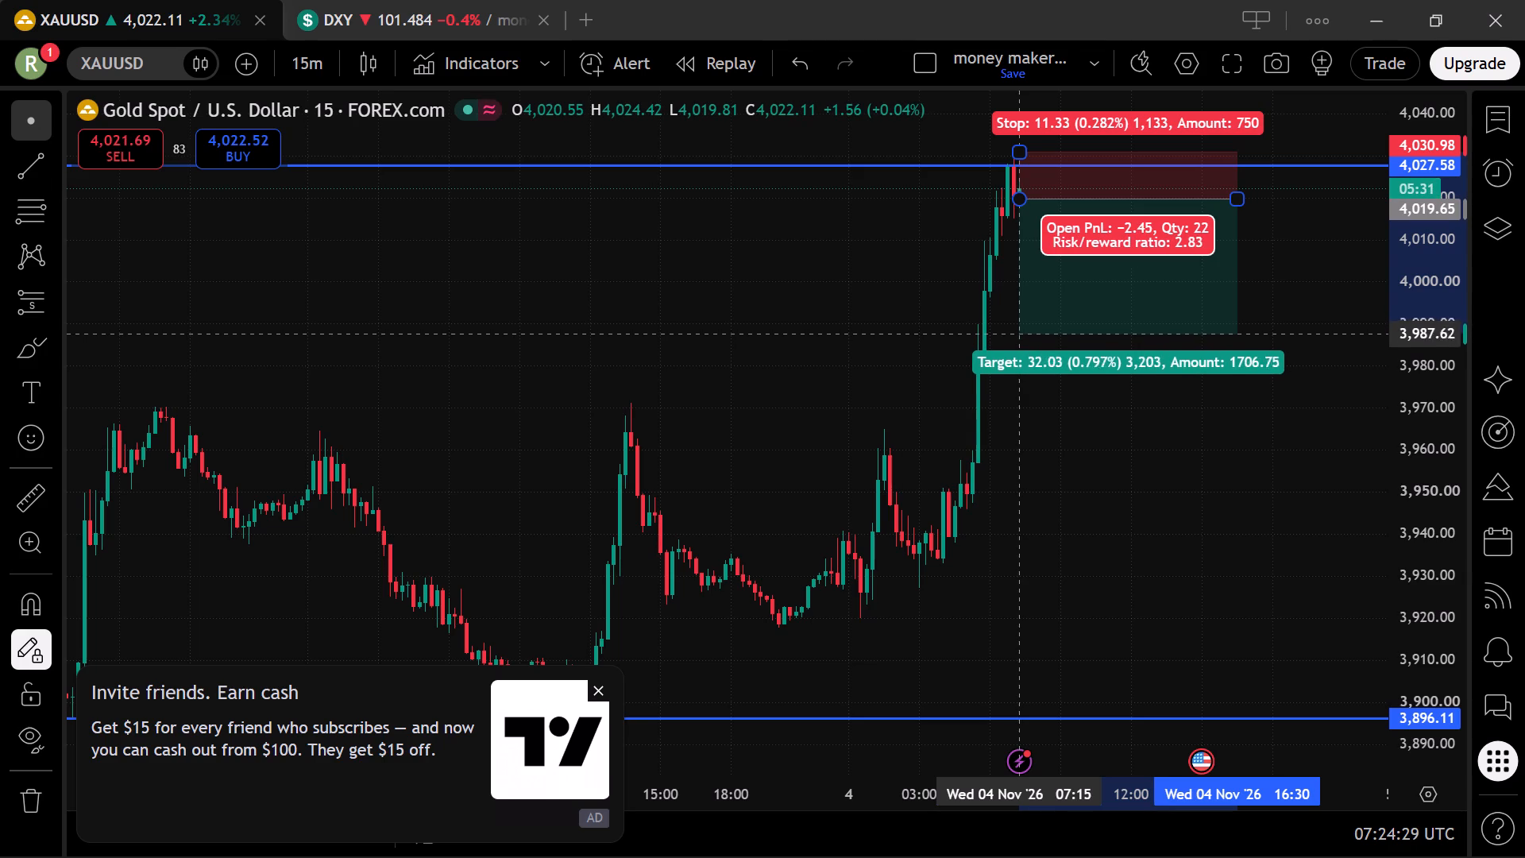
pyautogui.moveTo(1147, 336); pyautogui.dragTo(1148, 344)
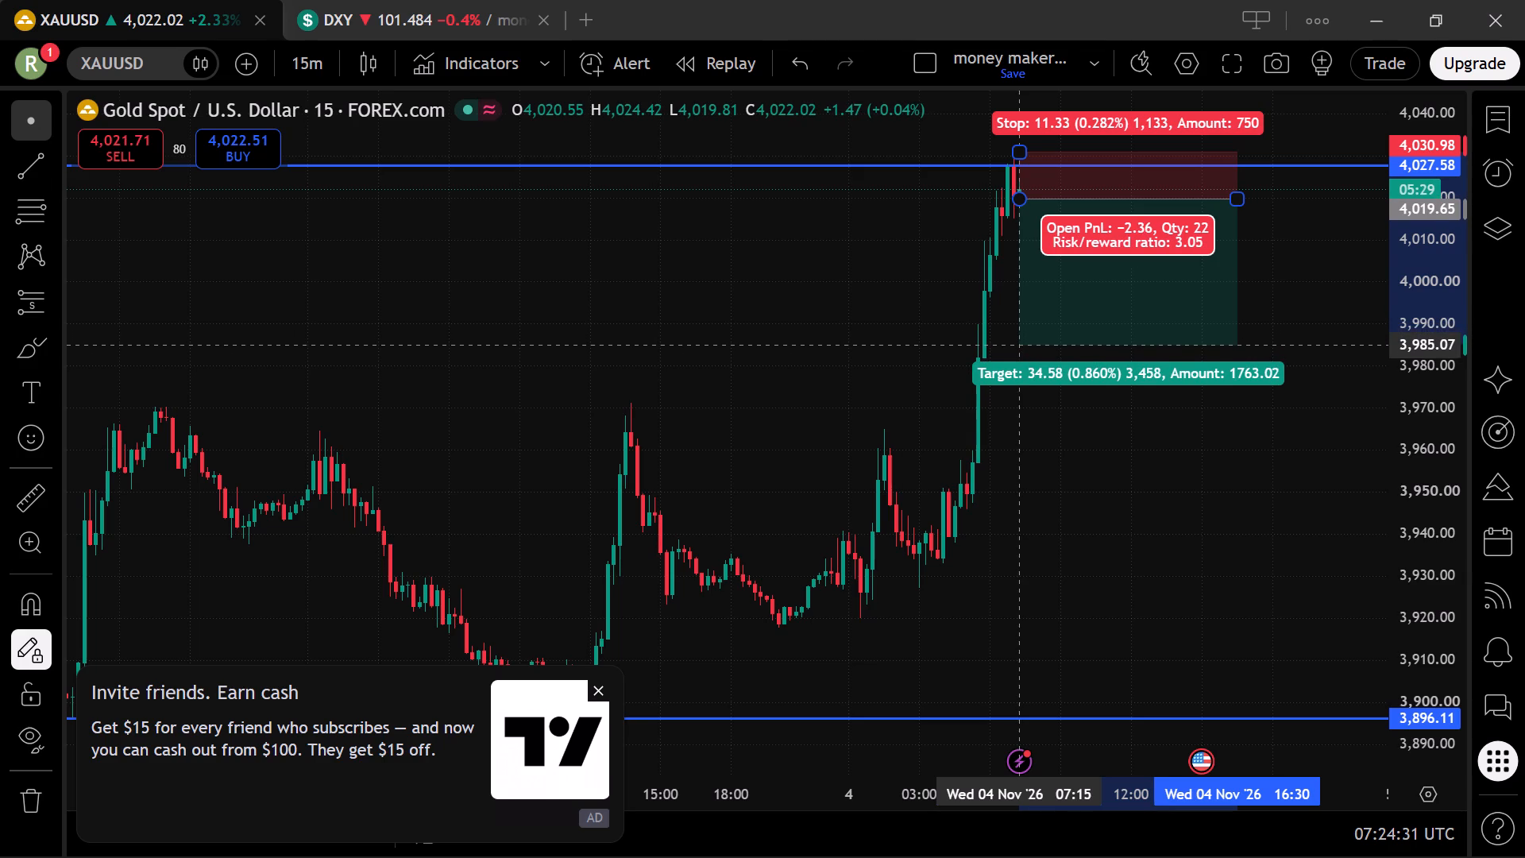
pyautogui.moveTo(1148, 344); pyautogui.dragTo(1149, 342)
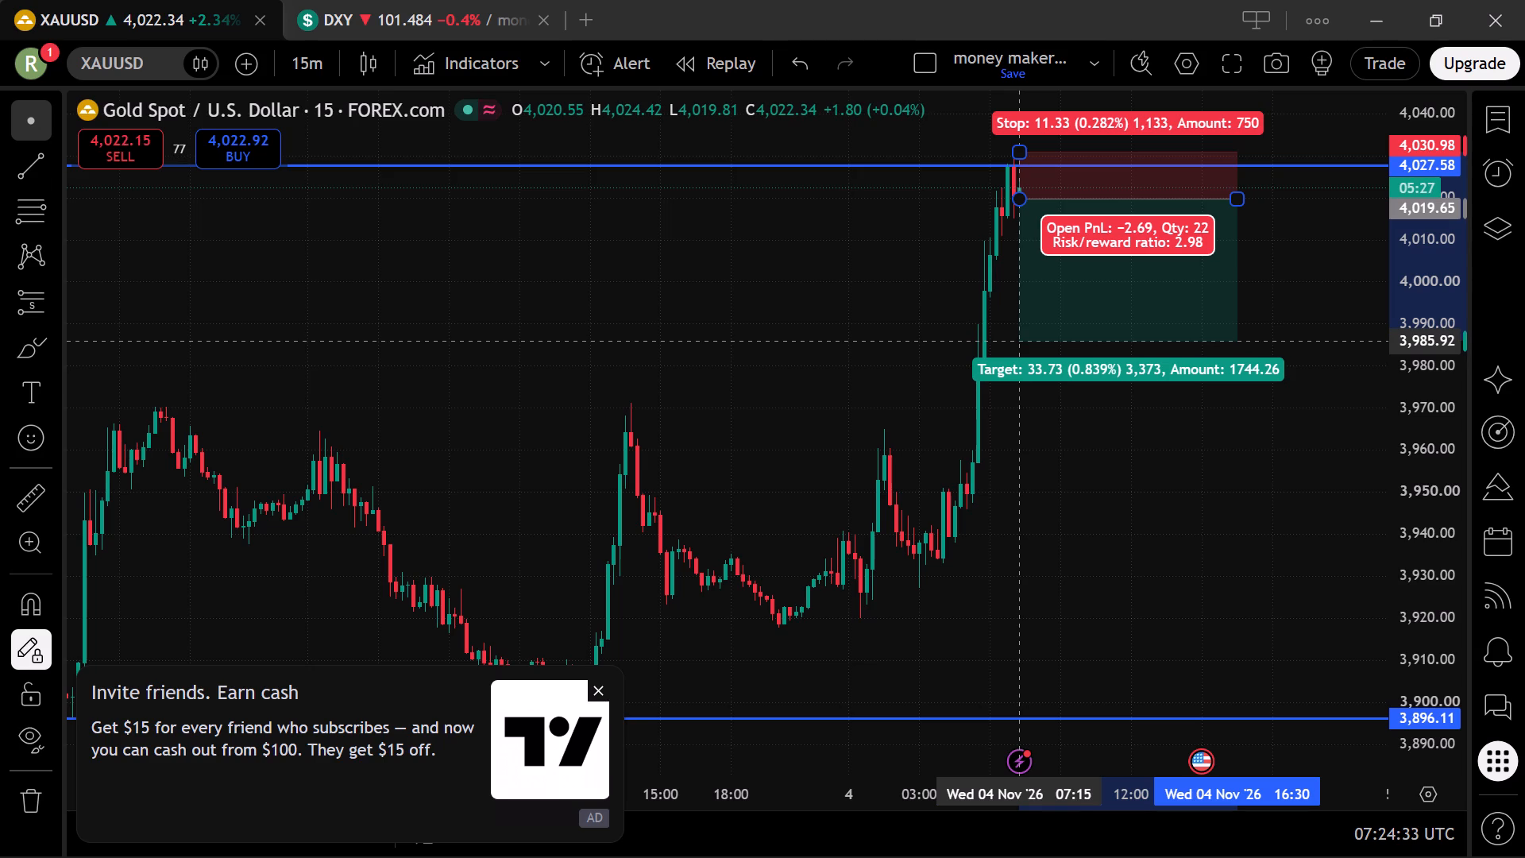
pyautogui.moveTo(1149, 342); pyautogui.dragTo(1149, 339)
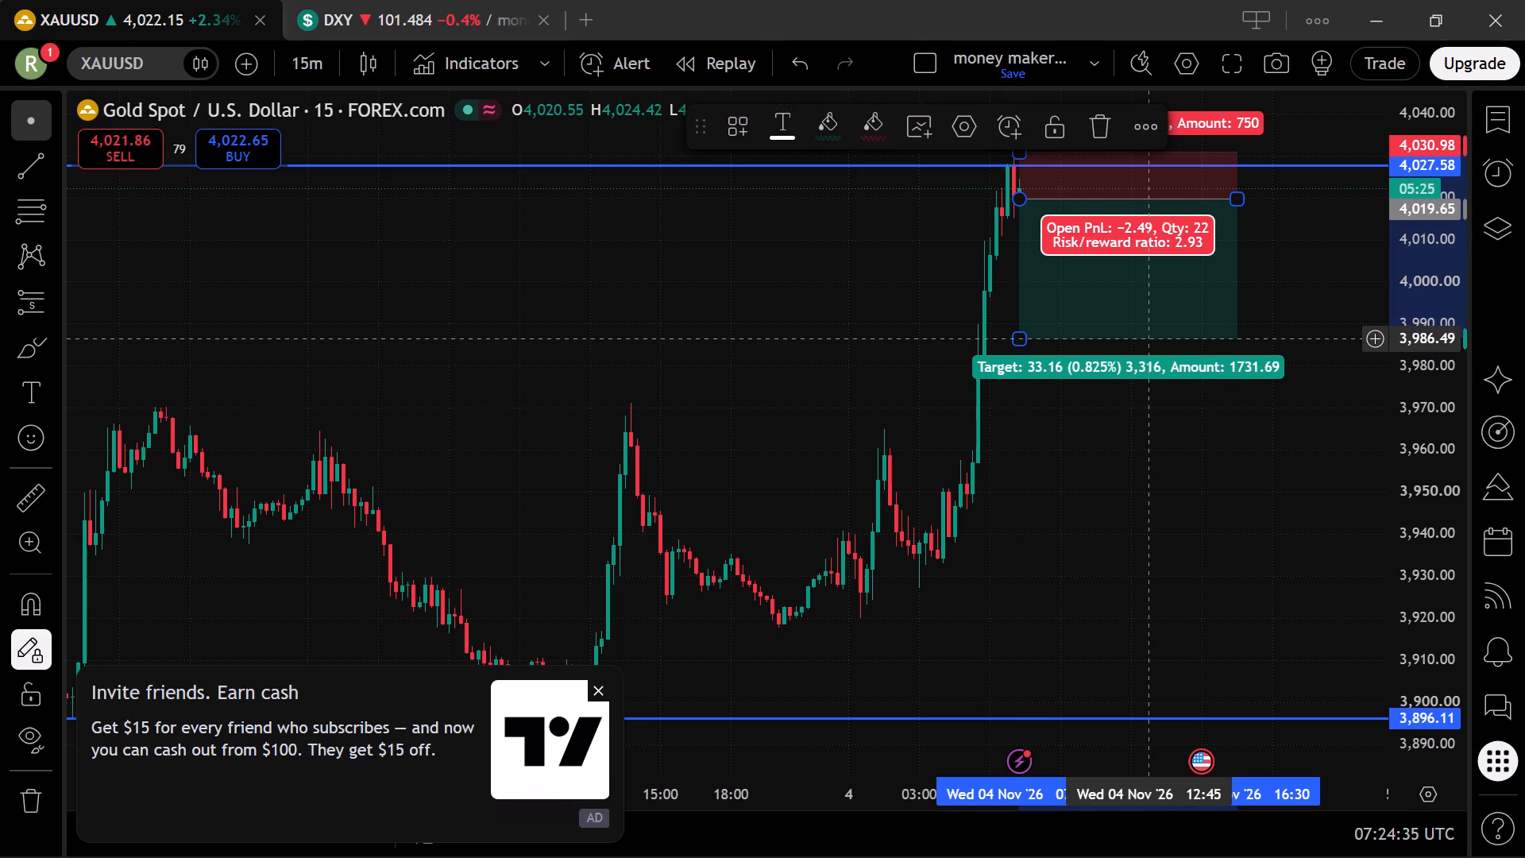
# Move the whole short position slightly higher, placing its entry at about 4,021.92.
pyautogui.moveTo(1149, 339); pyautogui.dragTo(1149, 354)
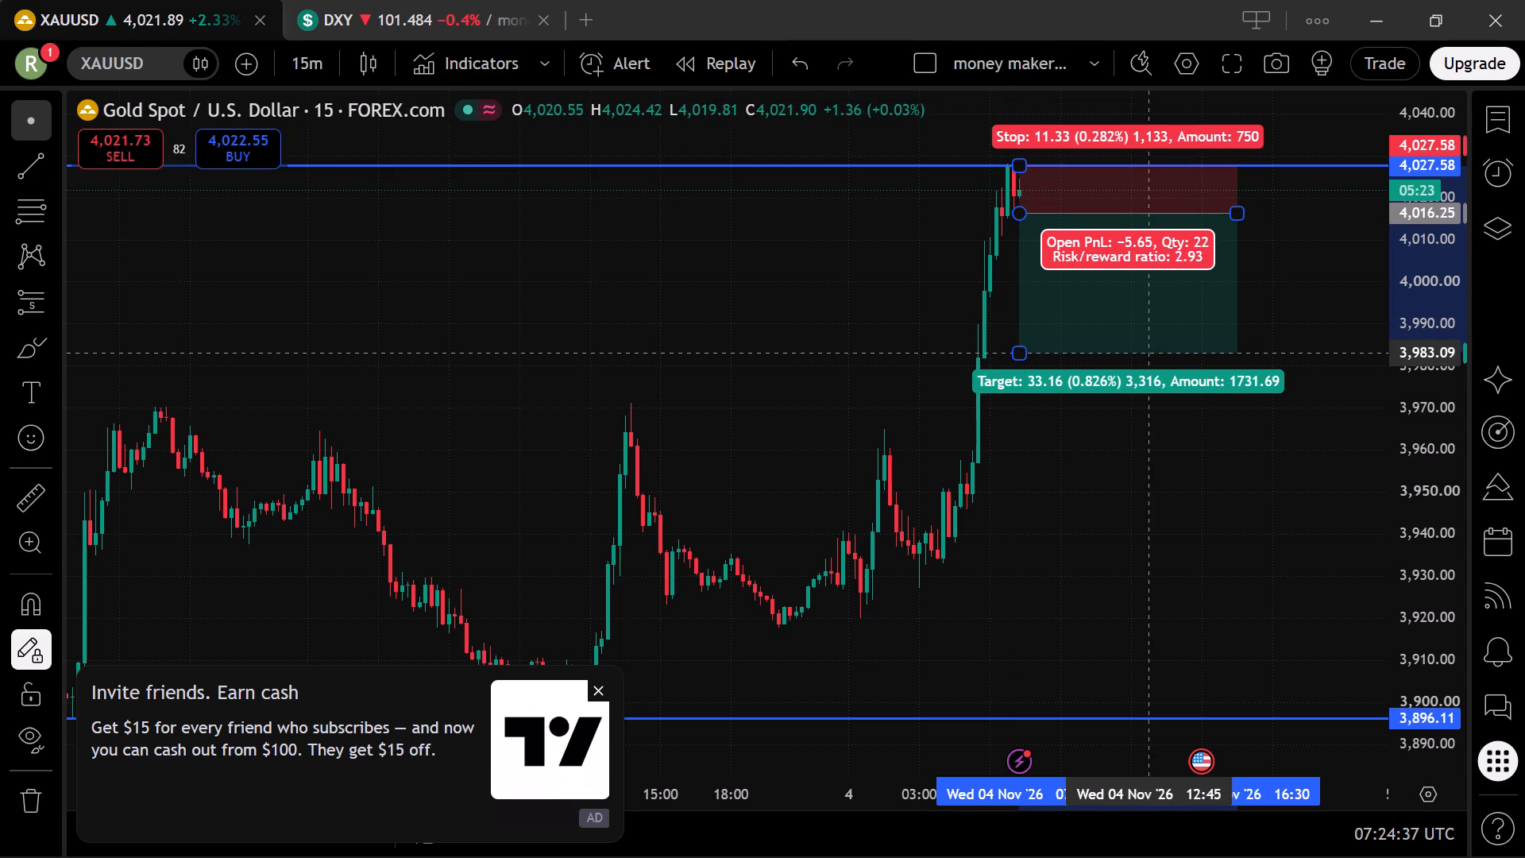
pyautogui.moveTo(1149, 354); pyautogui.dragTo(1148, 354)
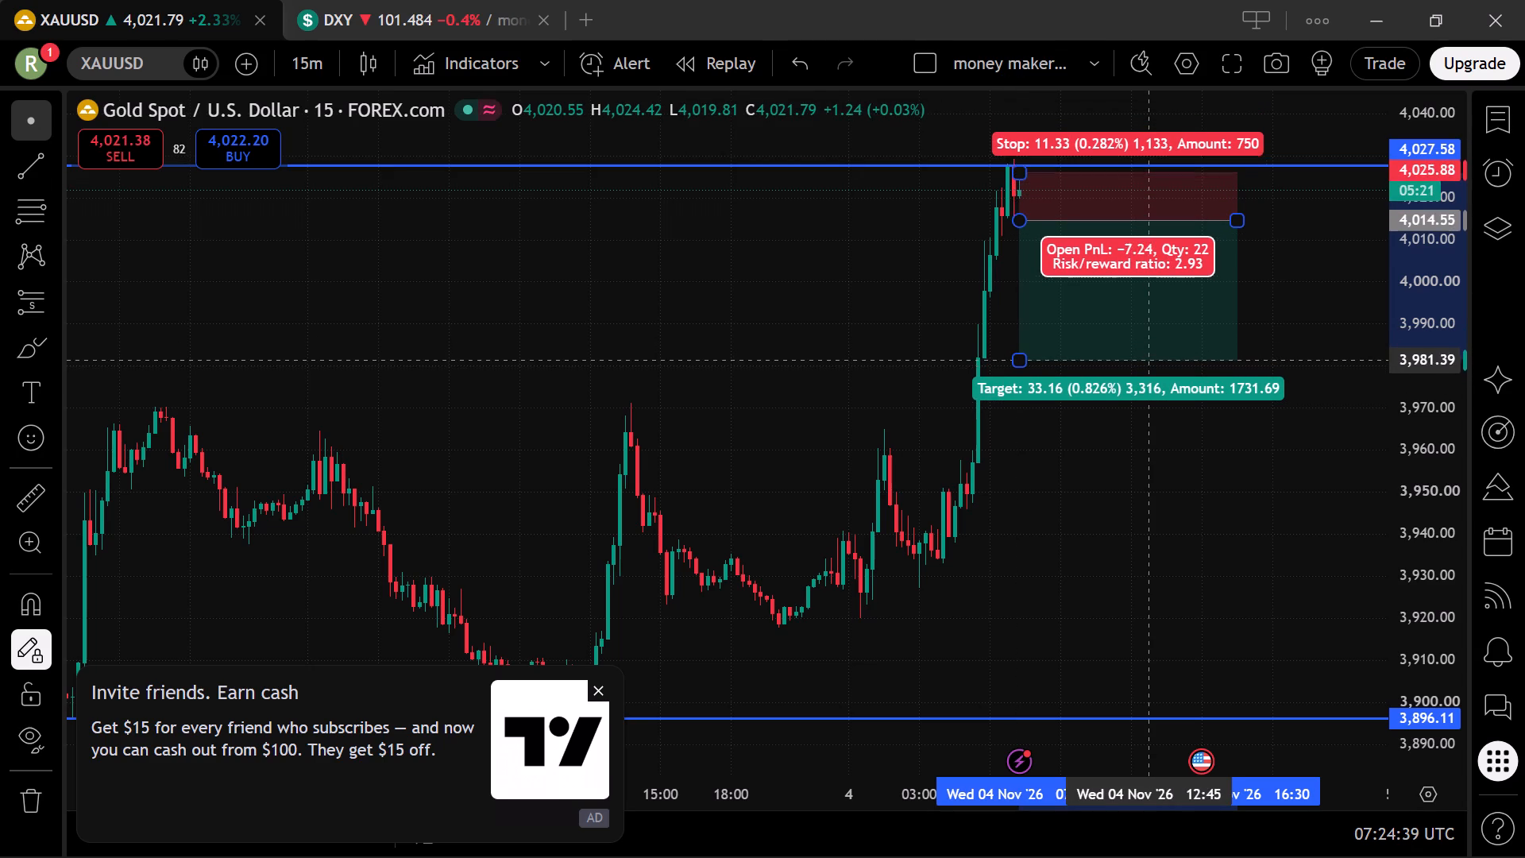
pyautogui.moveTo(1148, 354); pyautogui.dragTo(1148, 331)
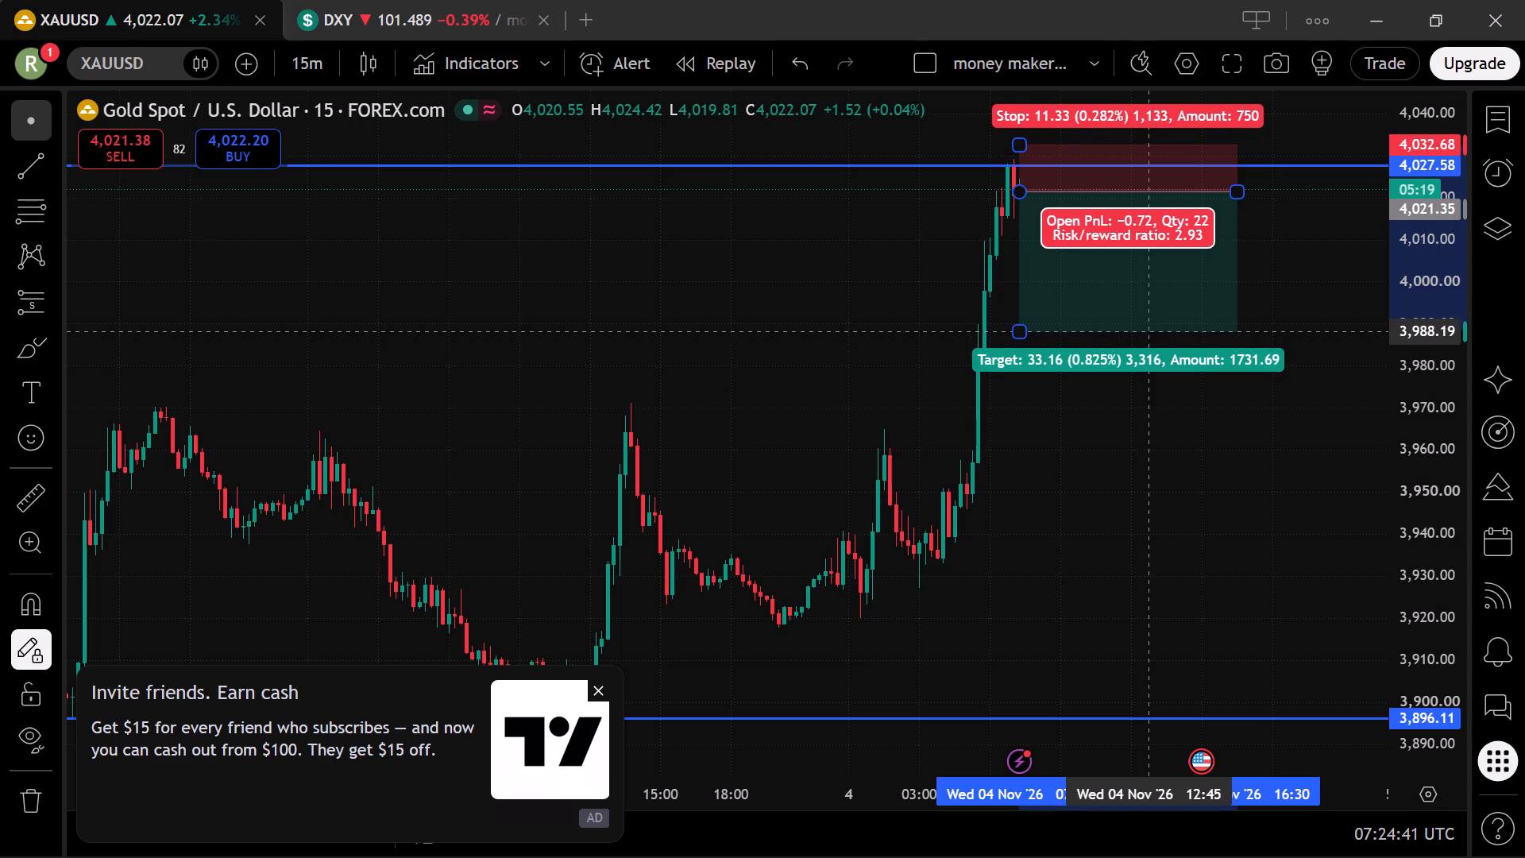
pyautogui.moveTo(1148, 331); pyautogui.dragTo(1148, 330)
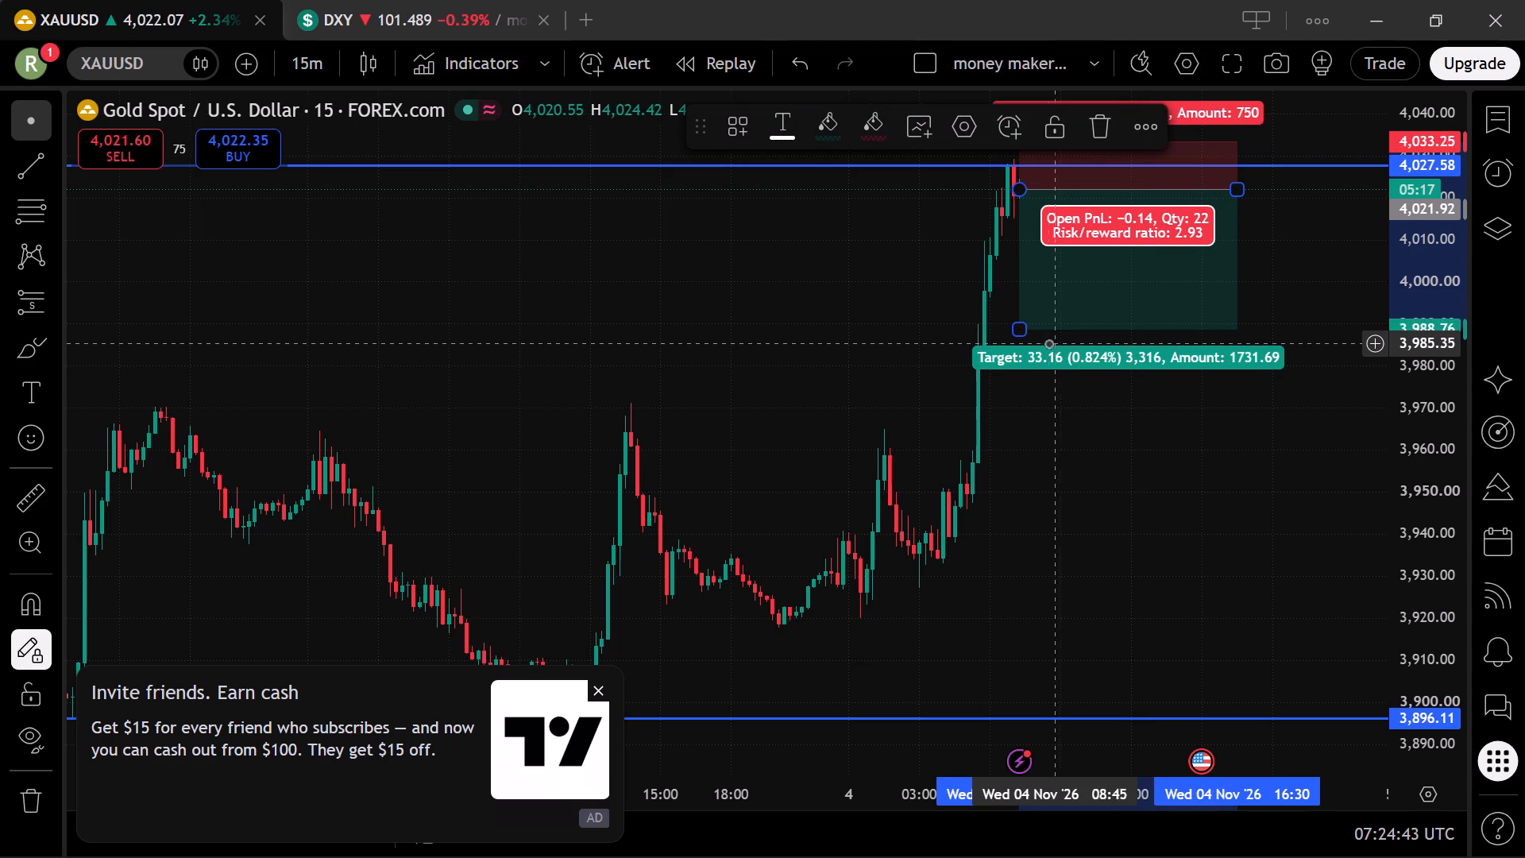
# Set the short position's target to about 3,987.90 for a risk/reward ratio of 3.
pyautogui.click(1018, 336)
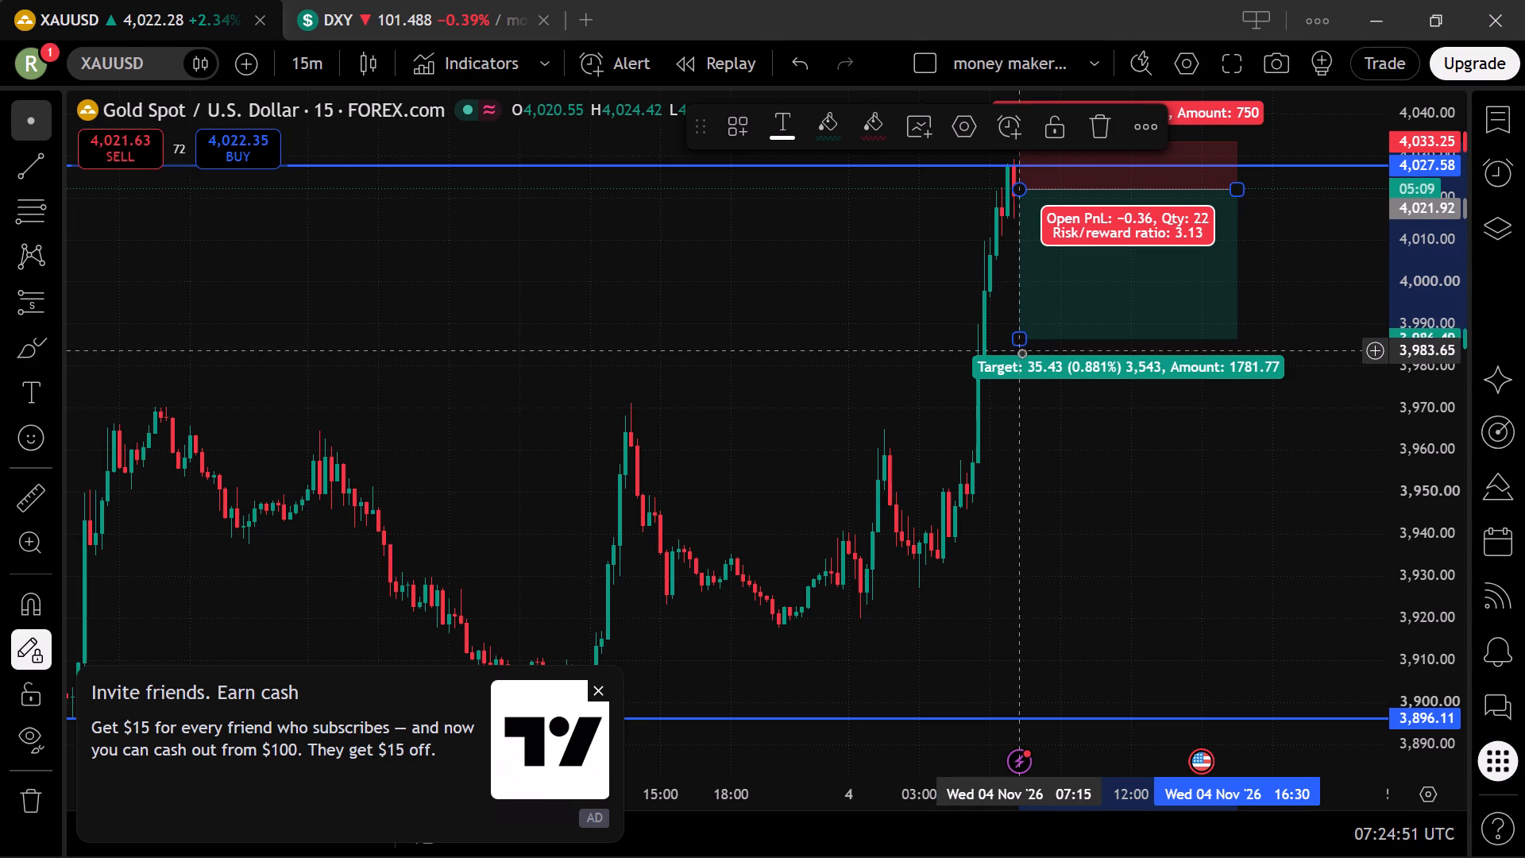
pyautogui.click(1020, 338)
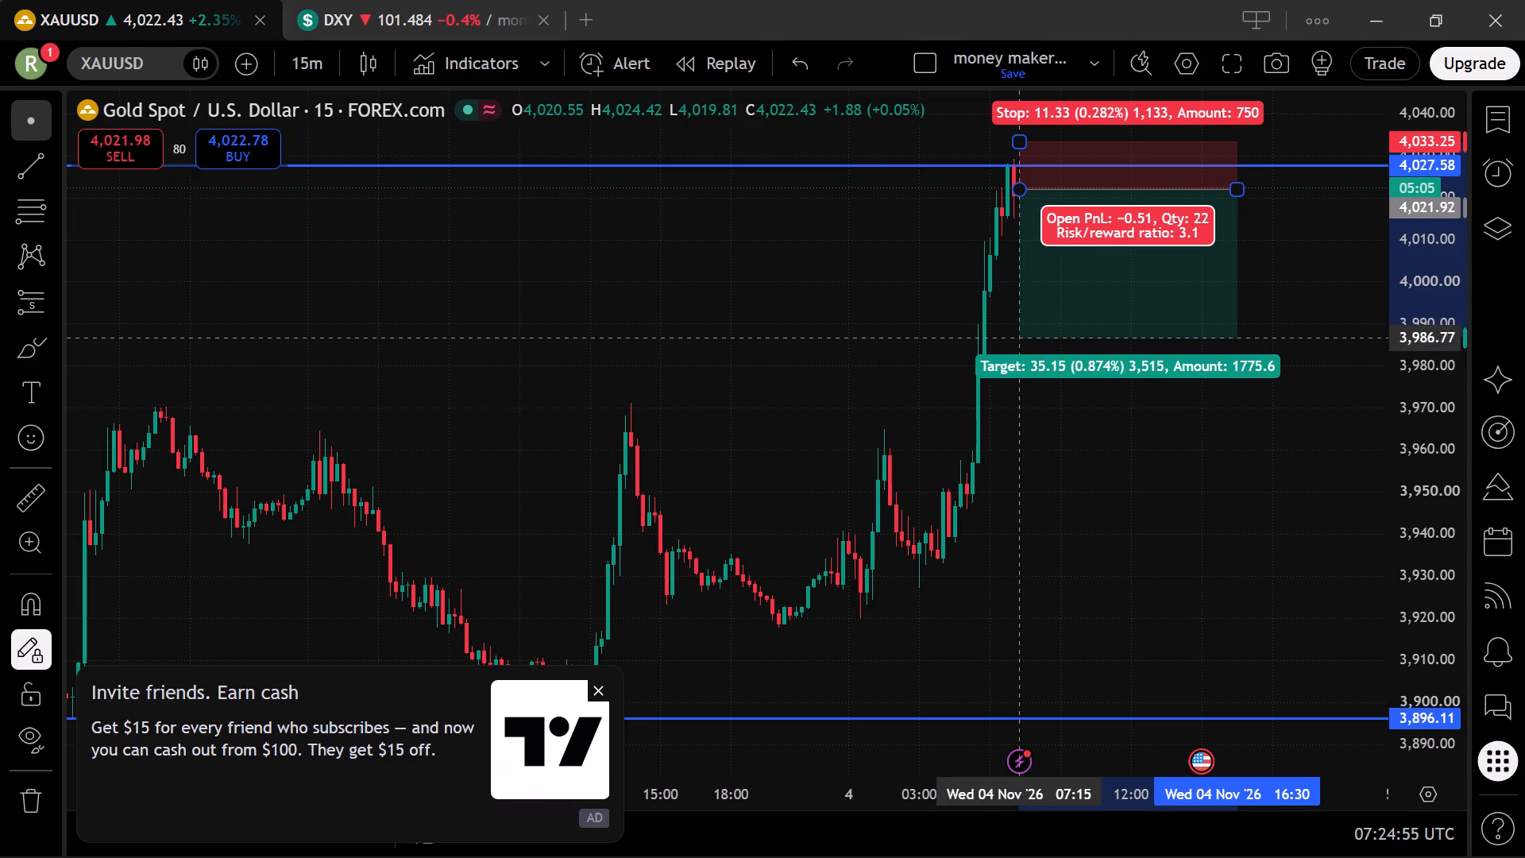
pyautogui.click(1120, 446)
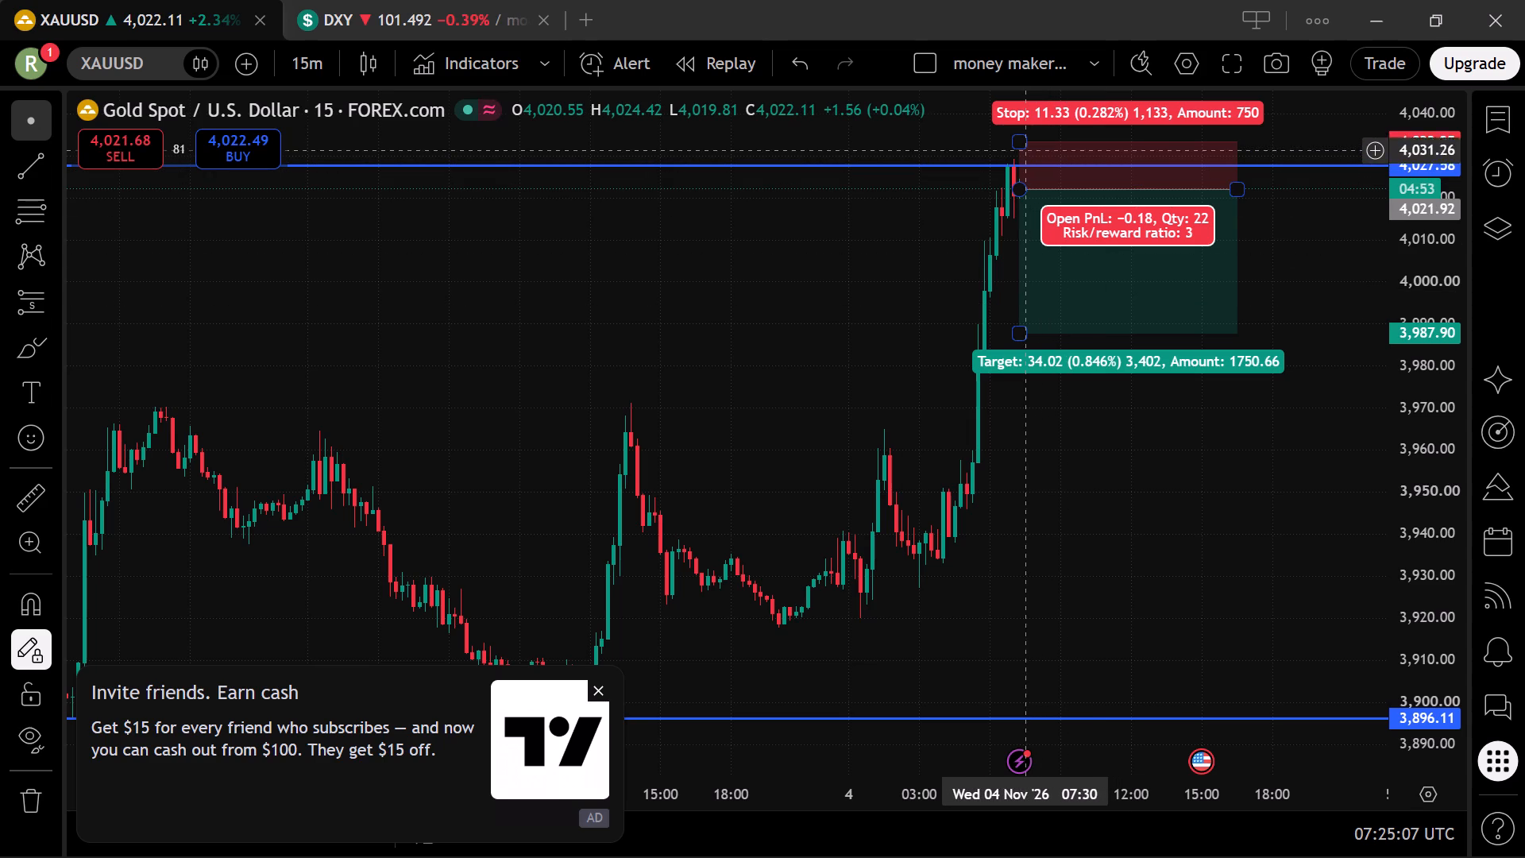
# Tighten the short position's stop to about 4,029.56, just above the upper horizontal line, and deselect the position.
pyautogui.moveTo(1017, 144); pyautogui.dragTo(1017, 153)
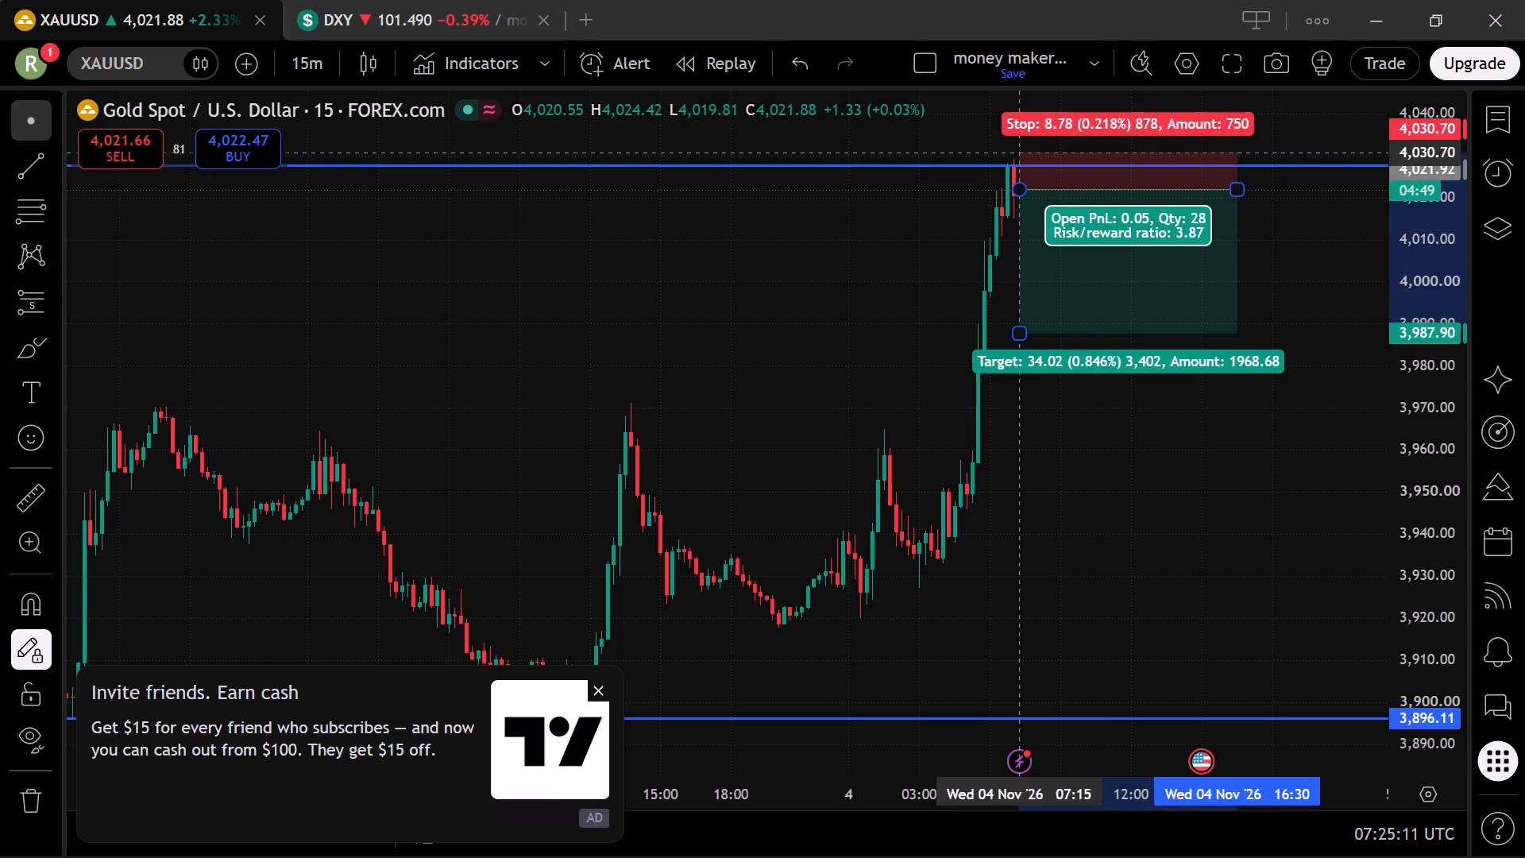
pyautogui.moveTo(1017, 153); pyautogui.dragTo(1017, 158)
pyautogui.click(827, 317)
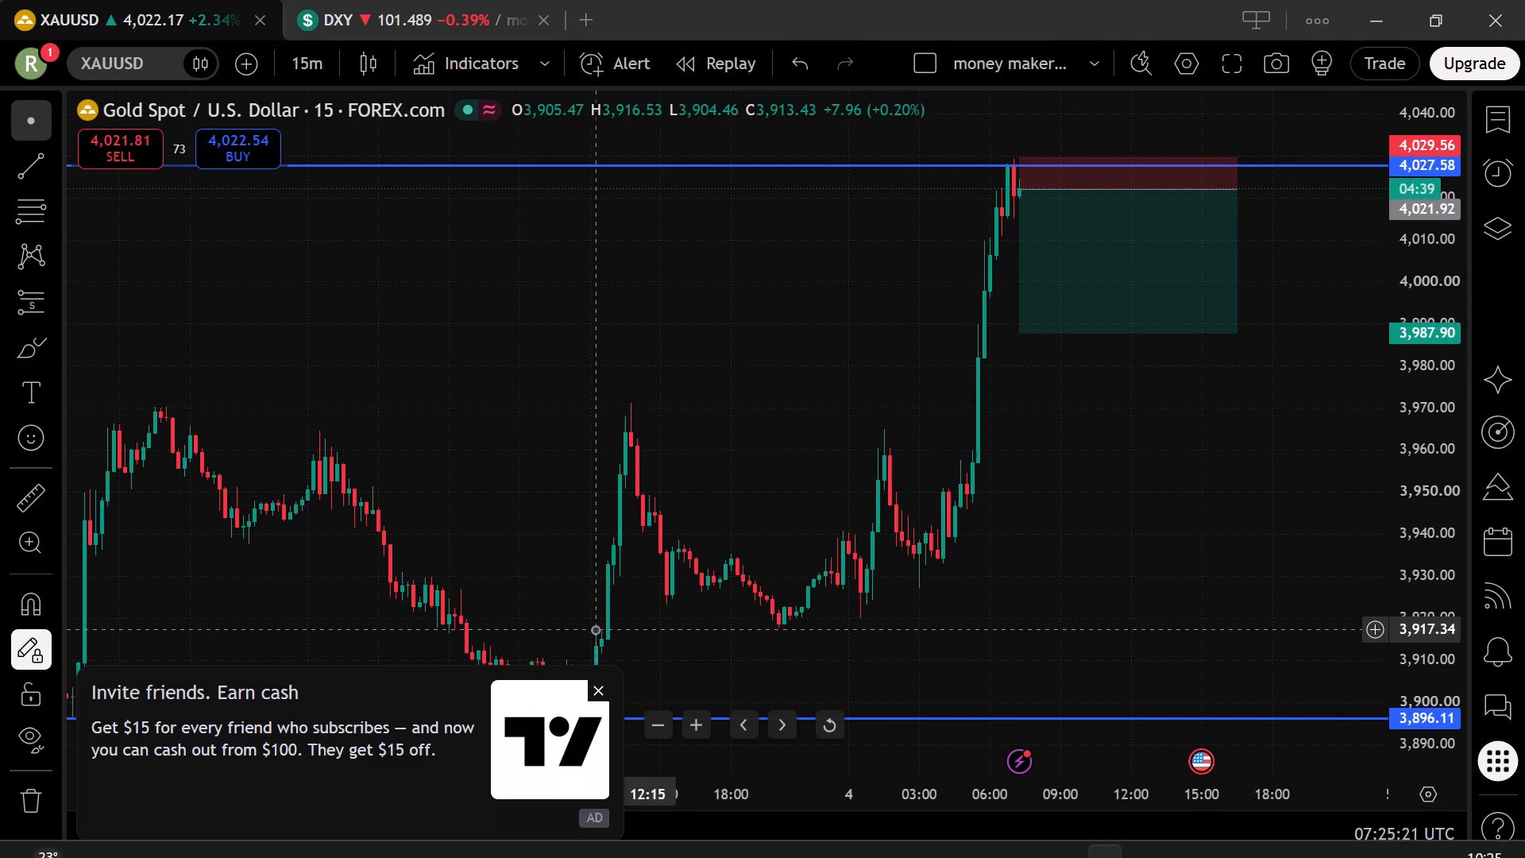
# Dismiss the invite-friends advertisement covering the chart.
pyautogui.click(599, 689)
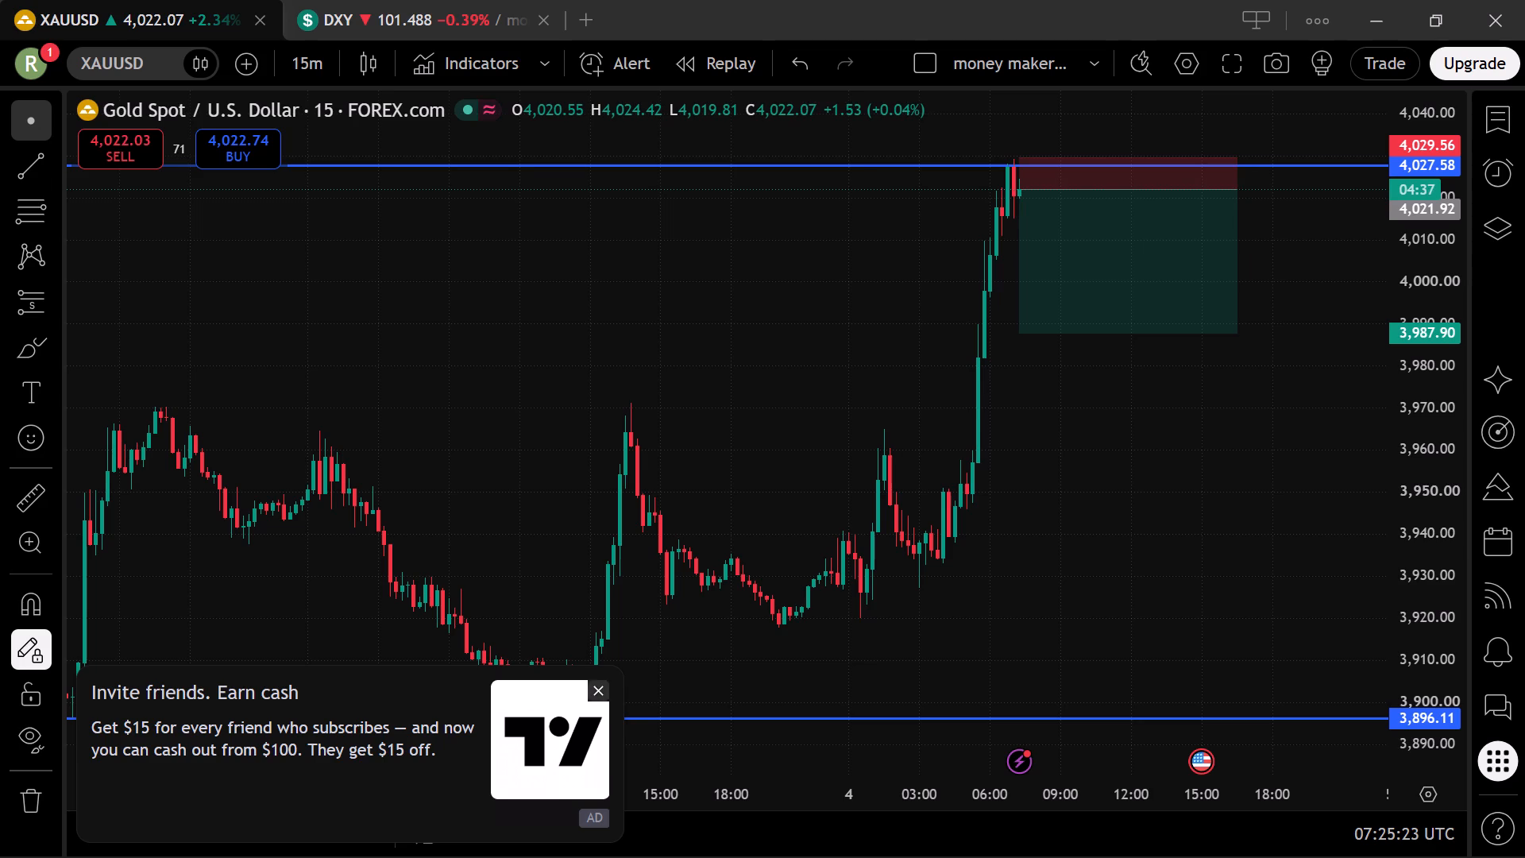
# Change the XAUUSD chart interval to 5 minutes.
pyautogui.click(312, 64)
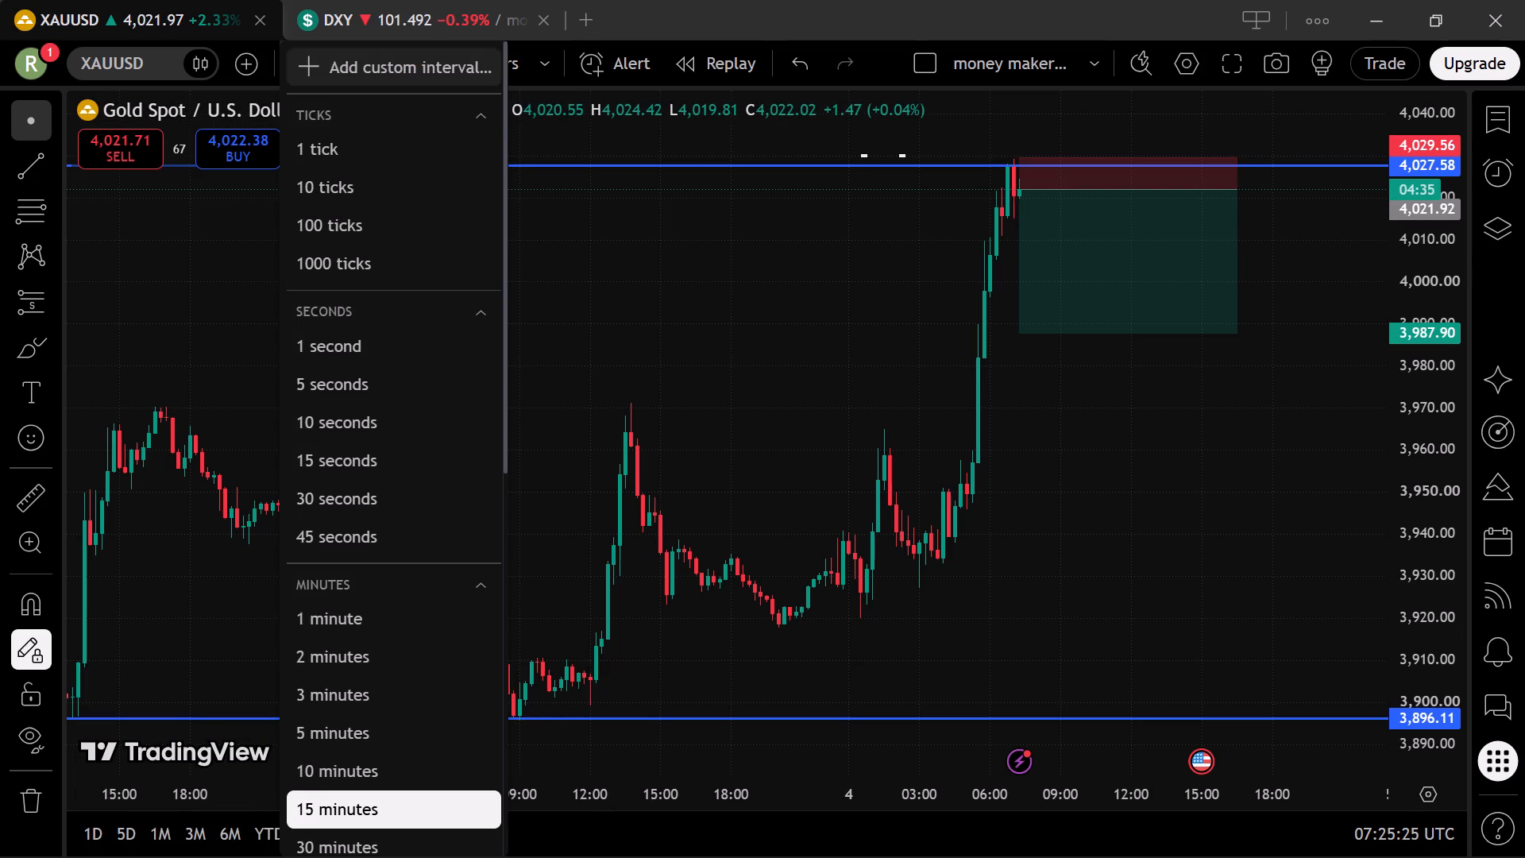
pyautogui.click(321, 733)
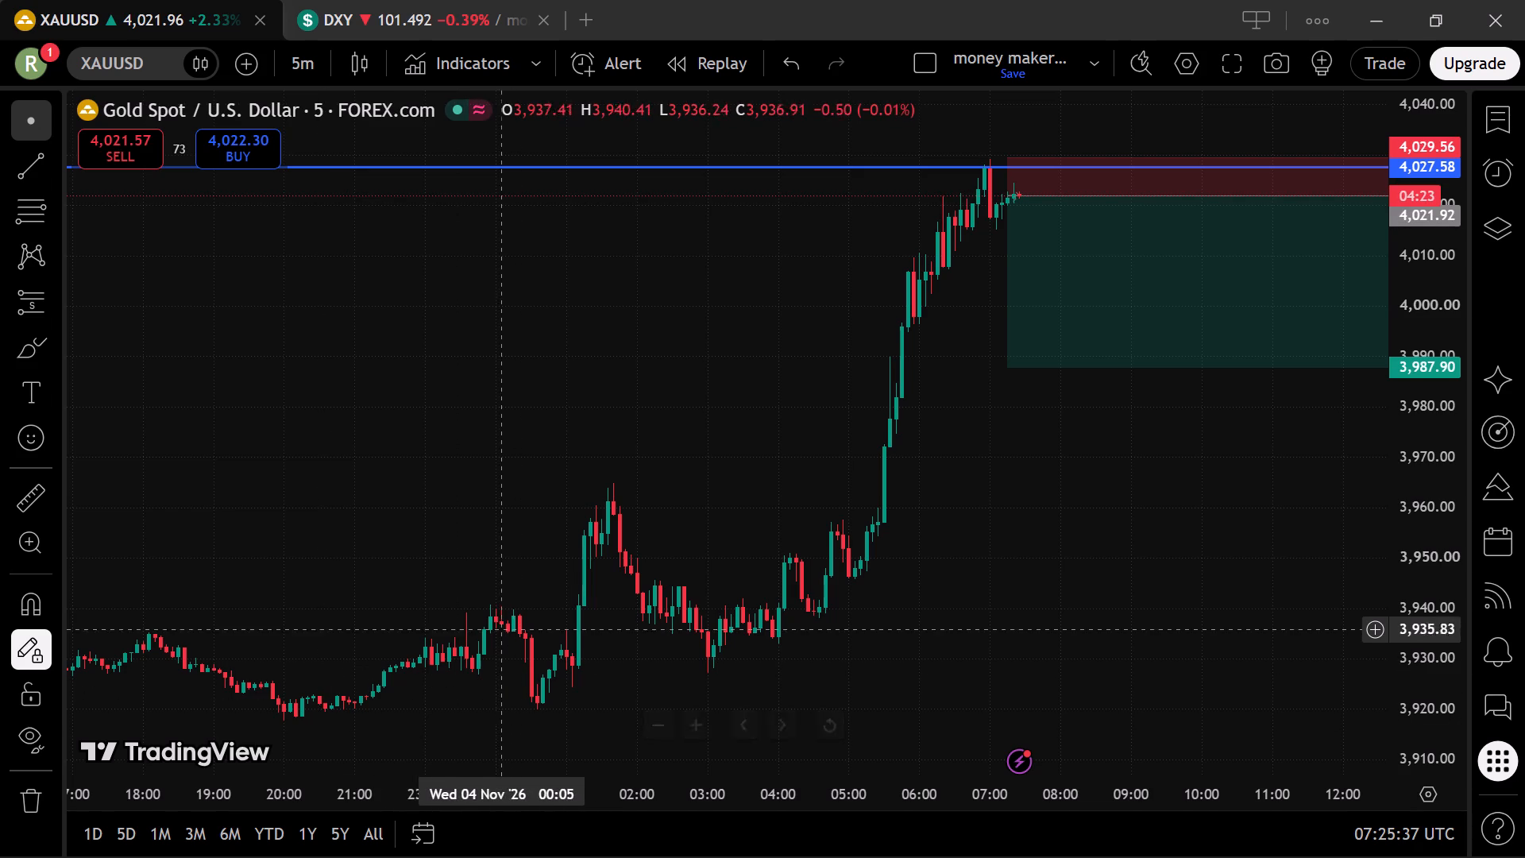
# Switch to Google Chrome and reveal the hidden system tray icons.
pyautogui.click(984, 833)
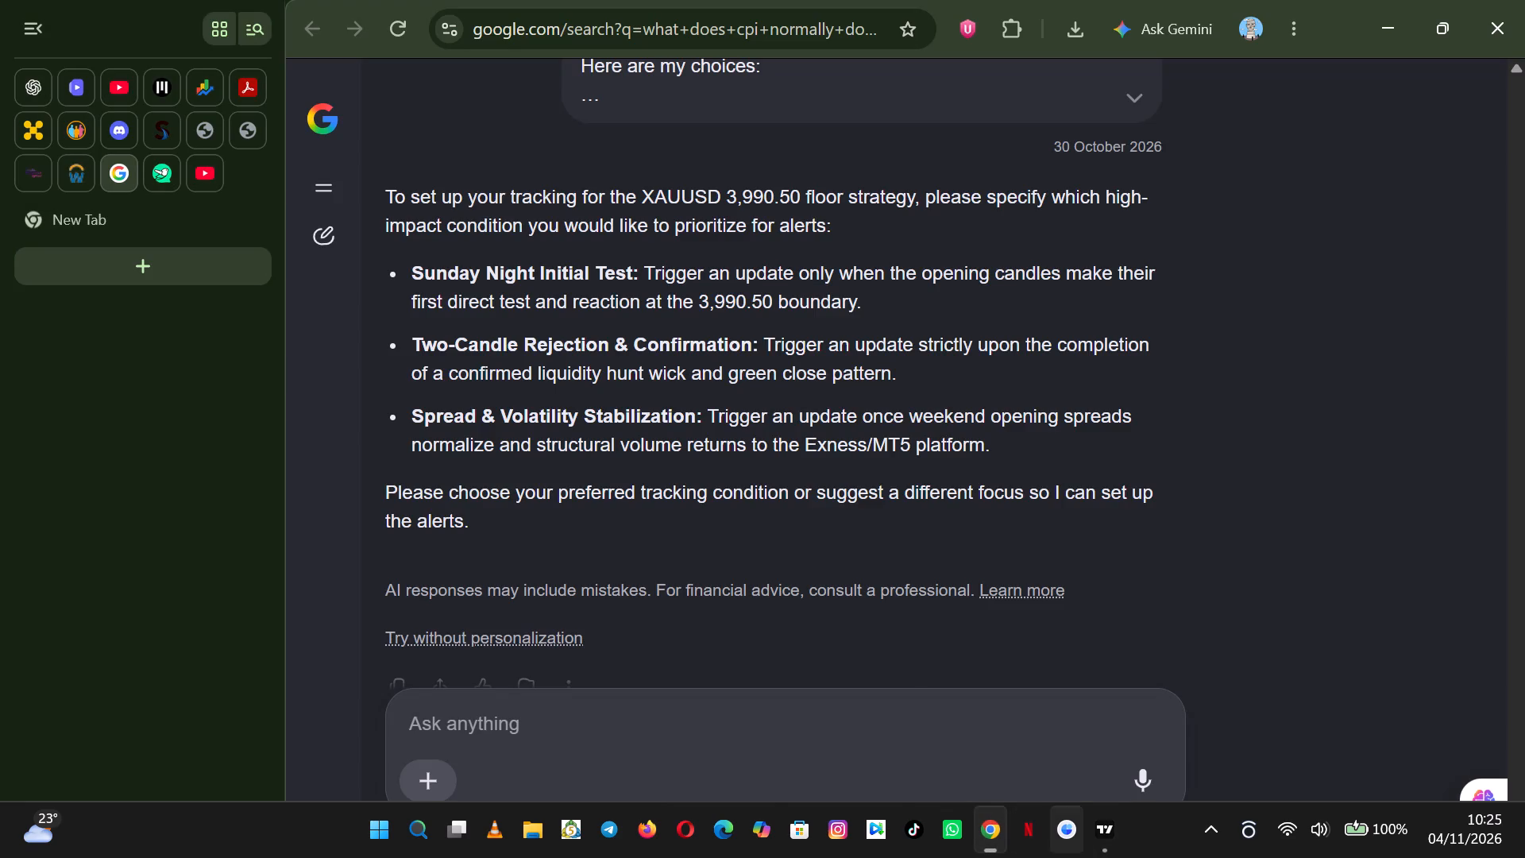
pyautogui.click(1212, 833)
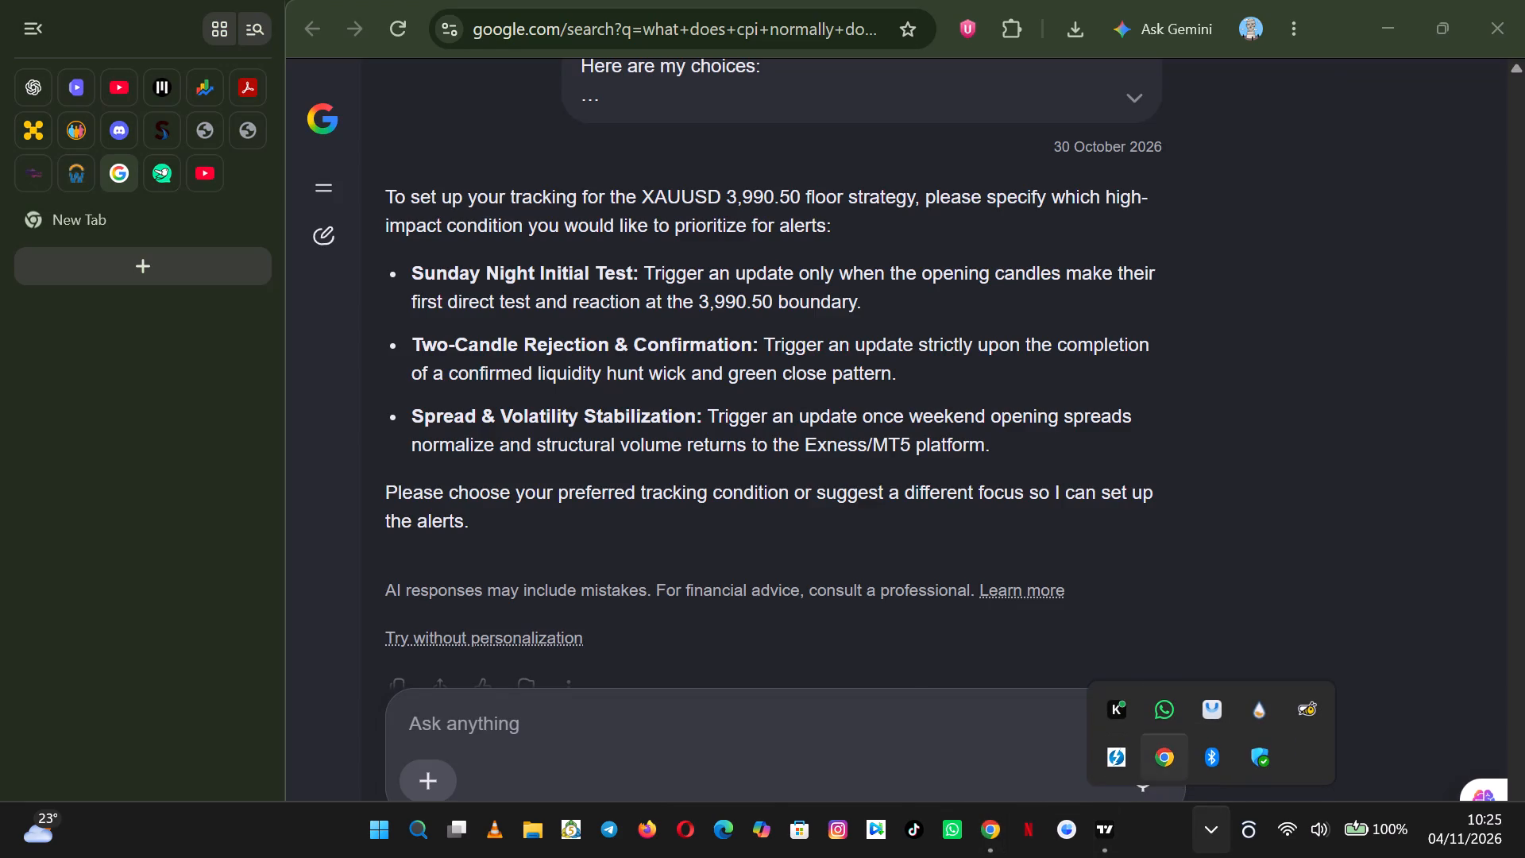
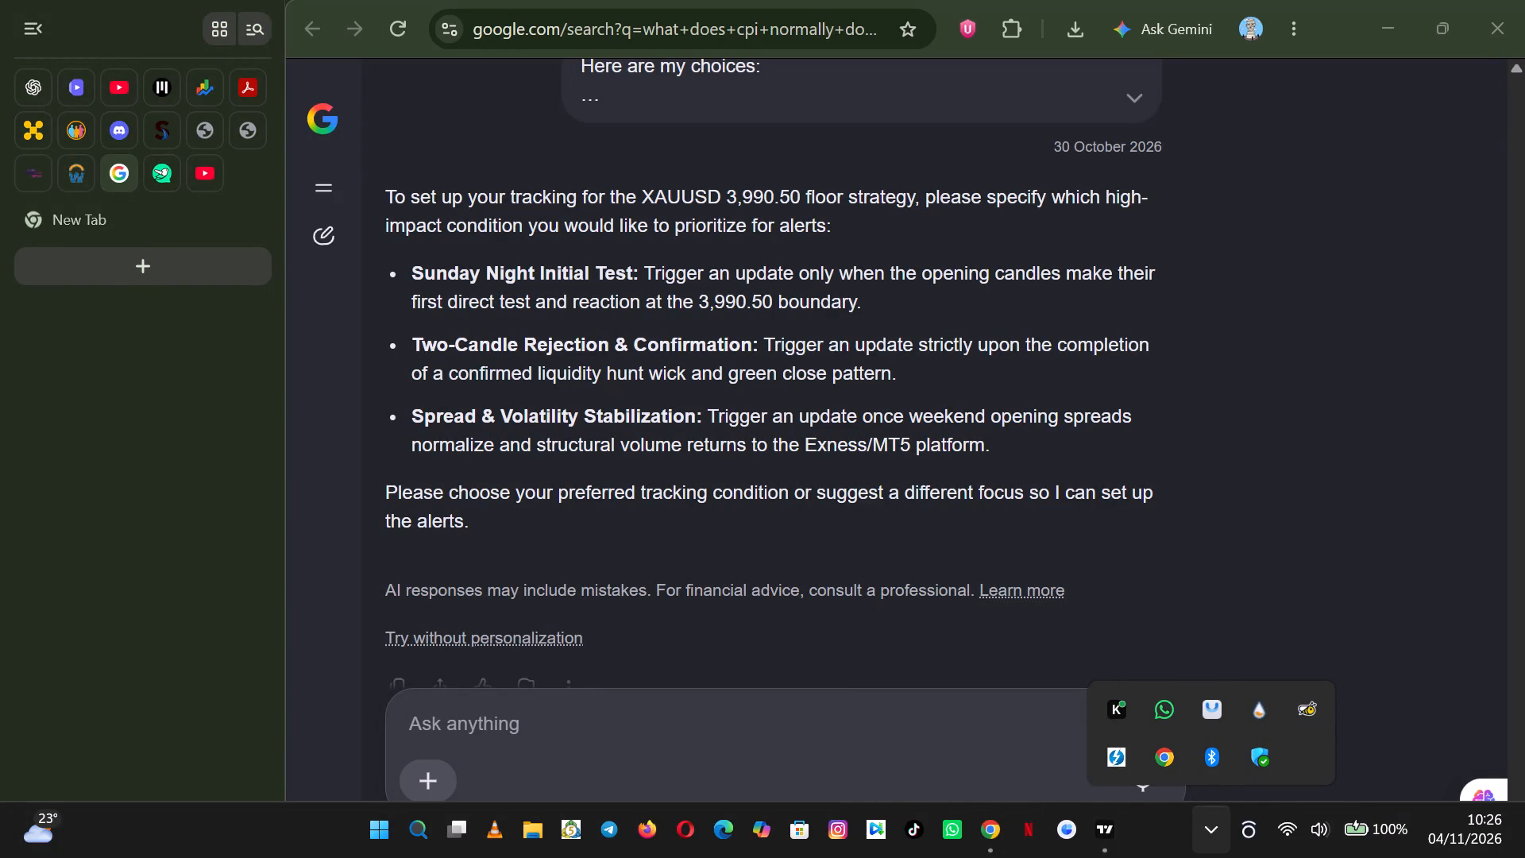
# Close the hidden system tray icons and switch to the open New Tab page.
pyautogui.click(199, 223)
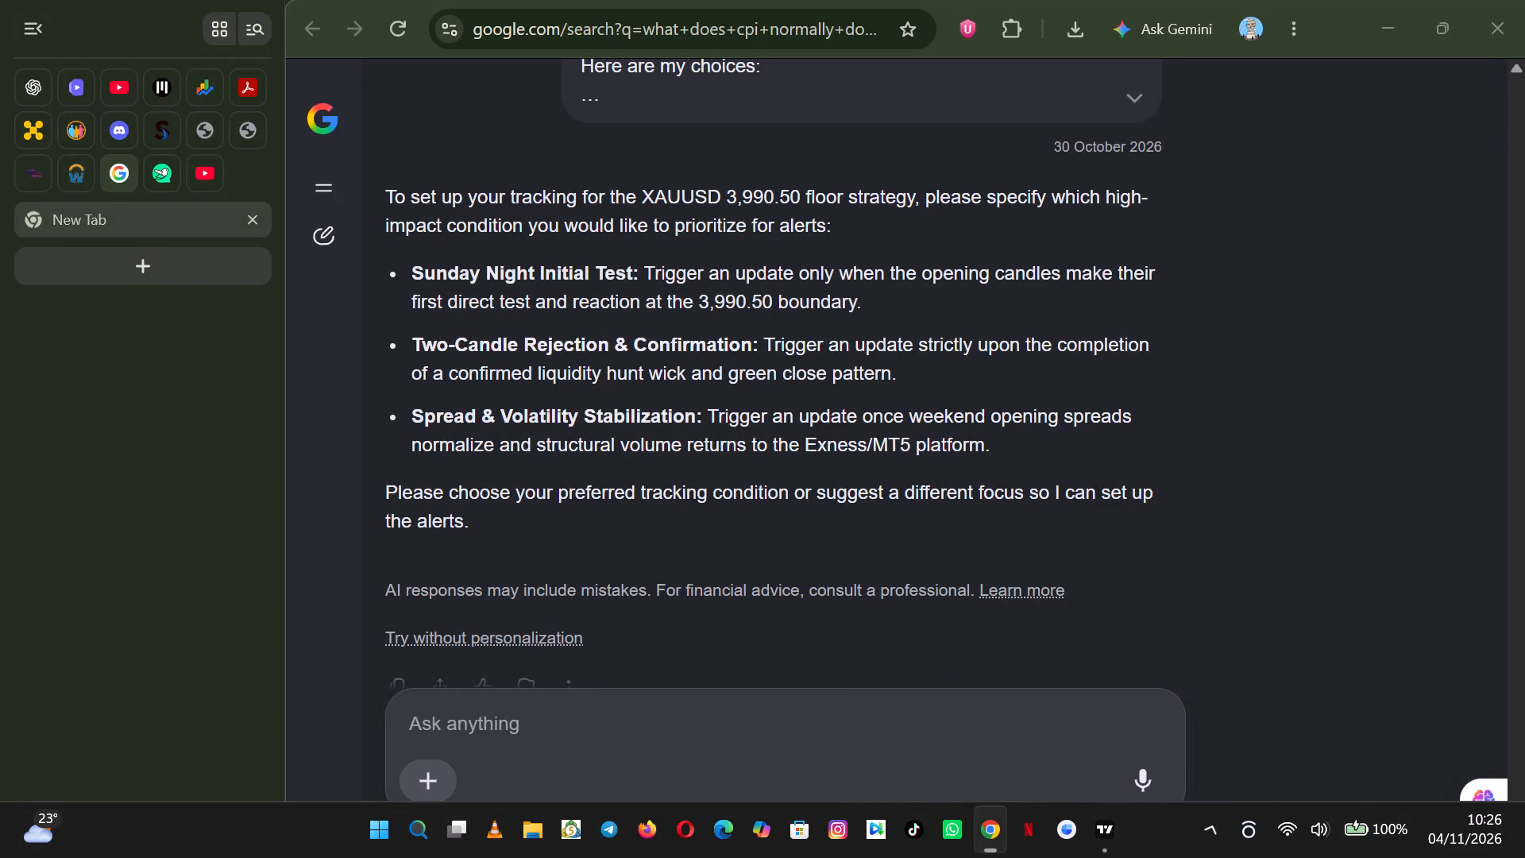
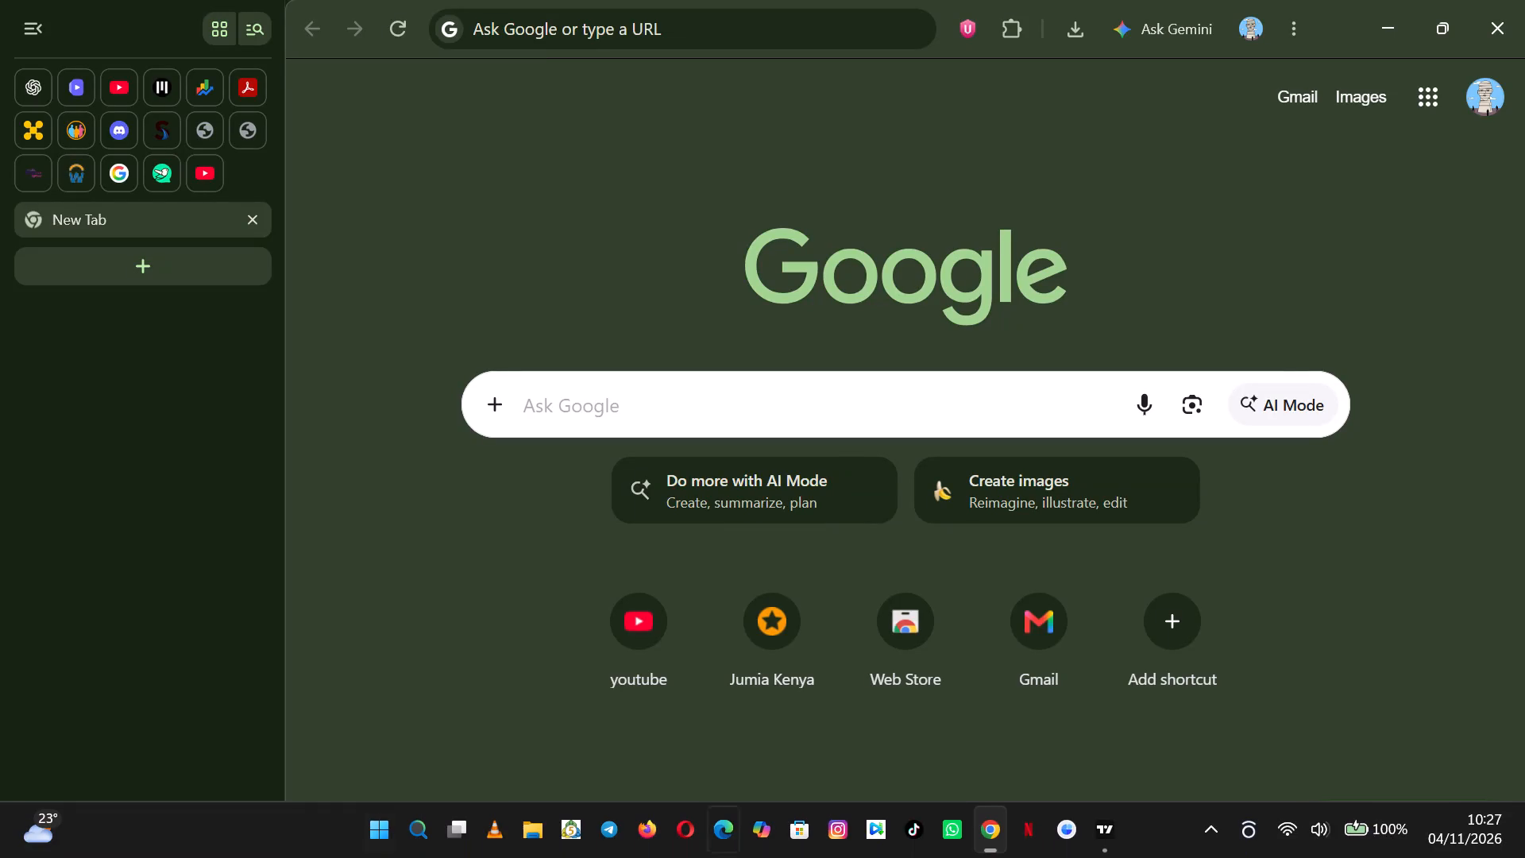
# Switch to TradingView and set the XAUUSD chart to the 15-minute timeframe.
pyautogui.click(1105, 825)
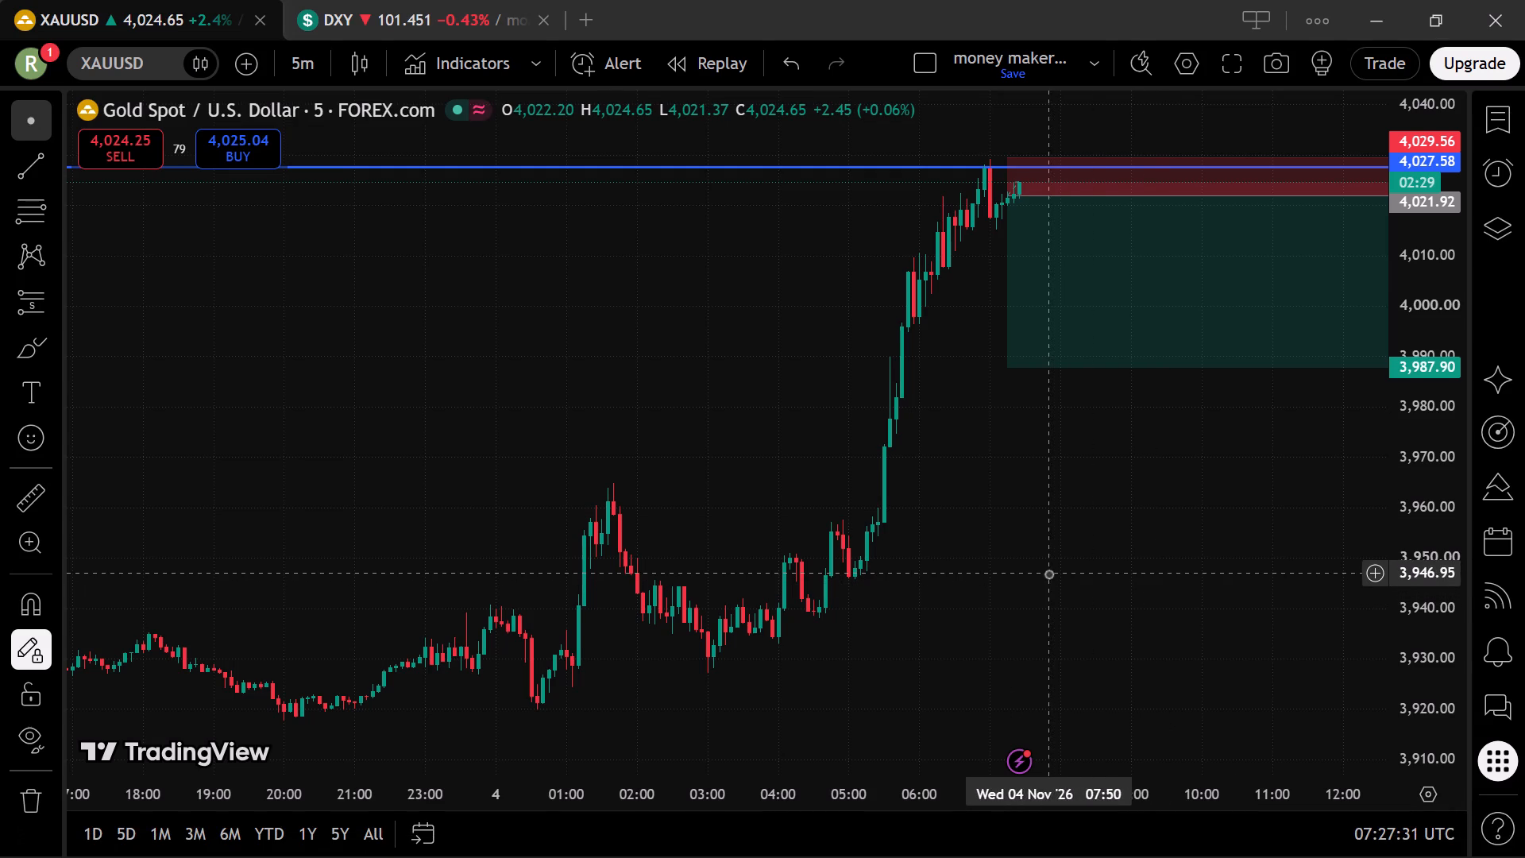
pyautogui.click(301, 69)
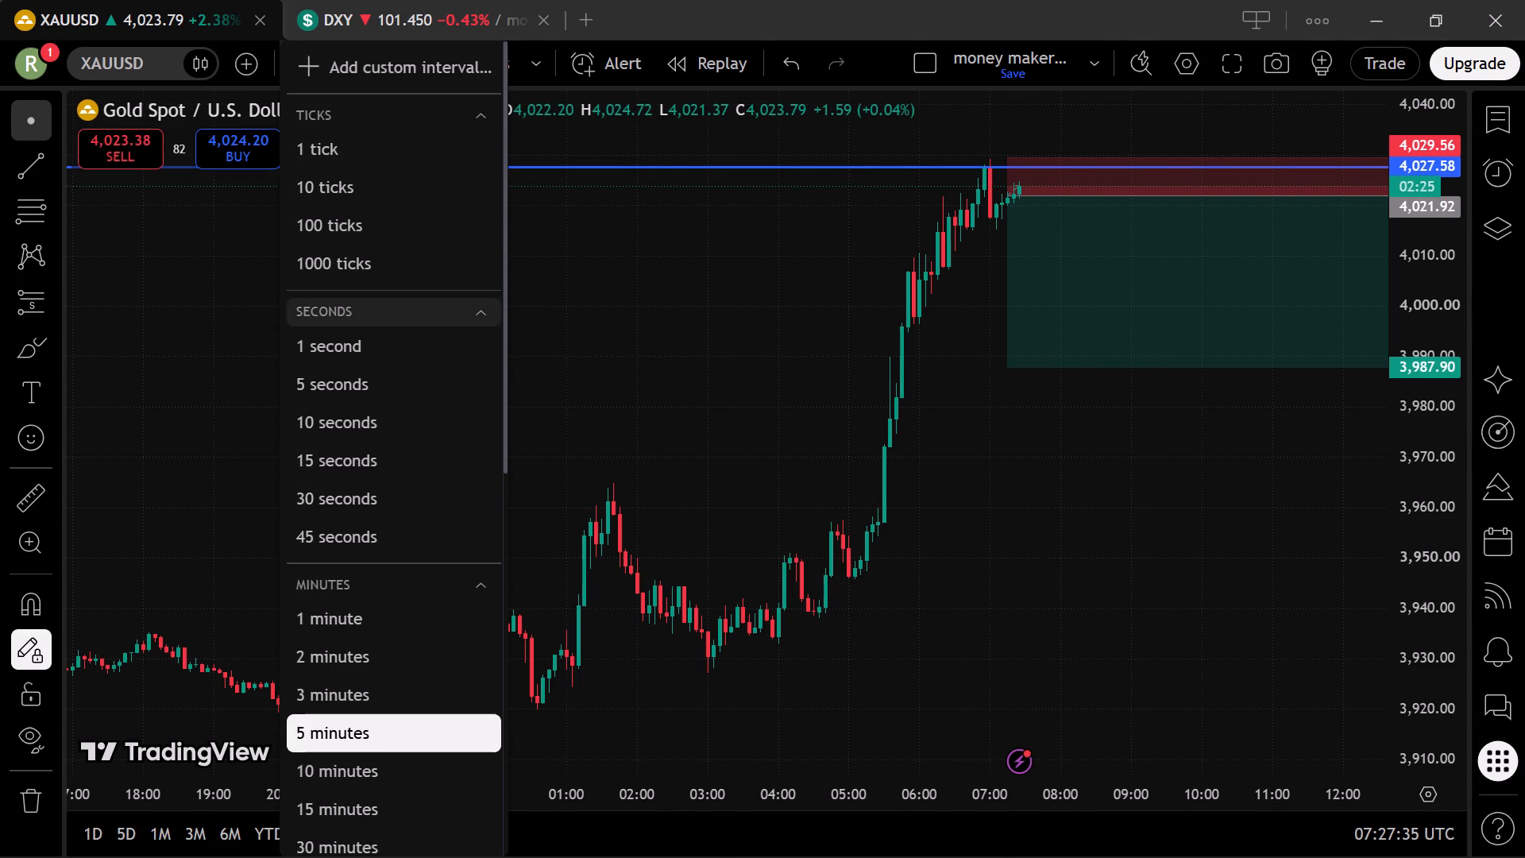
pyautogui.click(317, 805)
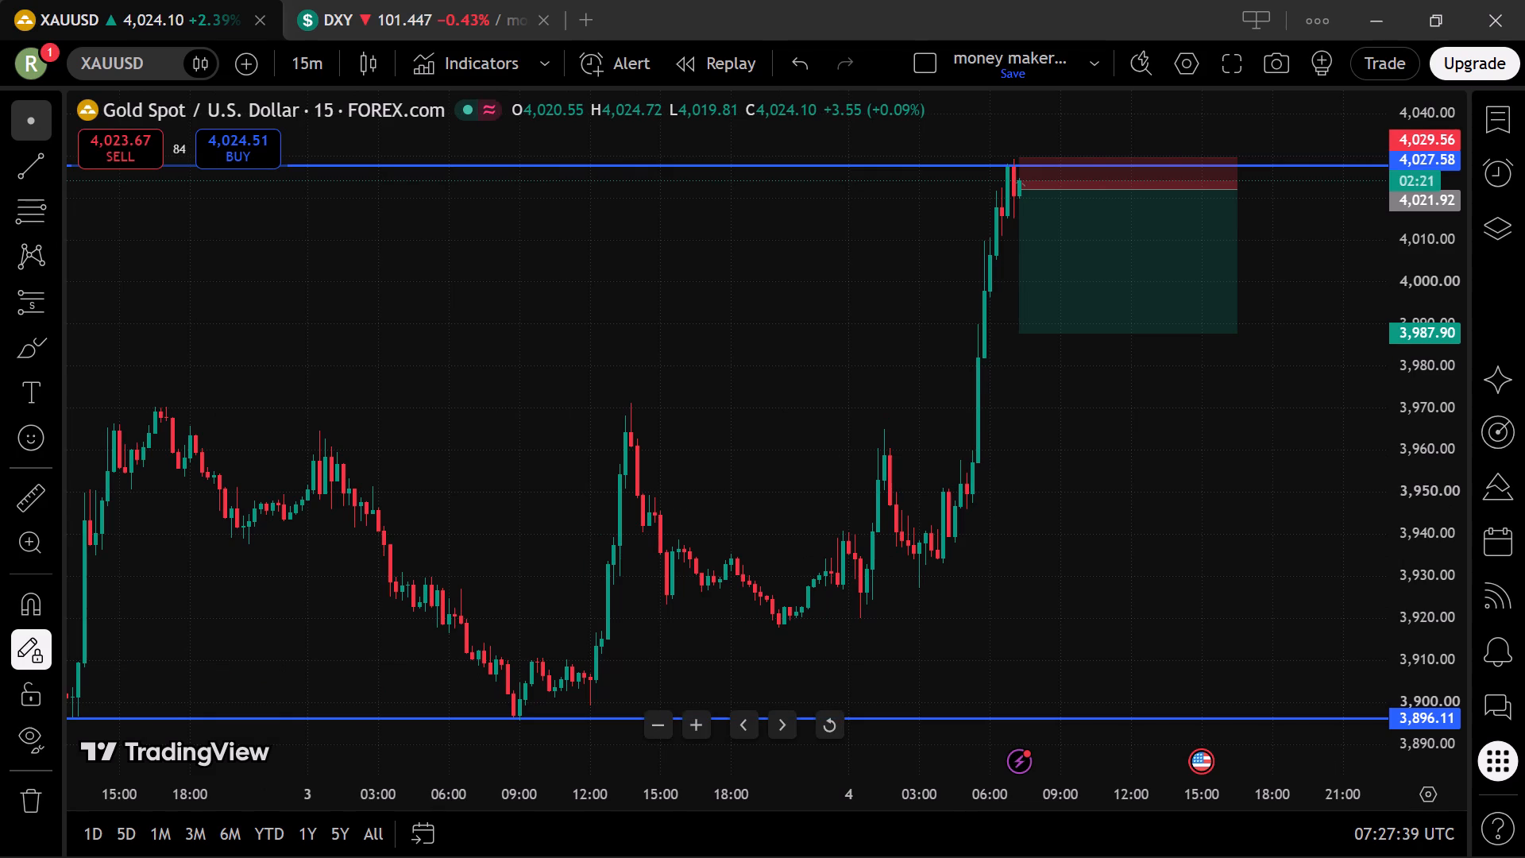
# Examine the latest news update and the 4 November US economic event marked on the XAUUSD chart's timeline.
pyautogui.click(1021, 760)
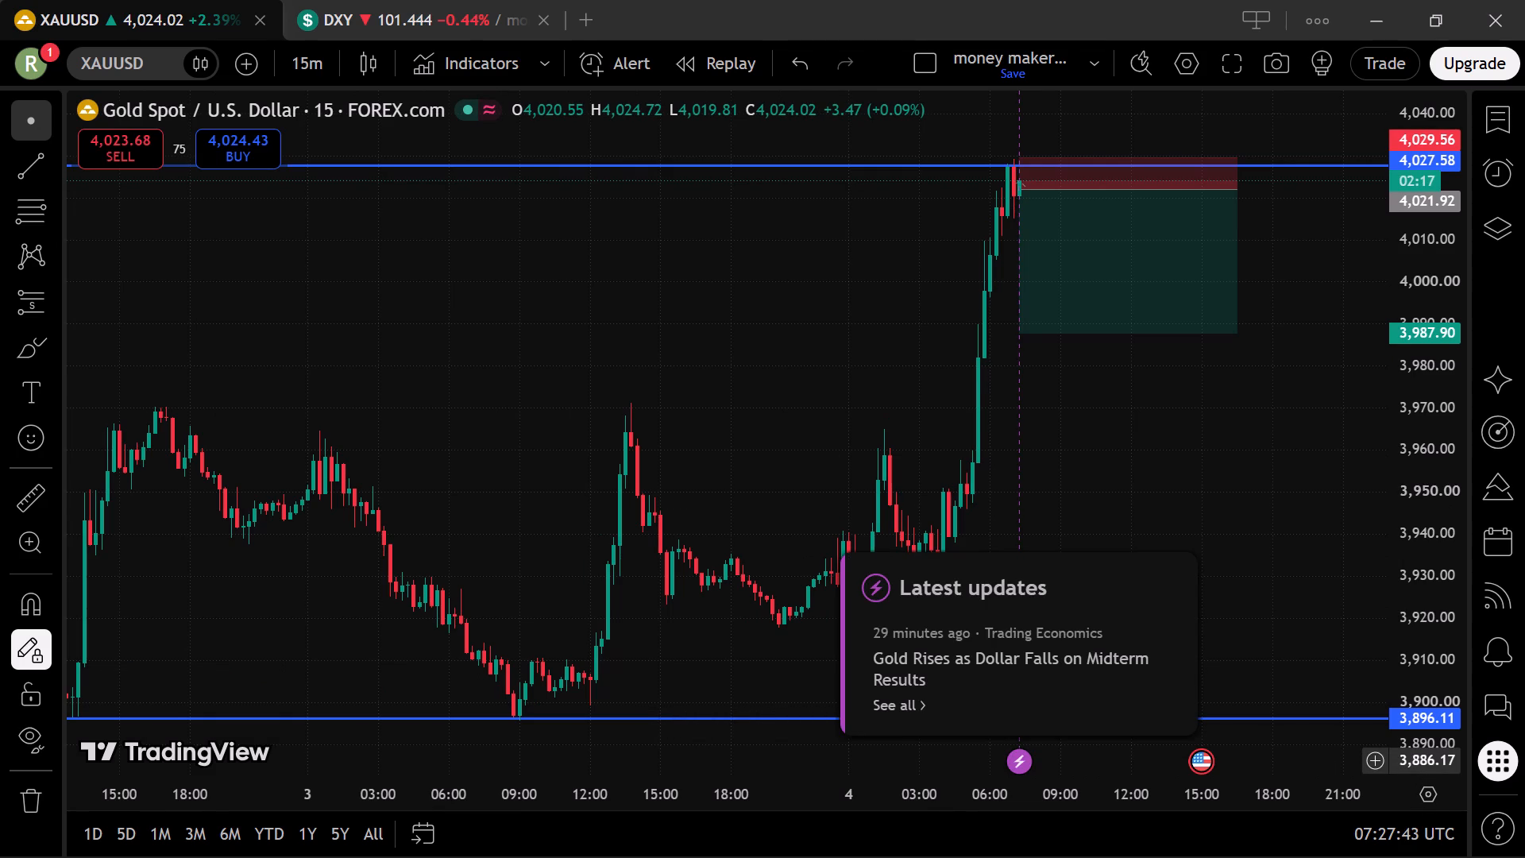
pyautogui.click(1182, 479)
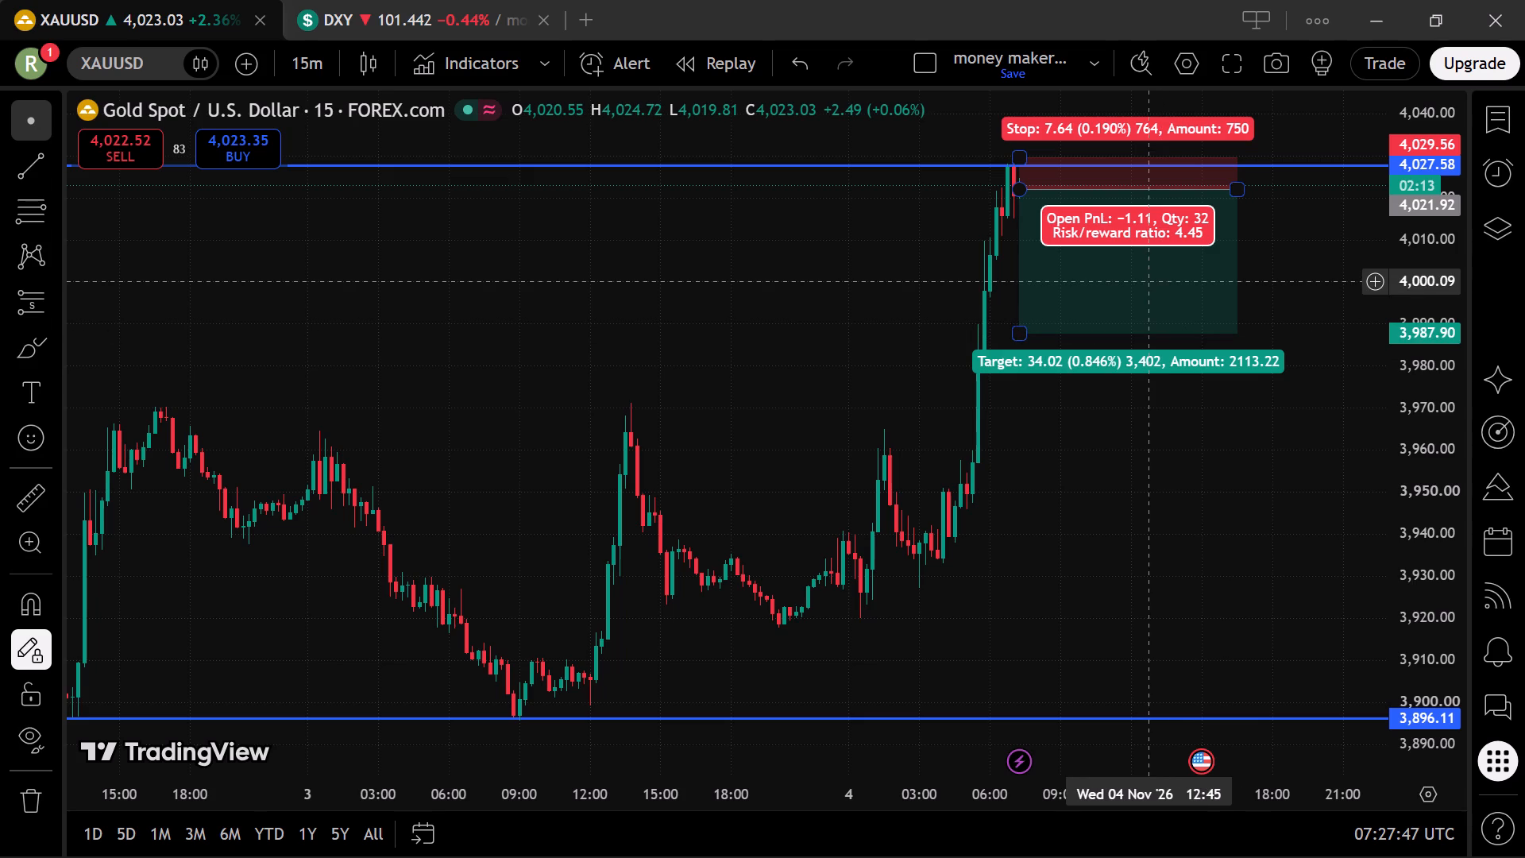
pyautogui.rightClick(1150, 281)
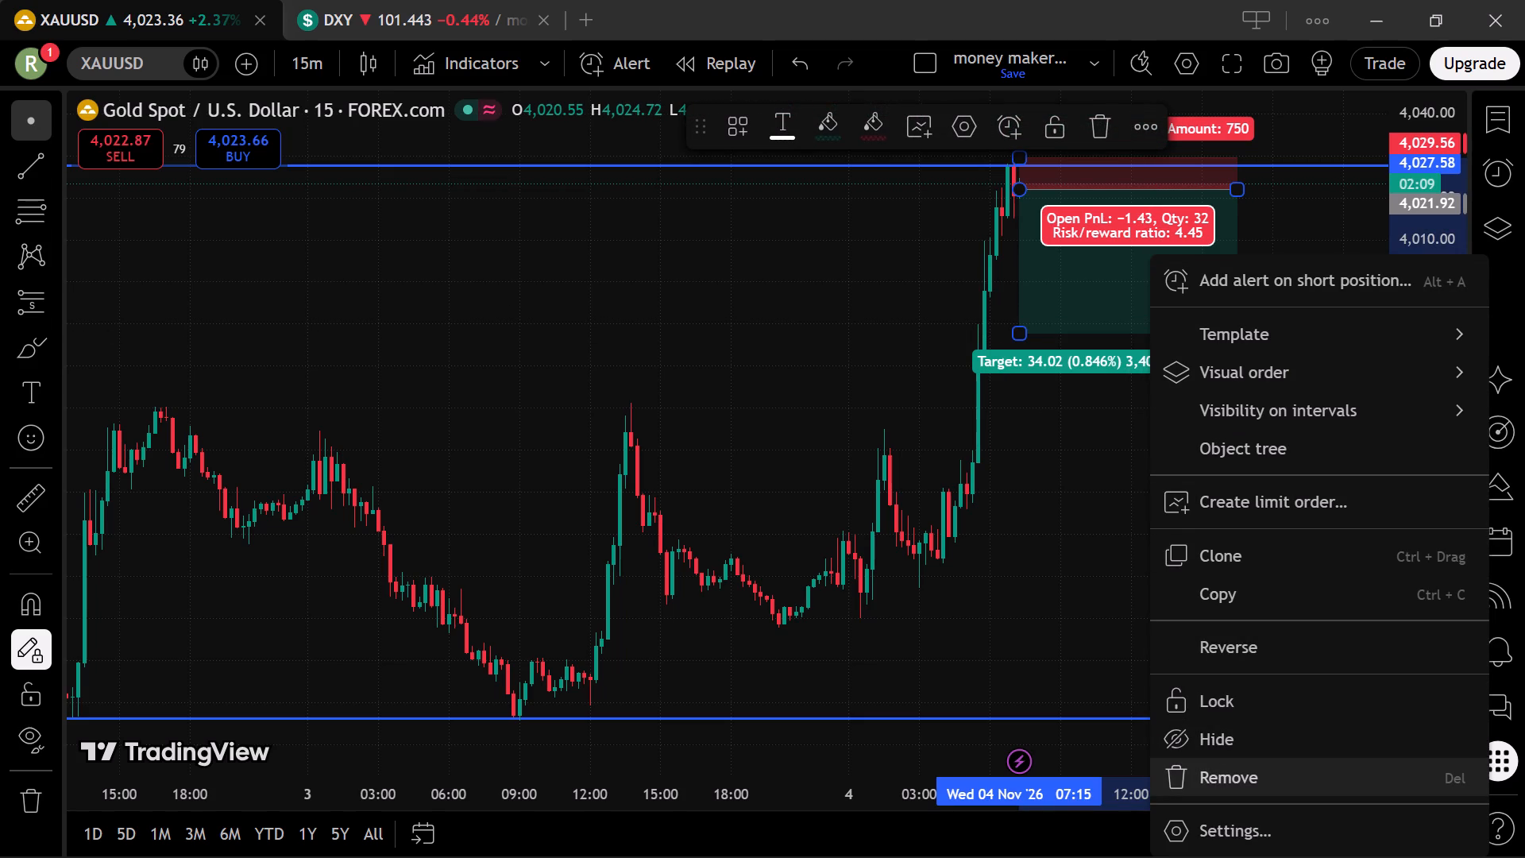
pyautogui.click(1064, 624)
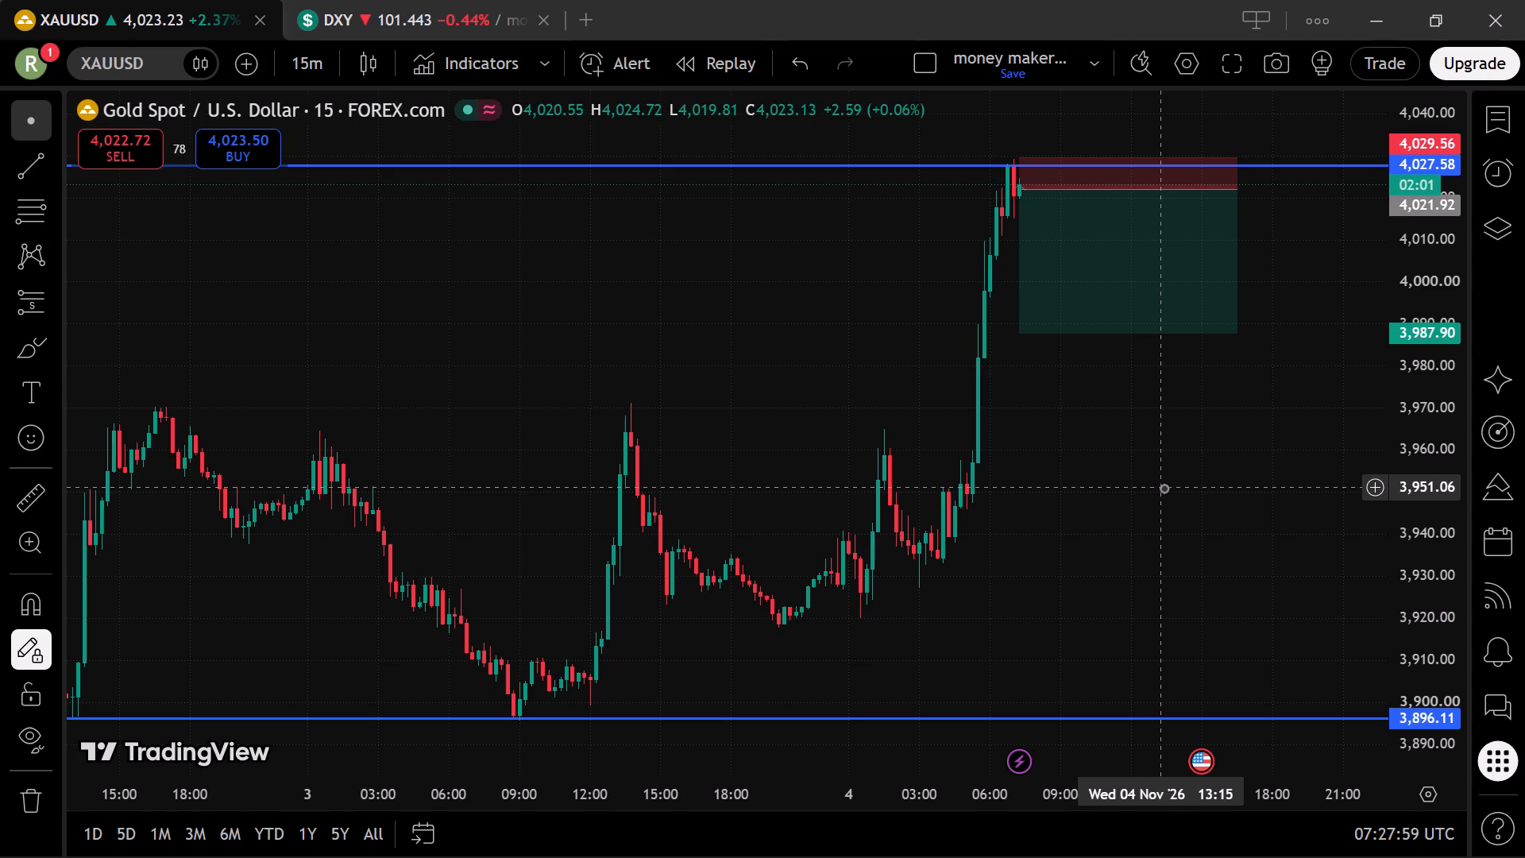
pyautogui.moveTo(1246, 532); pyautogui.dragTo(1242, 641)
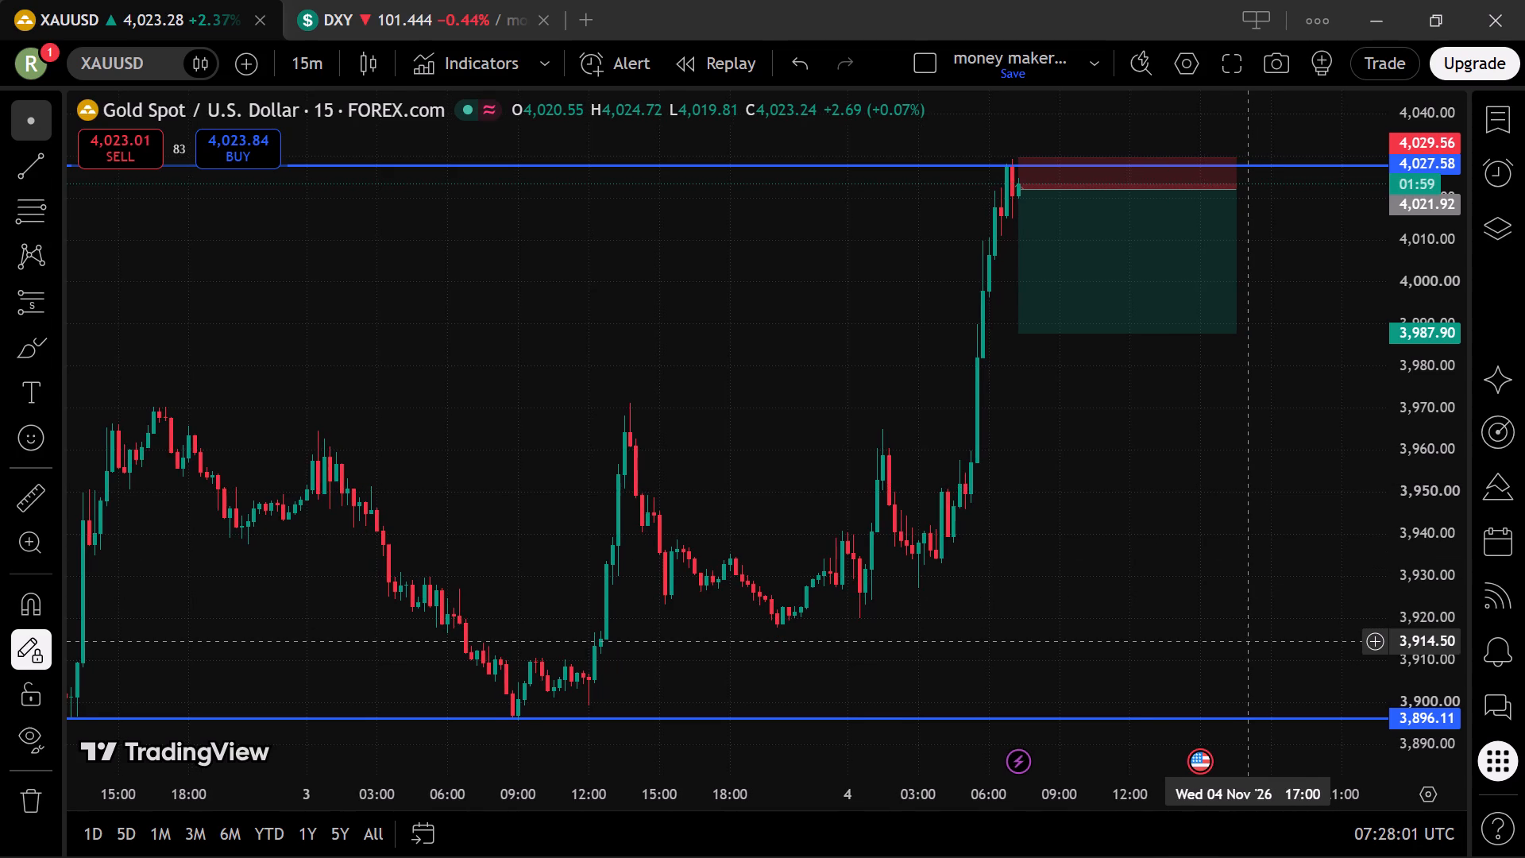
pyautogui.moveTo(1242, 641); pyautogui.dragTo(1138, 642)
pyautogui.click(1093, 751)
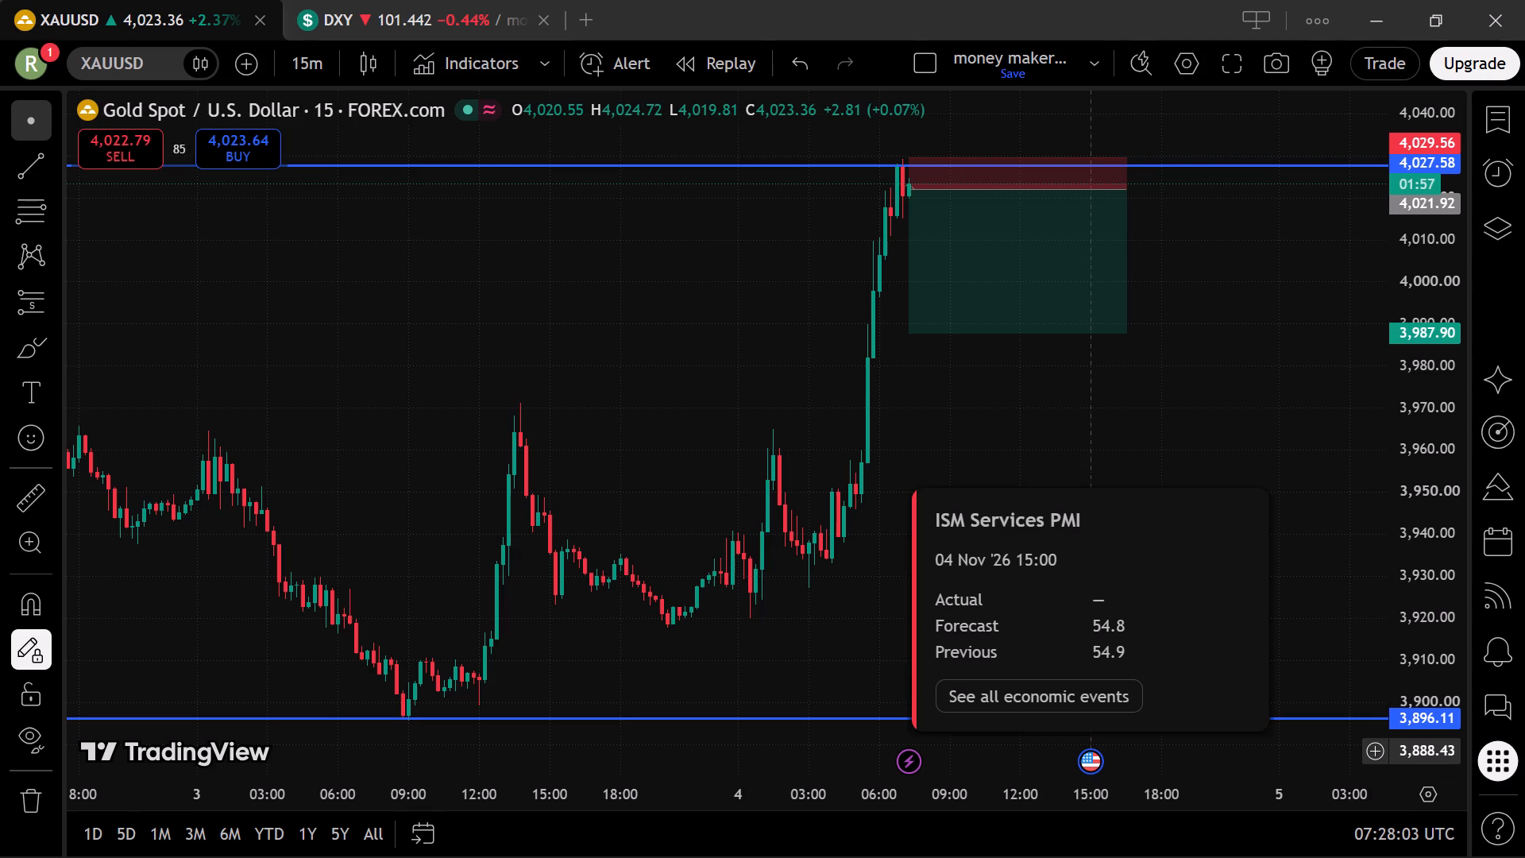
pyautogui.click(1093, 751)
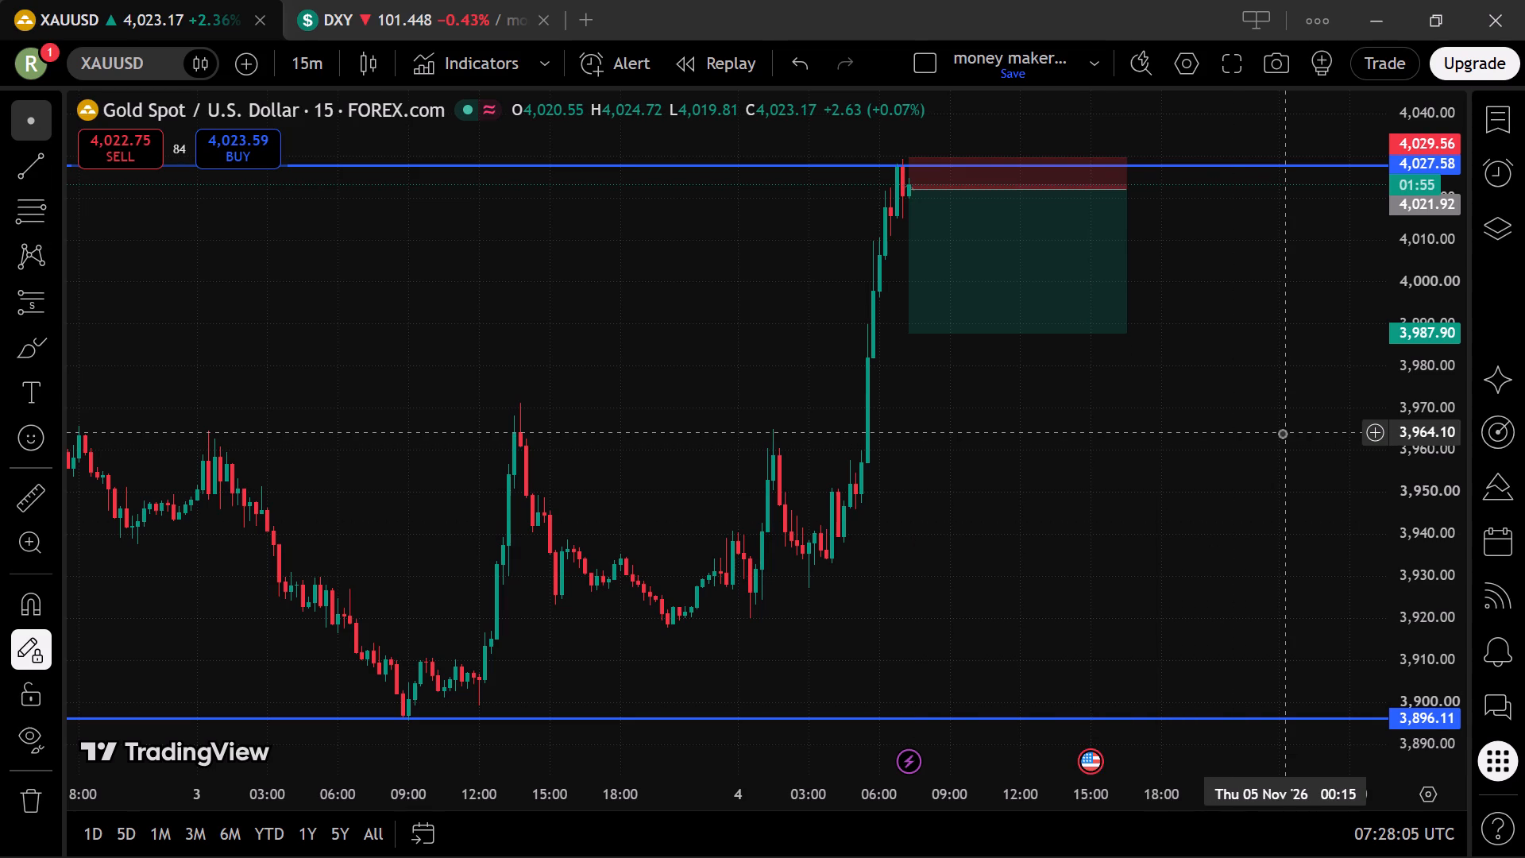
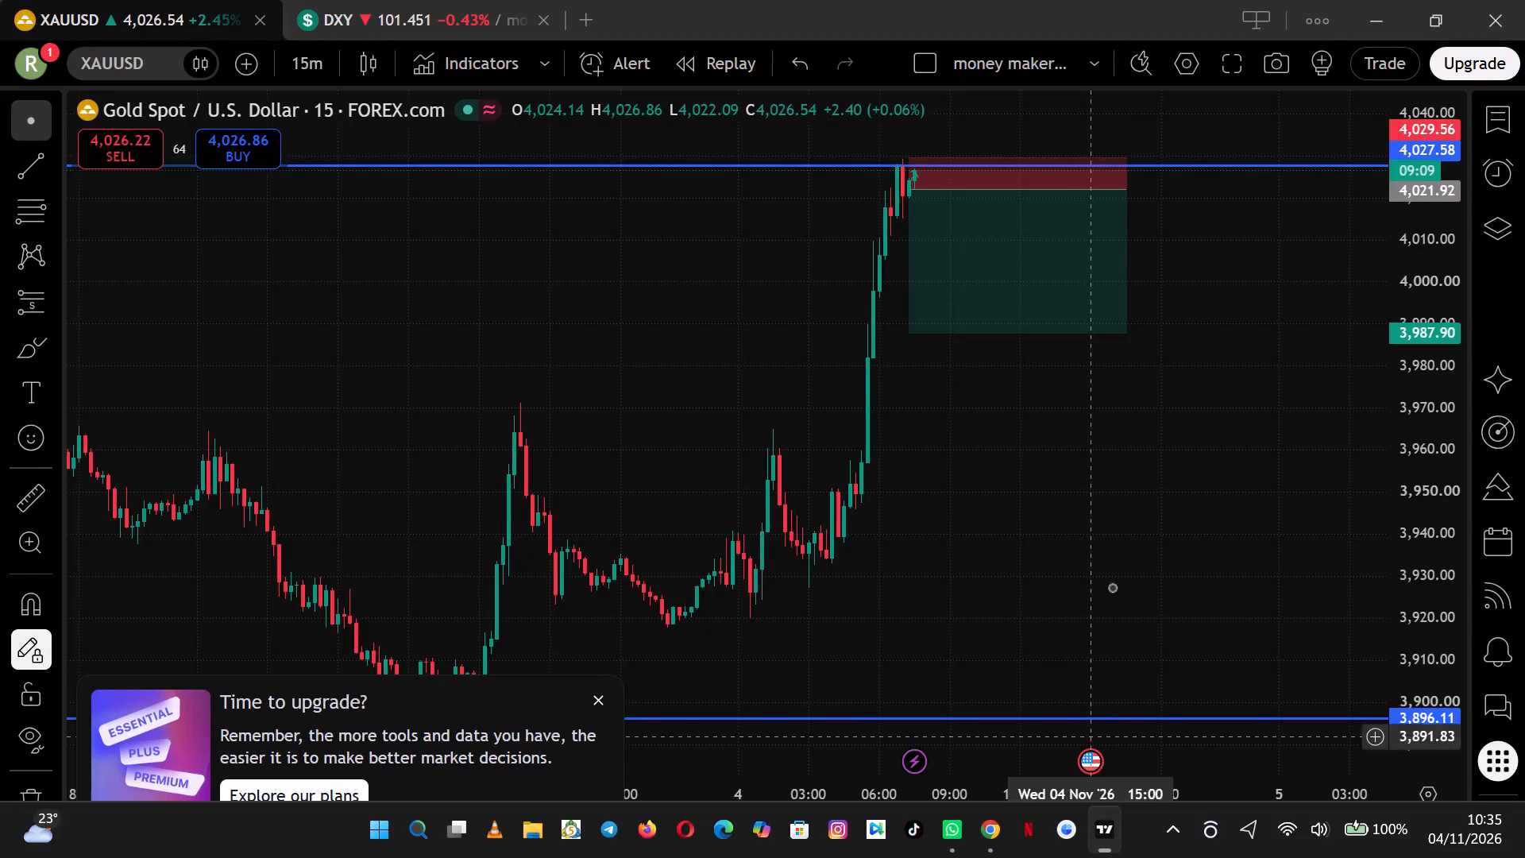
# Dismiss the upgrade advertisement covering the lower part of the 15-minute XAUUSD chart.
pyautogui.click(600, 696)
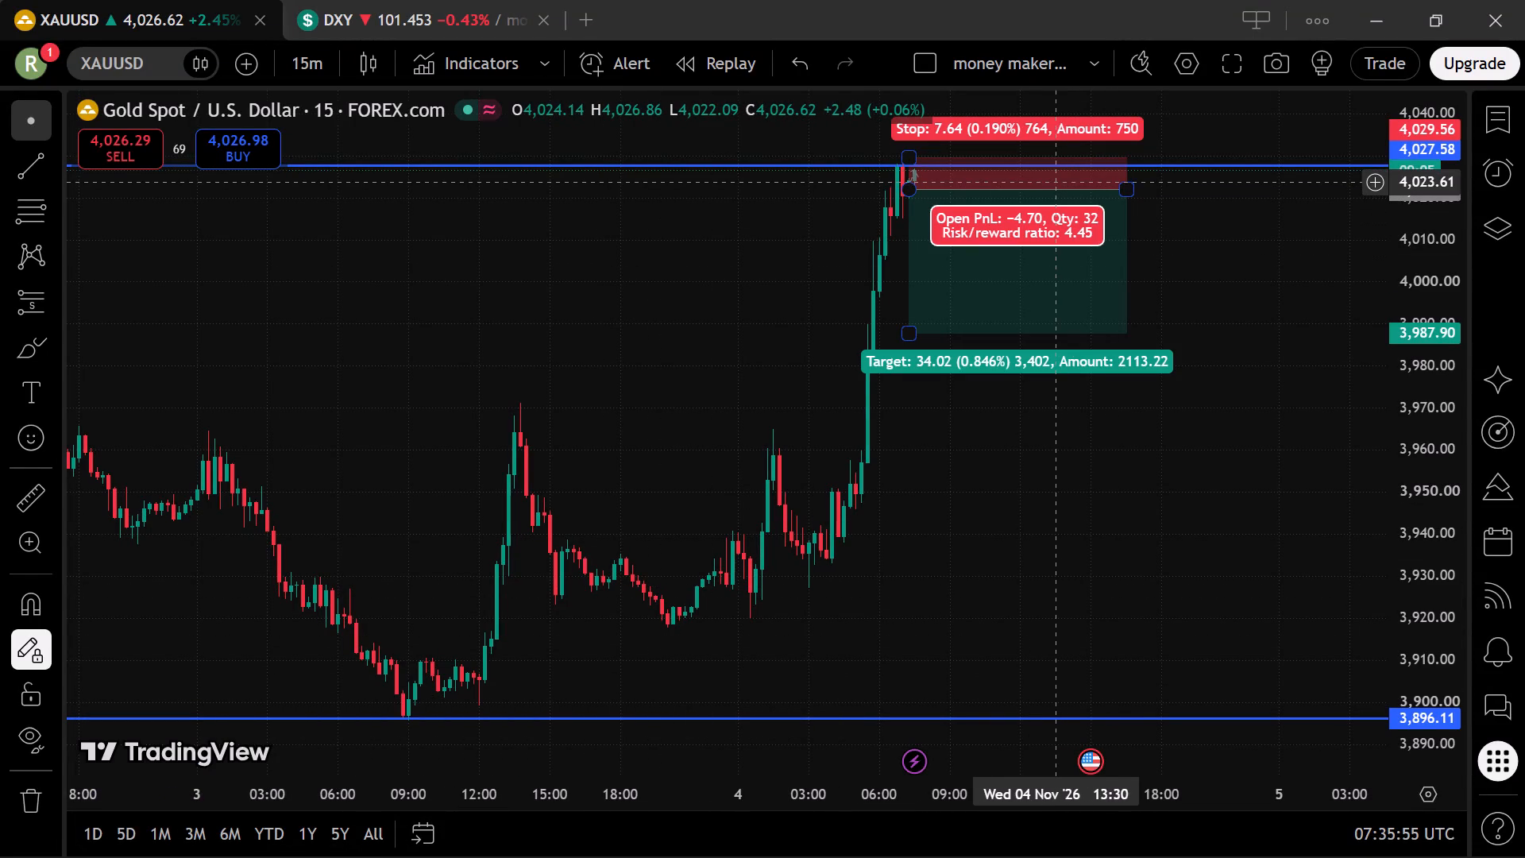
pyautogui.click(659, 400)
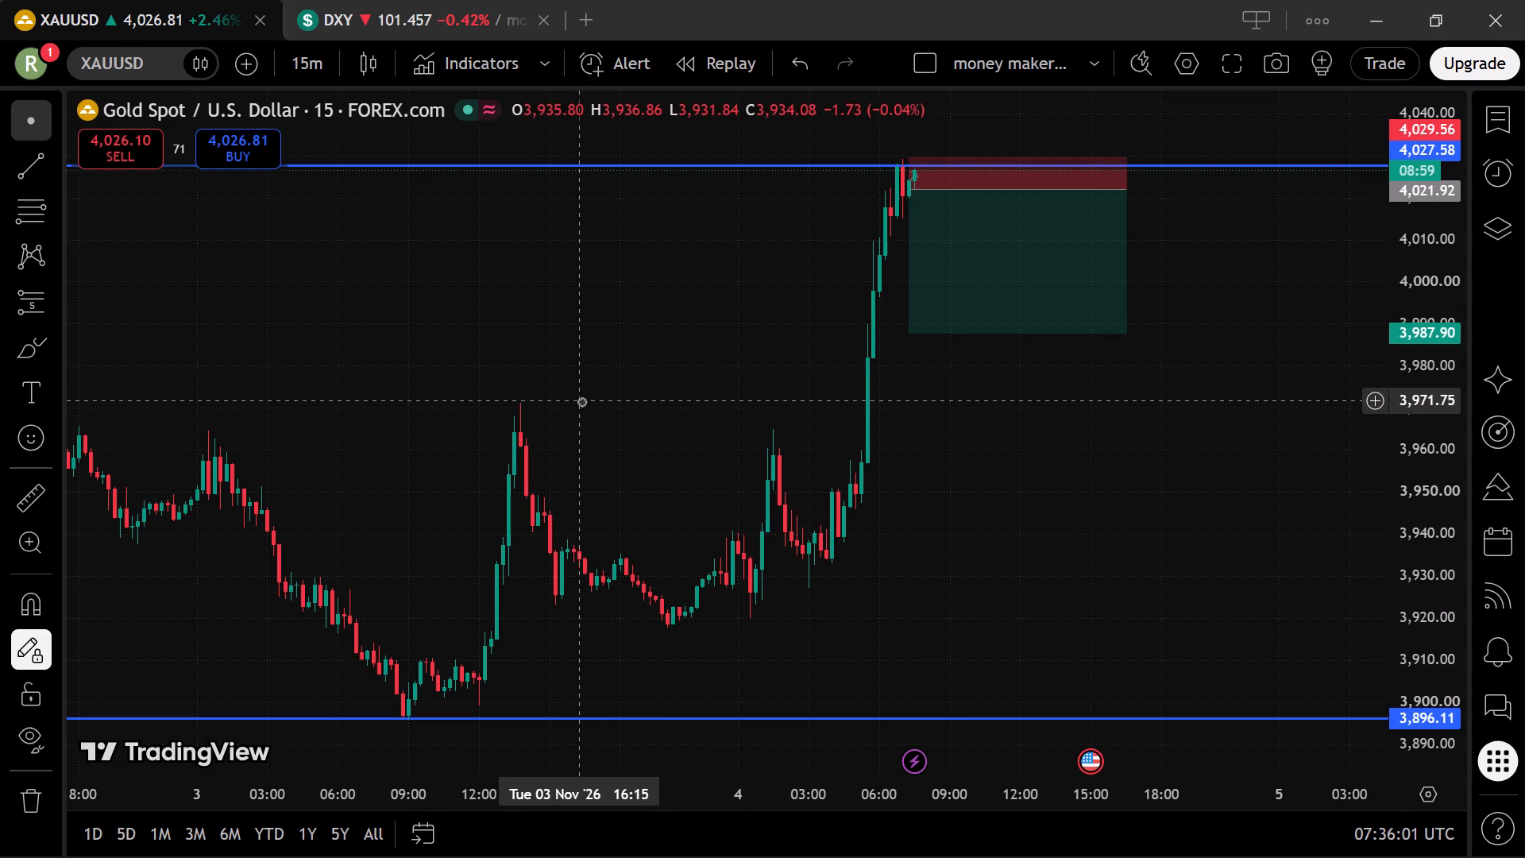
pyautogui.click(671, 241)
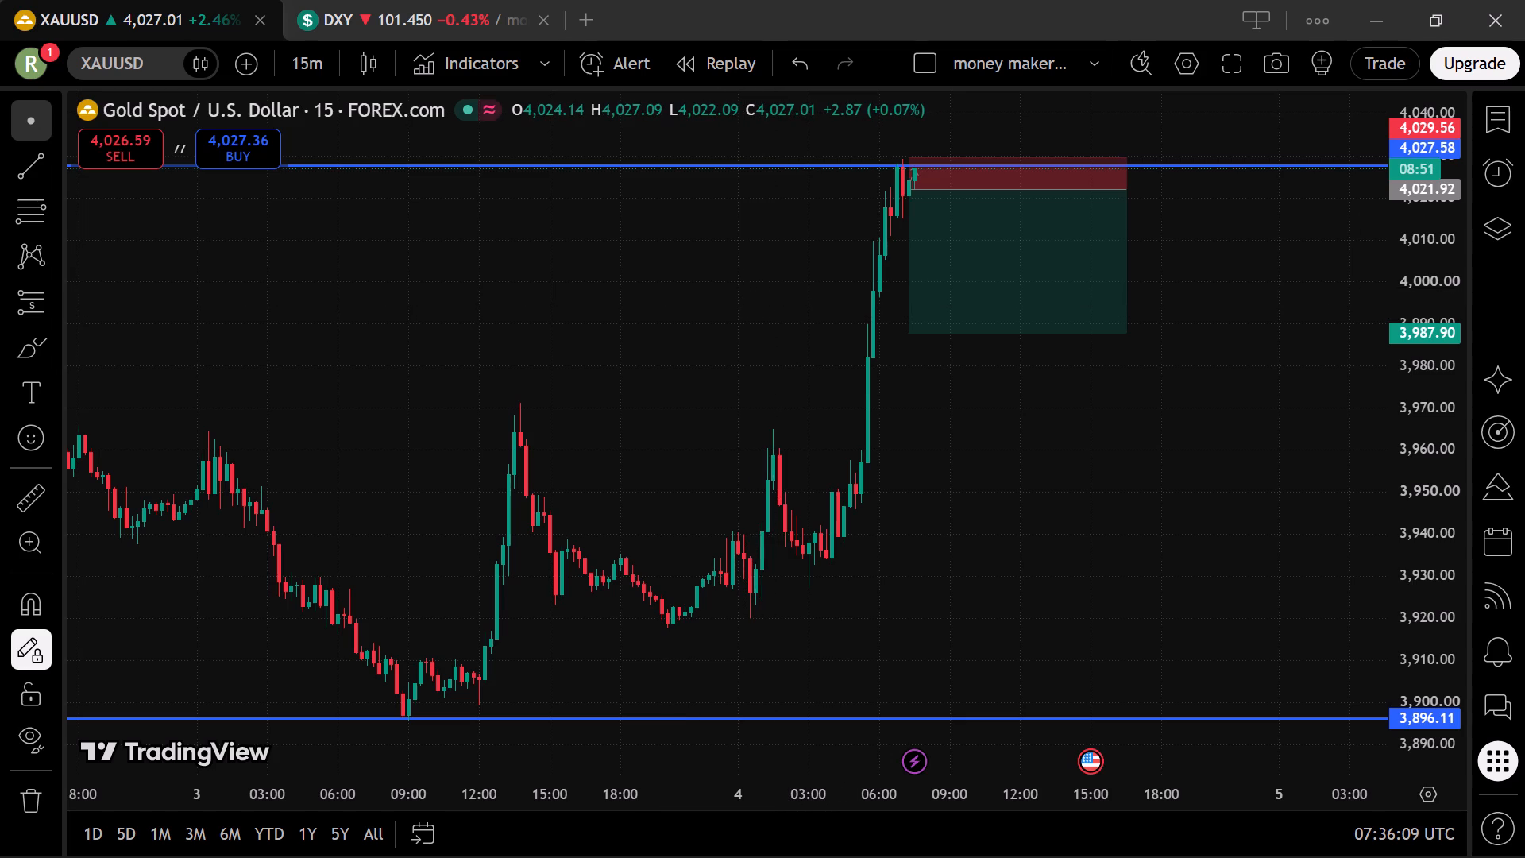
# Set the XAUUSD chart to the 5-minute timeframe.
pyautogui.click(304, 53)
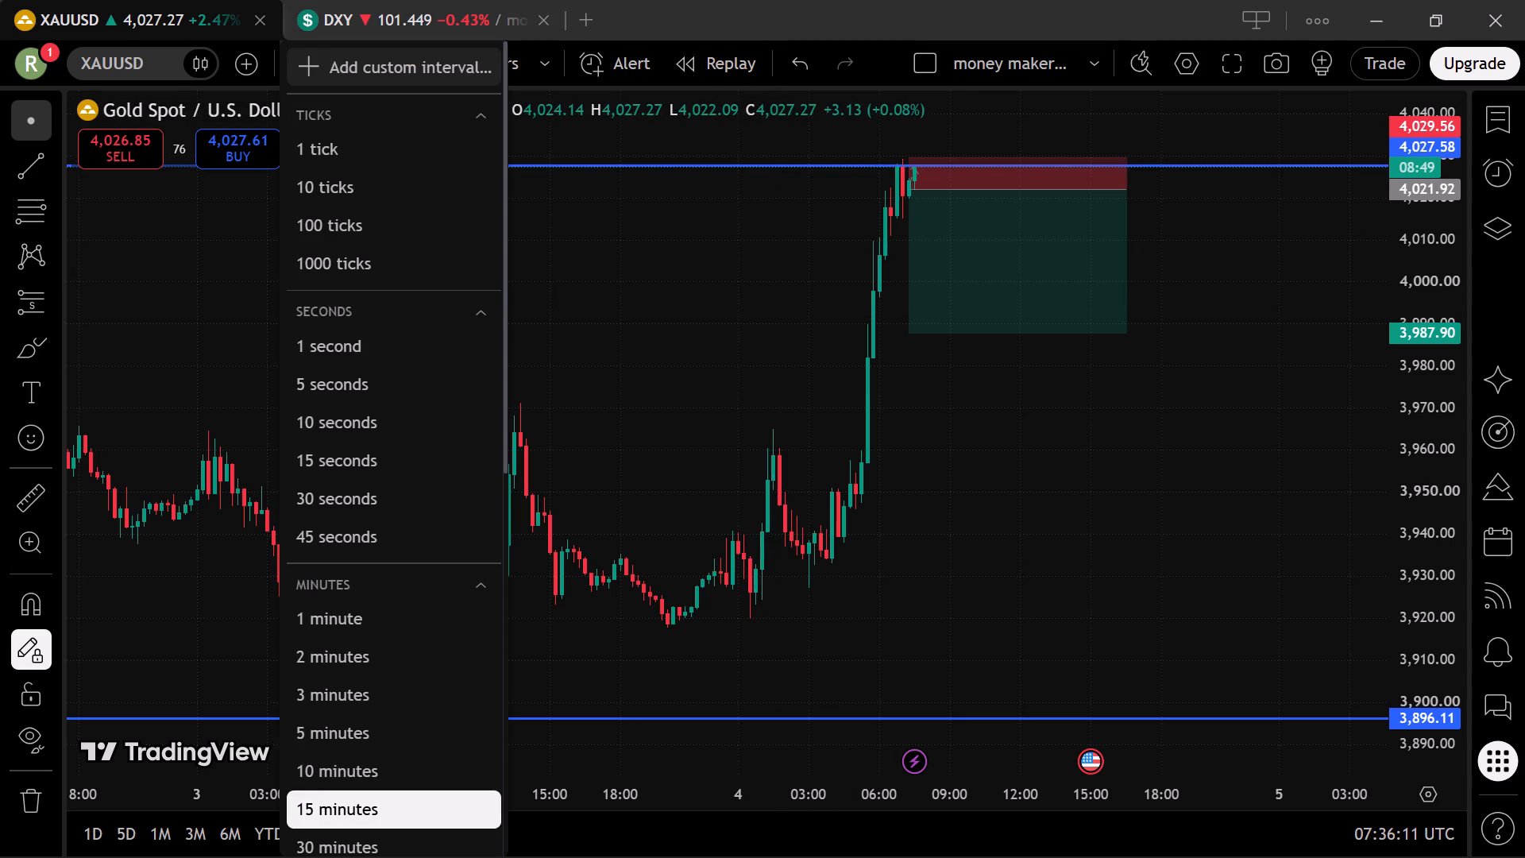
pyautogui.click(337, 719)
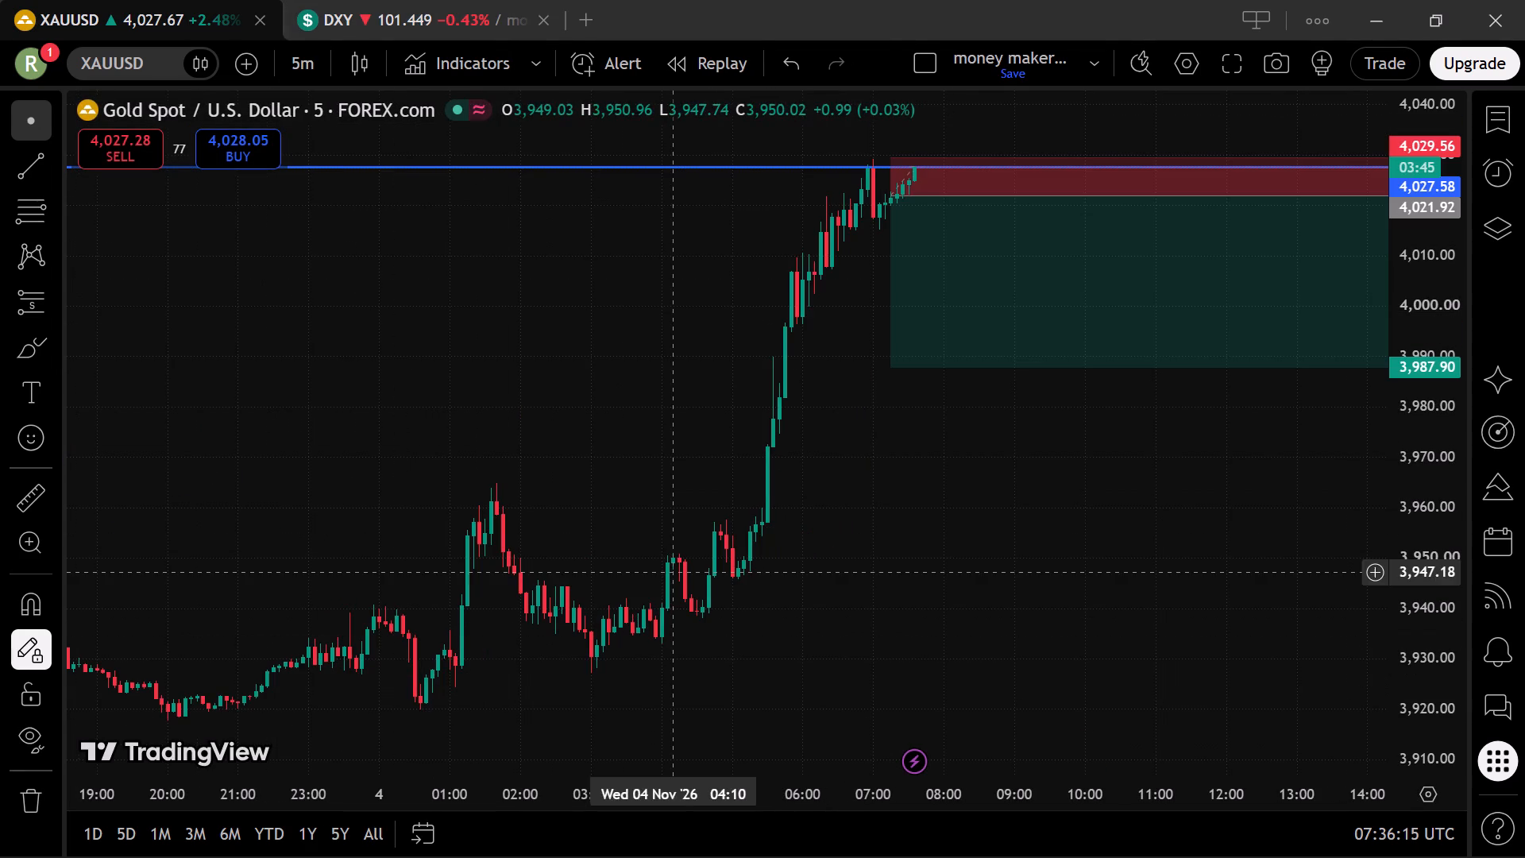
pyautogui.click(889, 463)
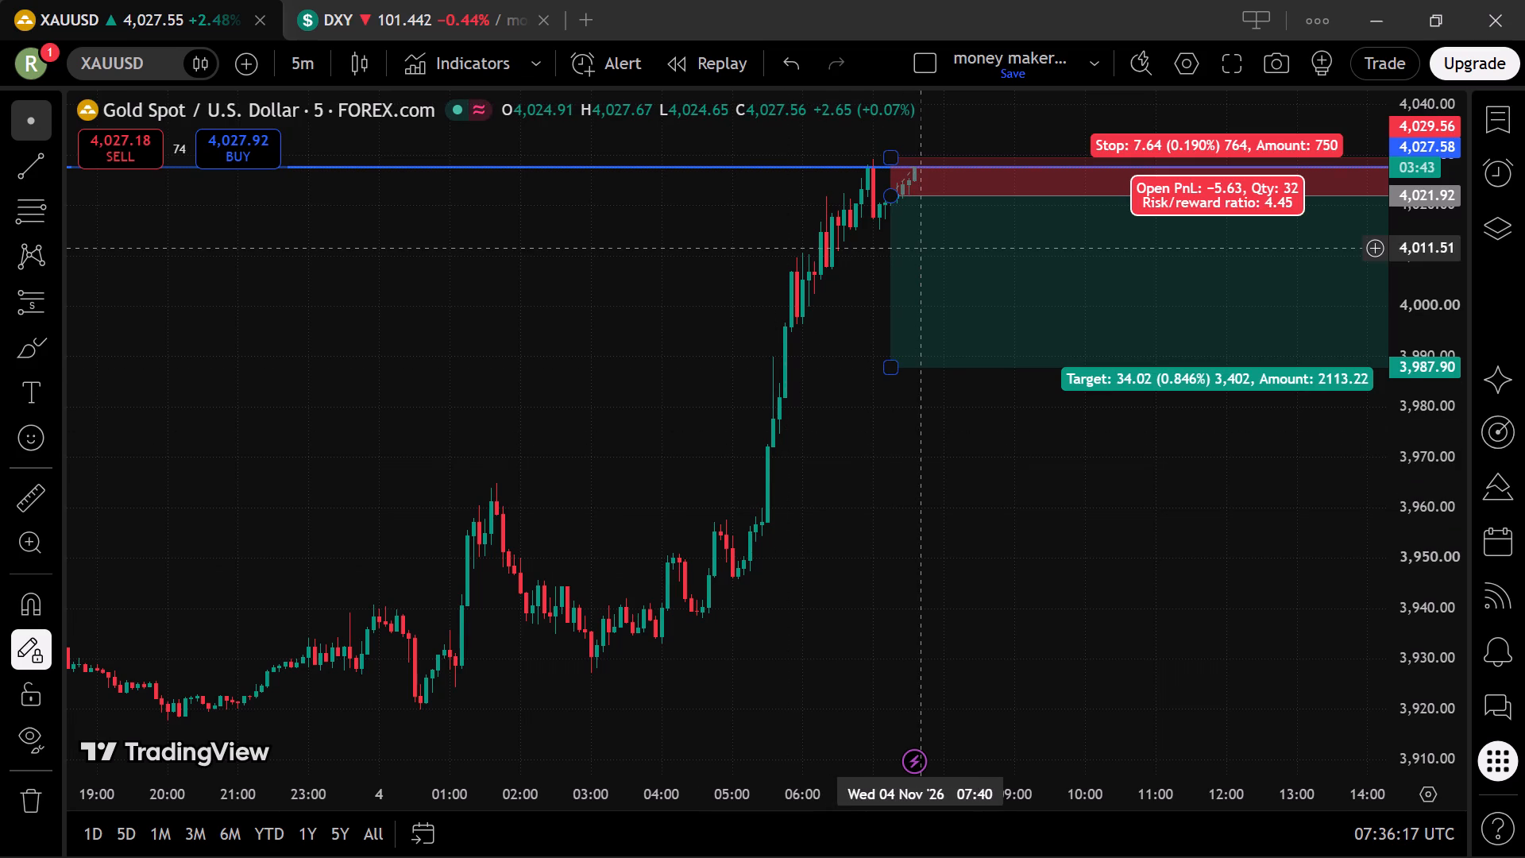
# Deselect the short position drawing on the 5-minute XAUUSD chart.
pyautogui.click(743, 241)
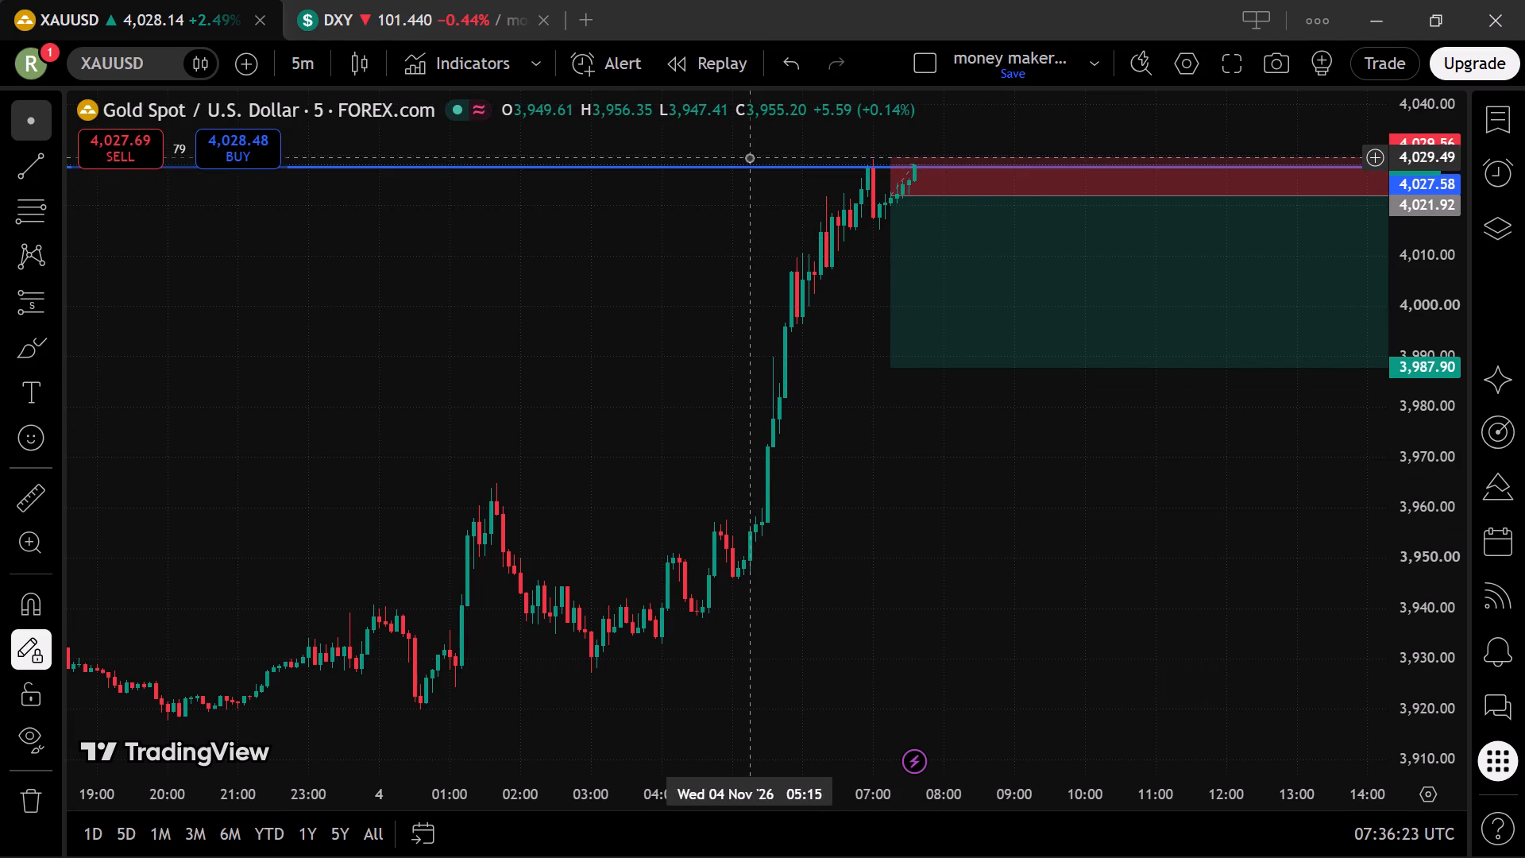
pyautogui.click(1057, 525)
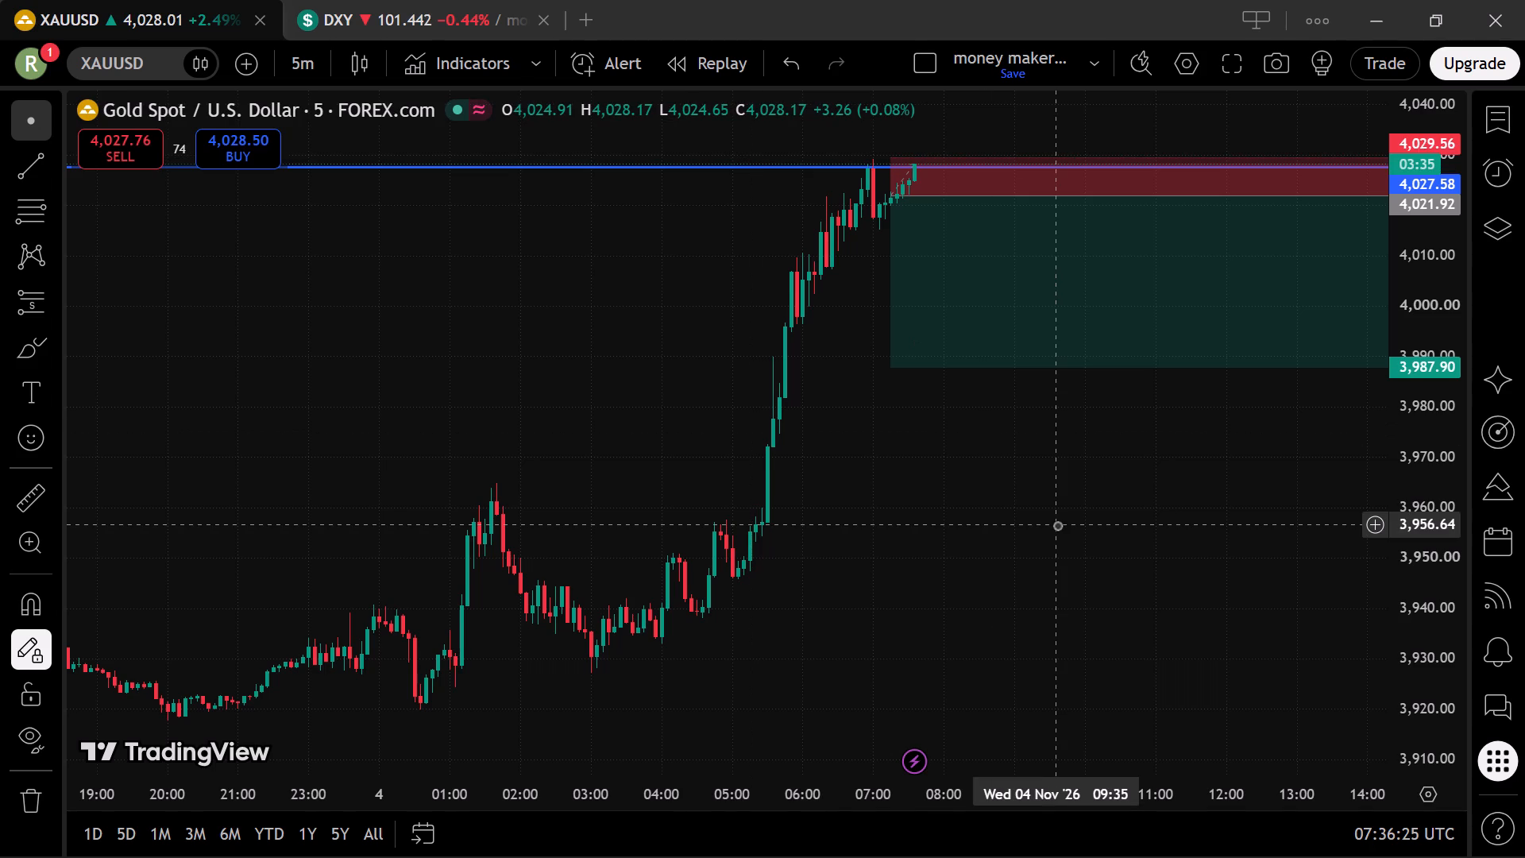
# Examine the latest news update marked on the 5-minute XAUUSD chart's timeline and close it.
pyautogui.click(910, 762)
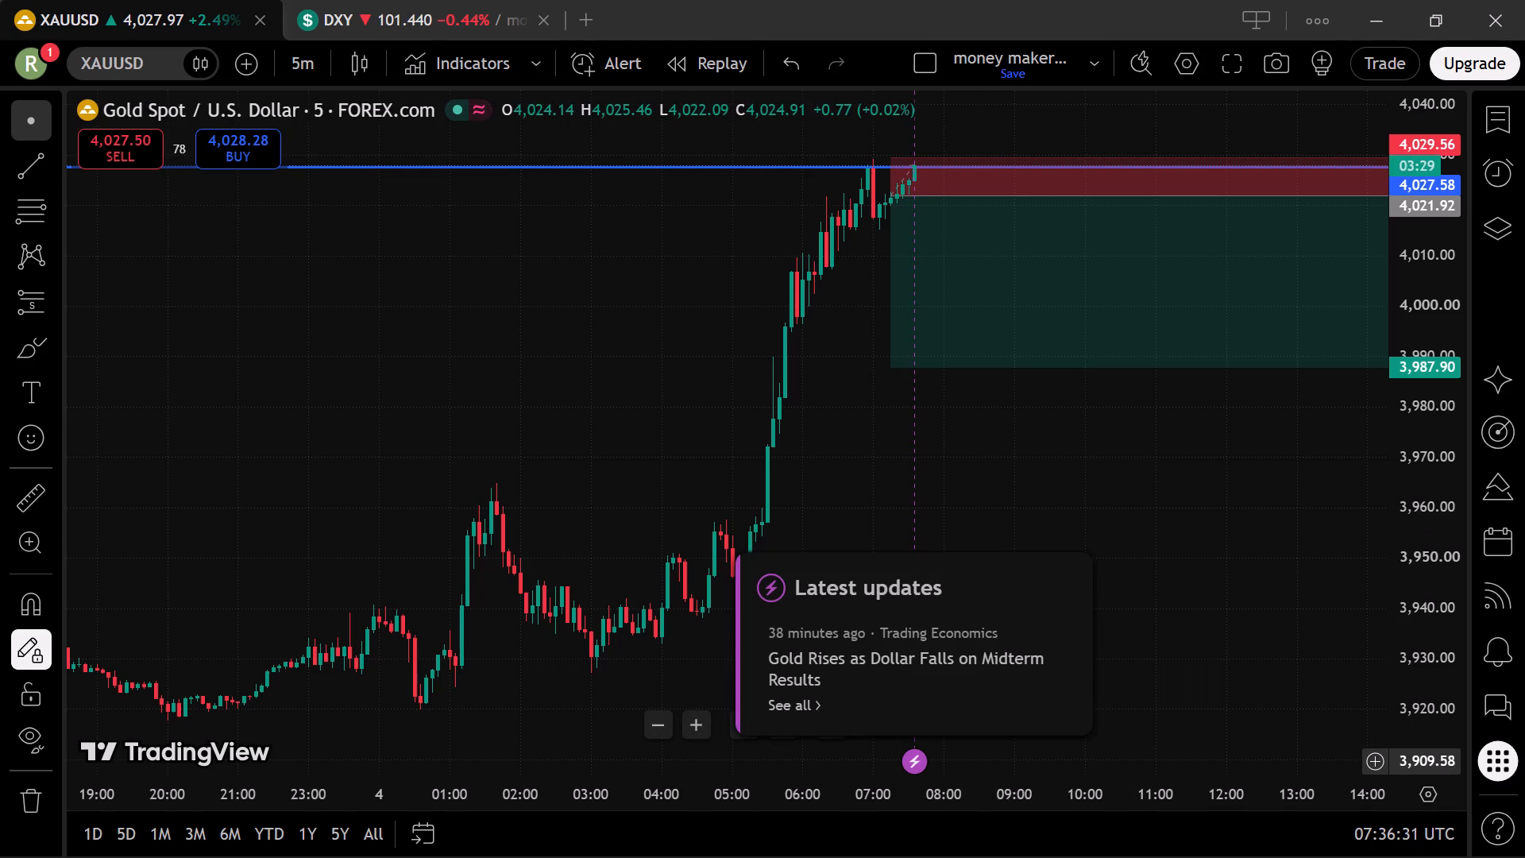
pyautogui.click(910, 762)
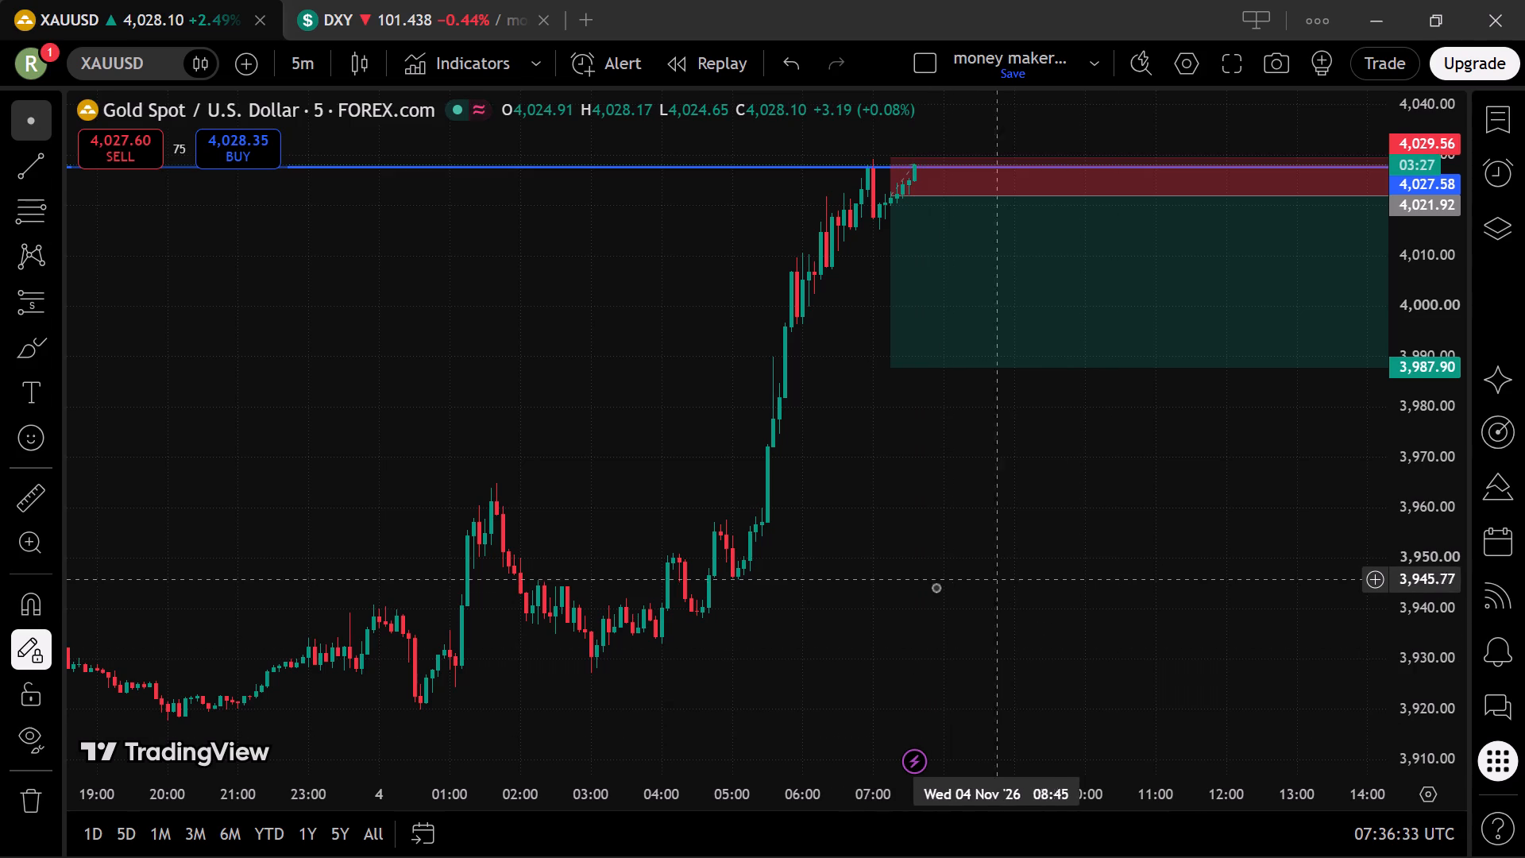
pyautogui.click(936, 587)
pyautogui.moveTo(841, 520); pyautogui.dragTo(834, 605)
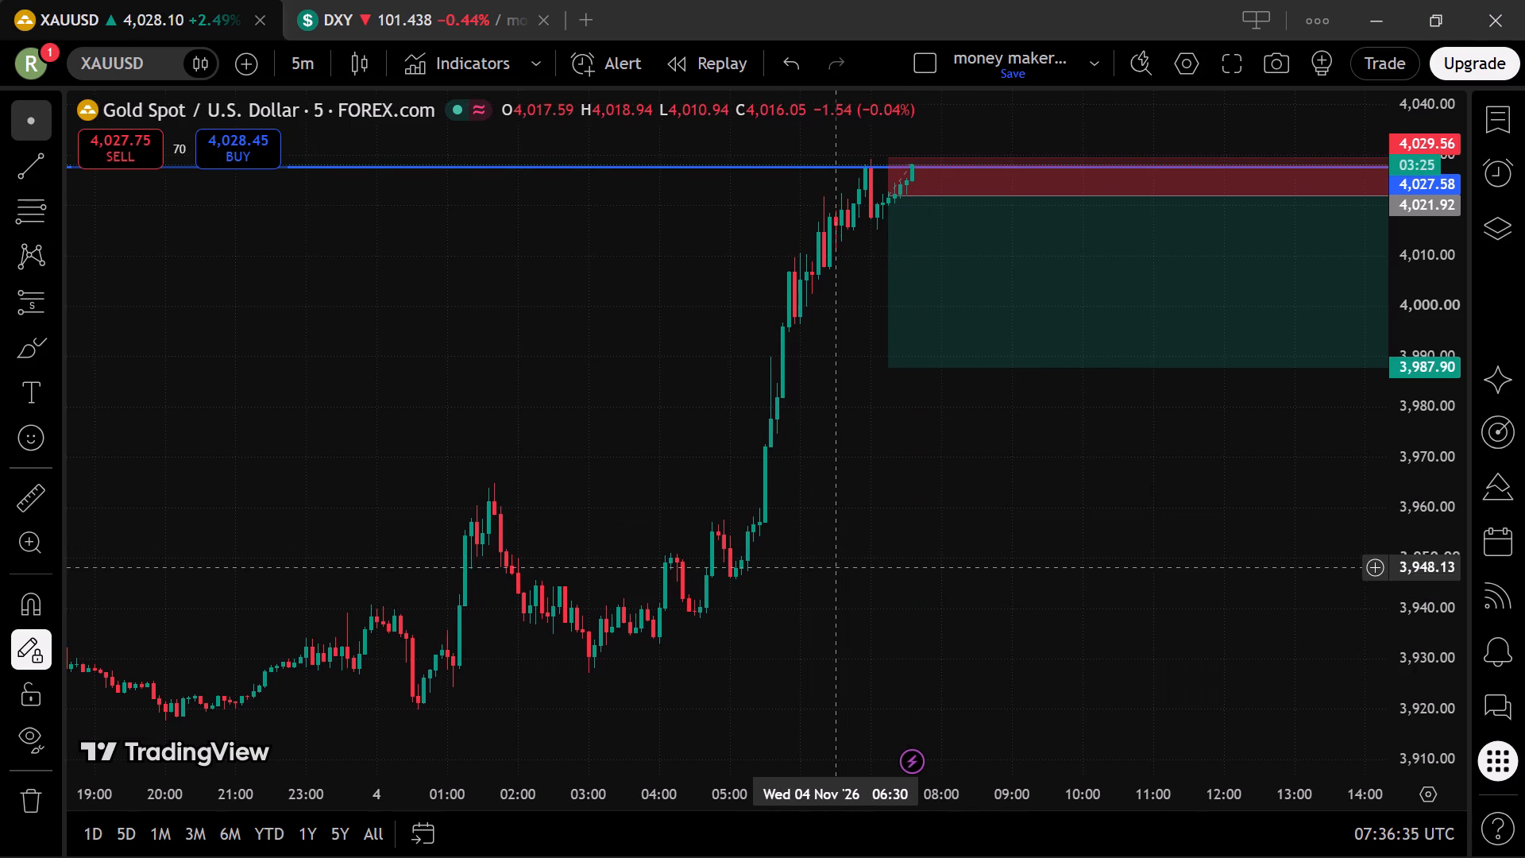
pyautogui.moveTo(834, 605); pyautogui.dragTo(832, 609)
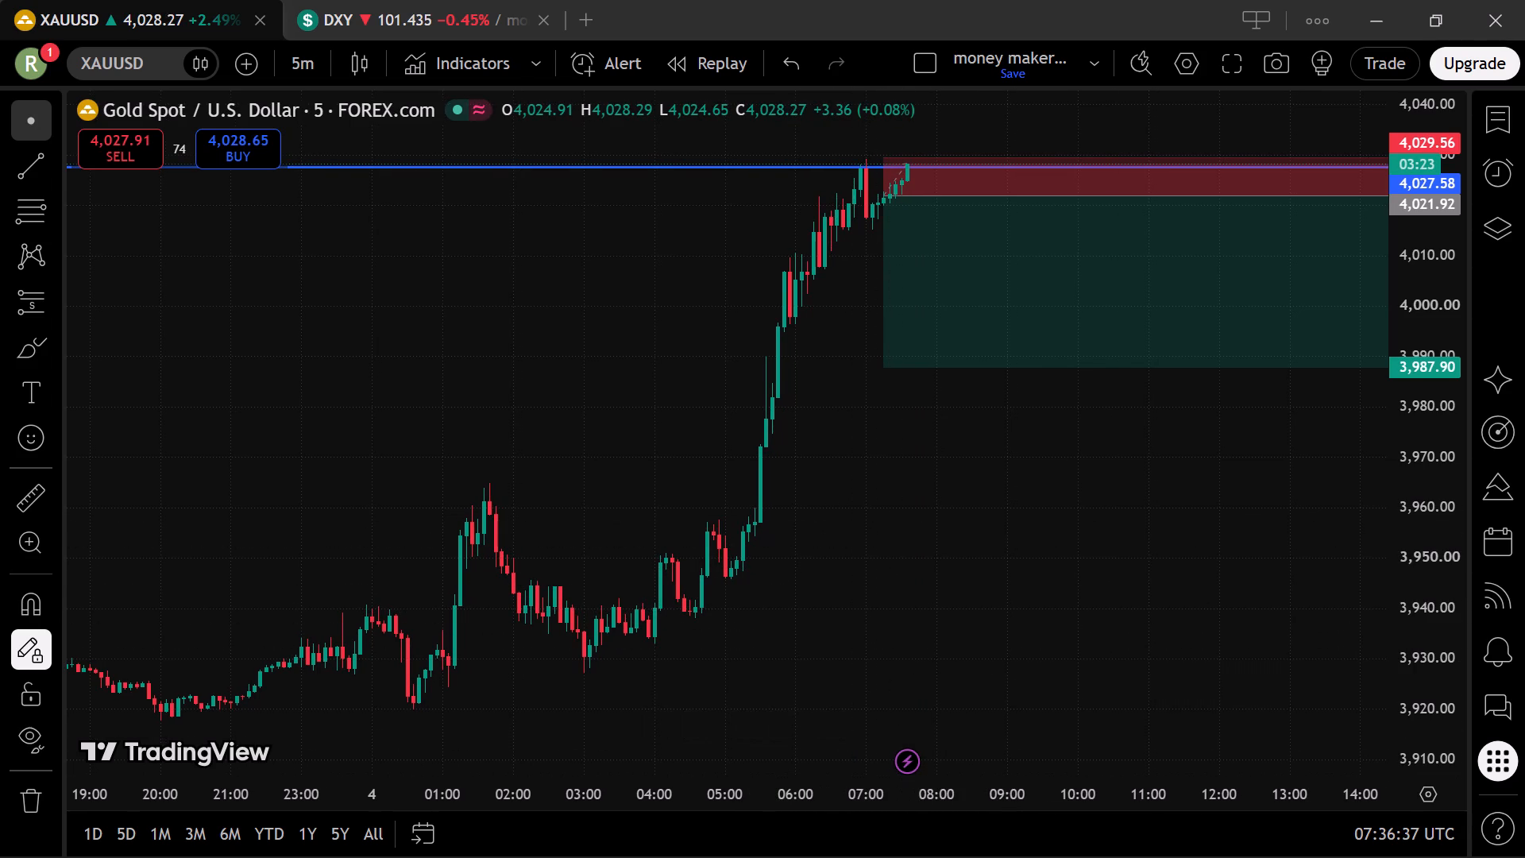
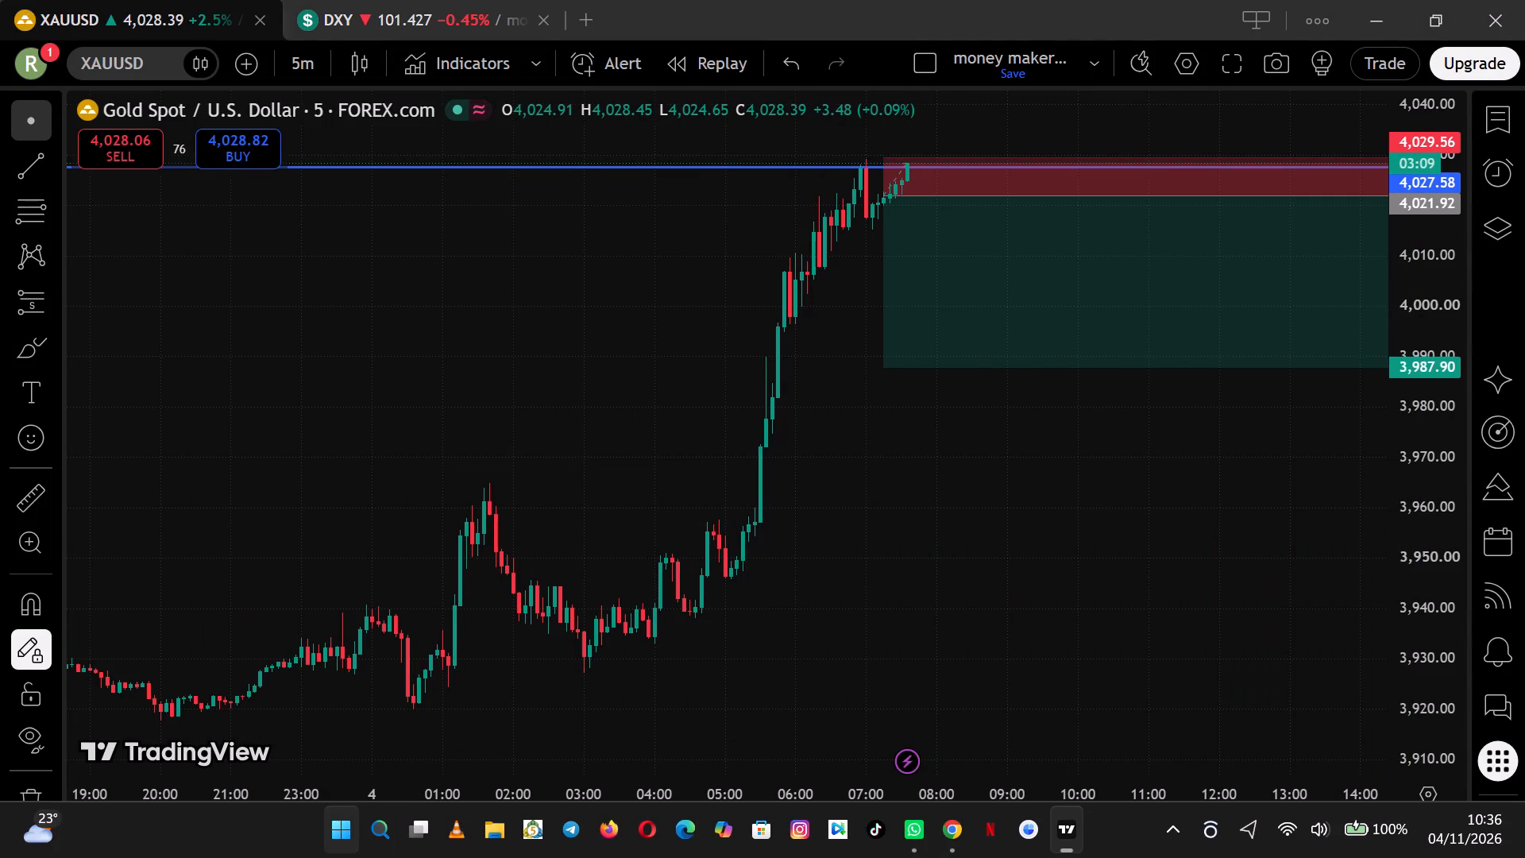
# Open Windows Start to access the pinned apps.
pyautogui.click(334, 833)
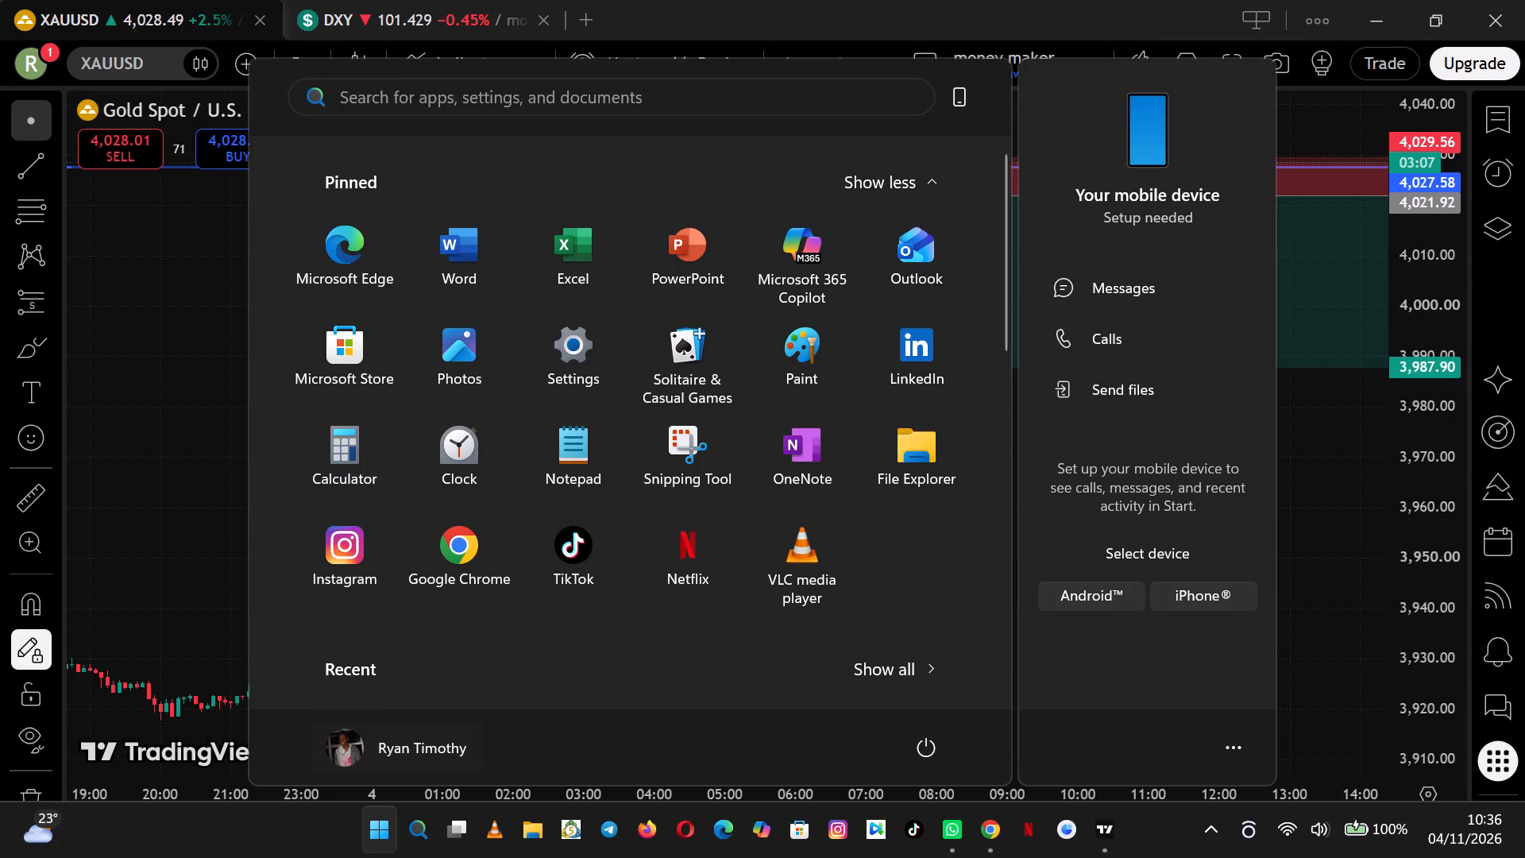
# Measure the XAUUSD price range from about 3,967 at 20:25 on 3 November to about 4,005 at 06:40 on 4 November.
pyautogui.click(52, 502)
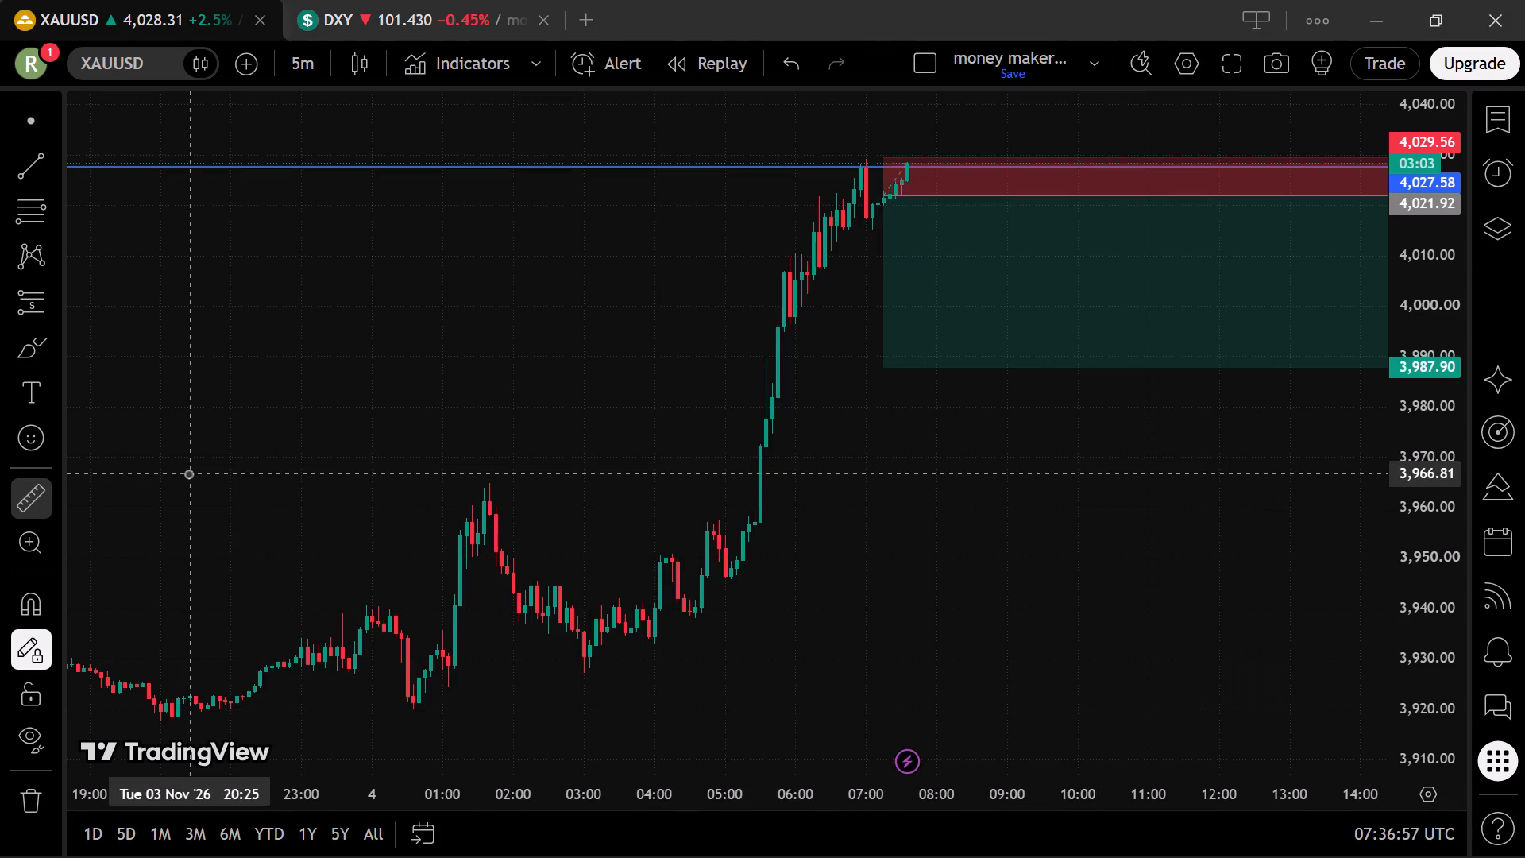
pyautogui.click(188, 473)
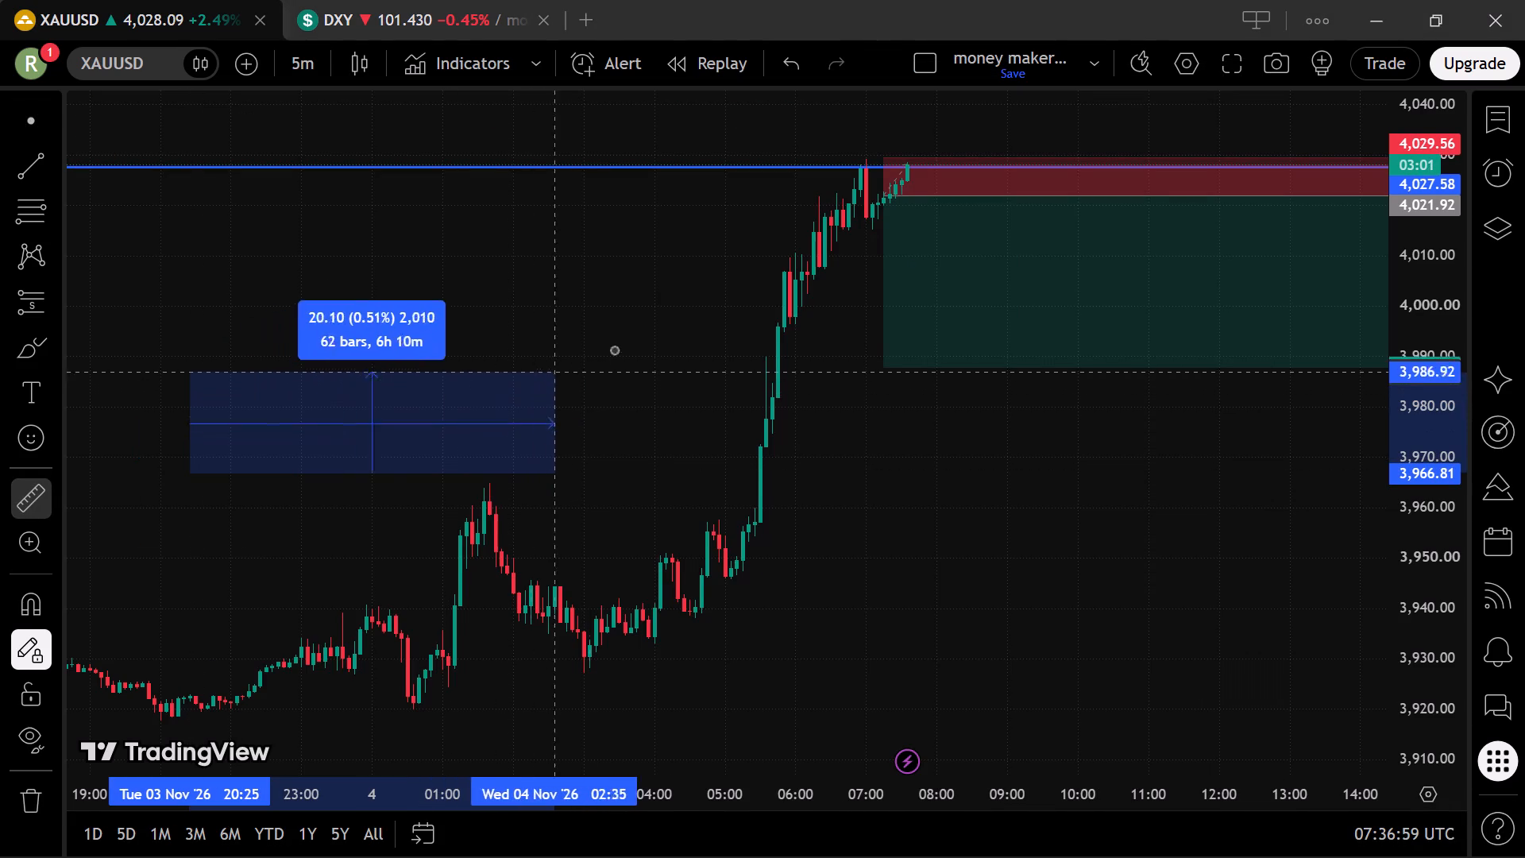
pyautogui.click(842, 282)
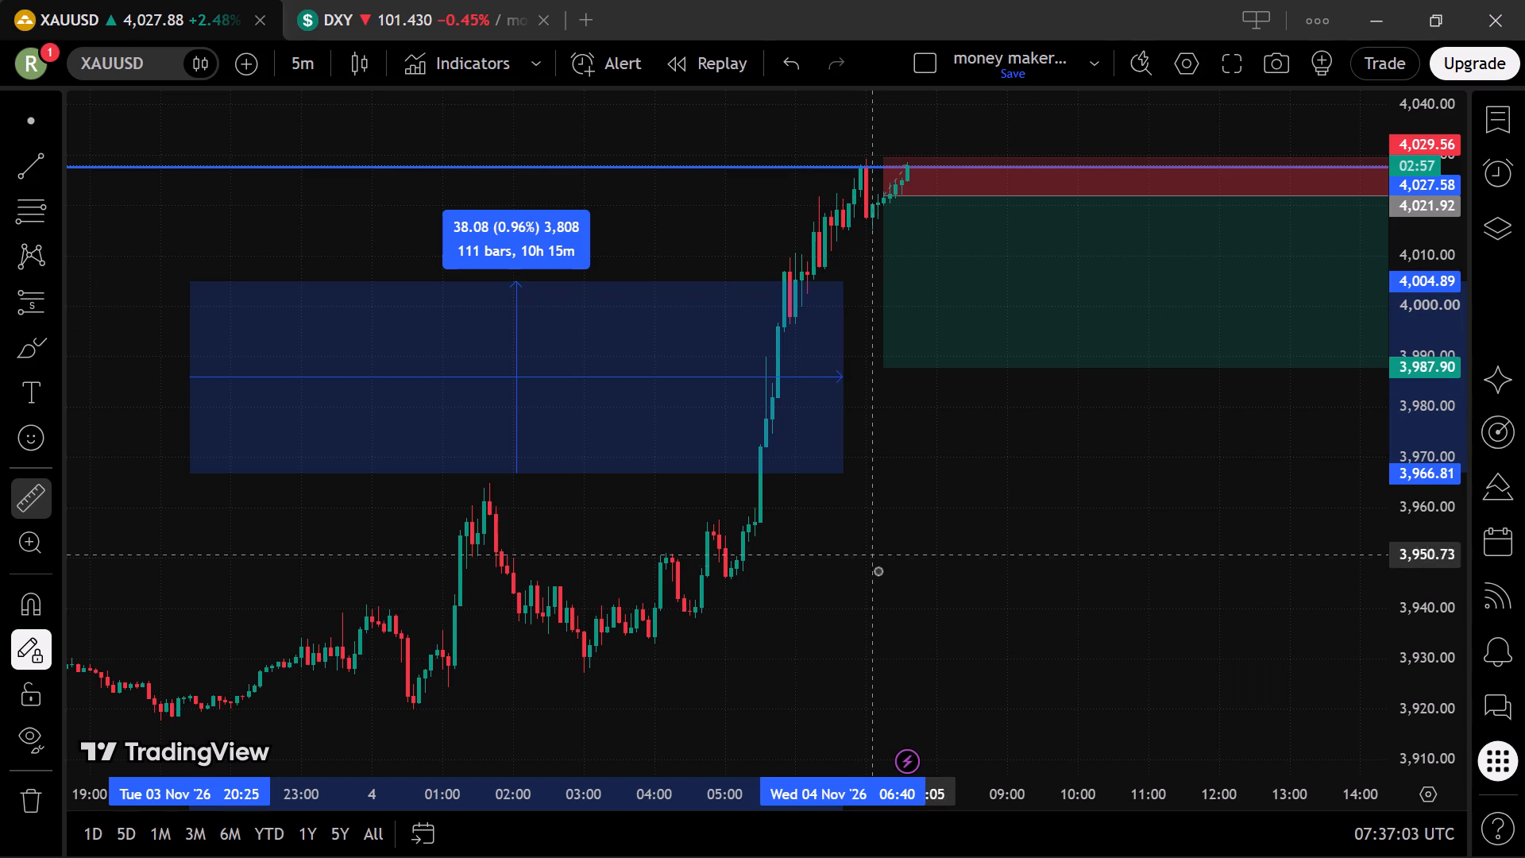
# Measure the price distance from the candles near 4,027 at 07:10 down to the short position's target near 3,988.
pyautogui.click(681, 608)
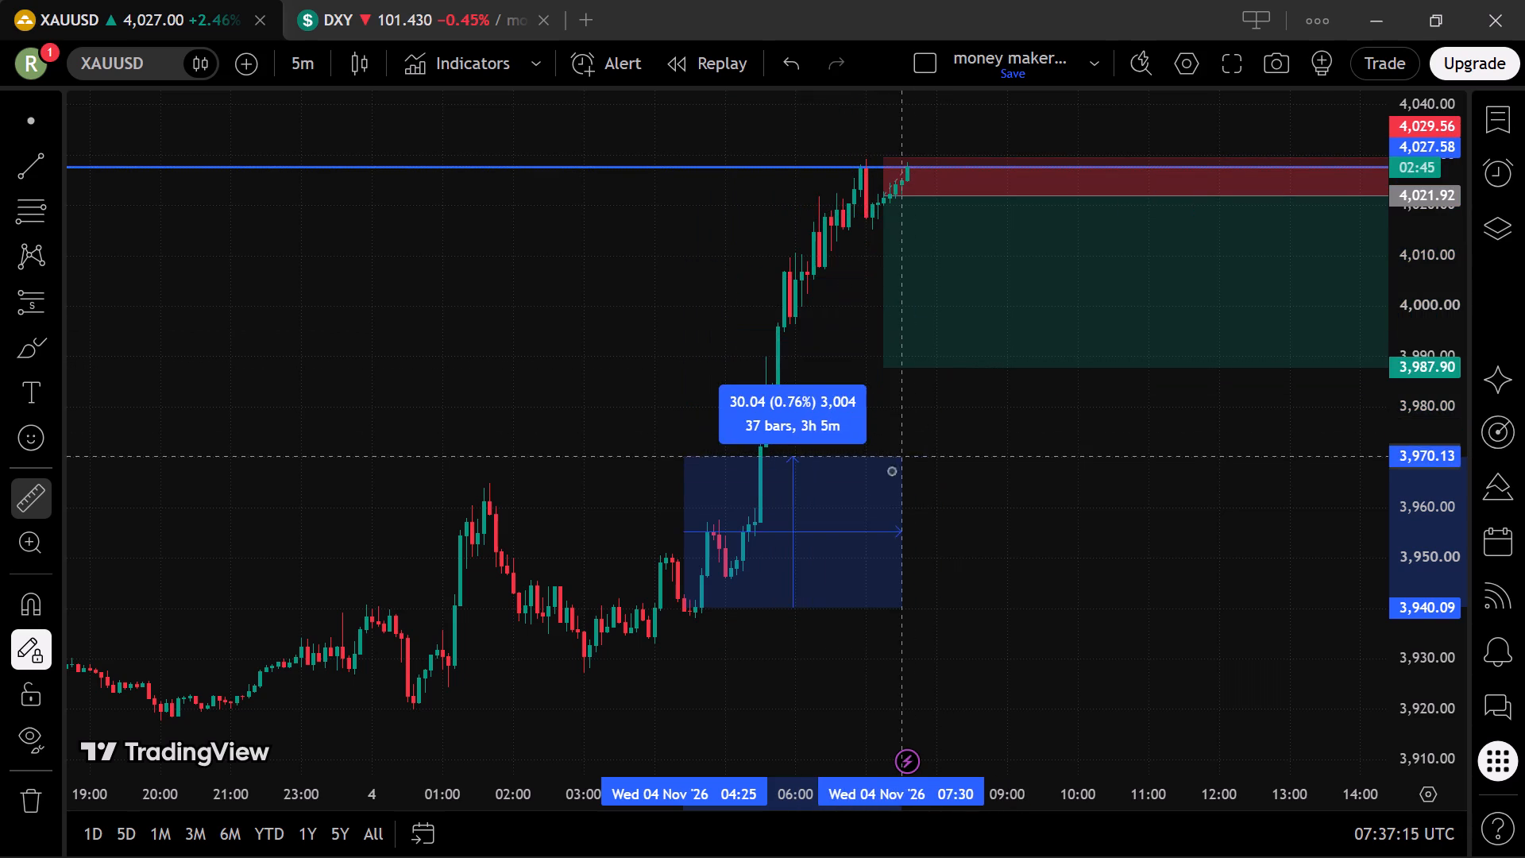
pyautogui.click(697, 606)
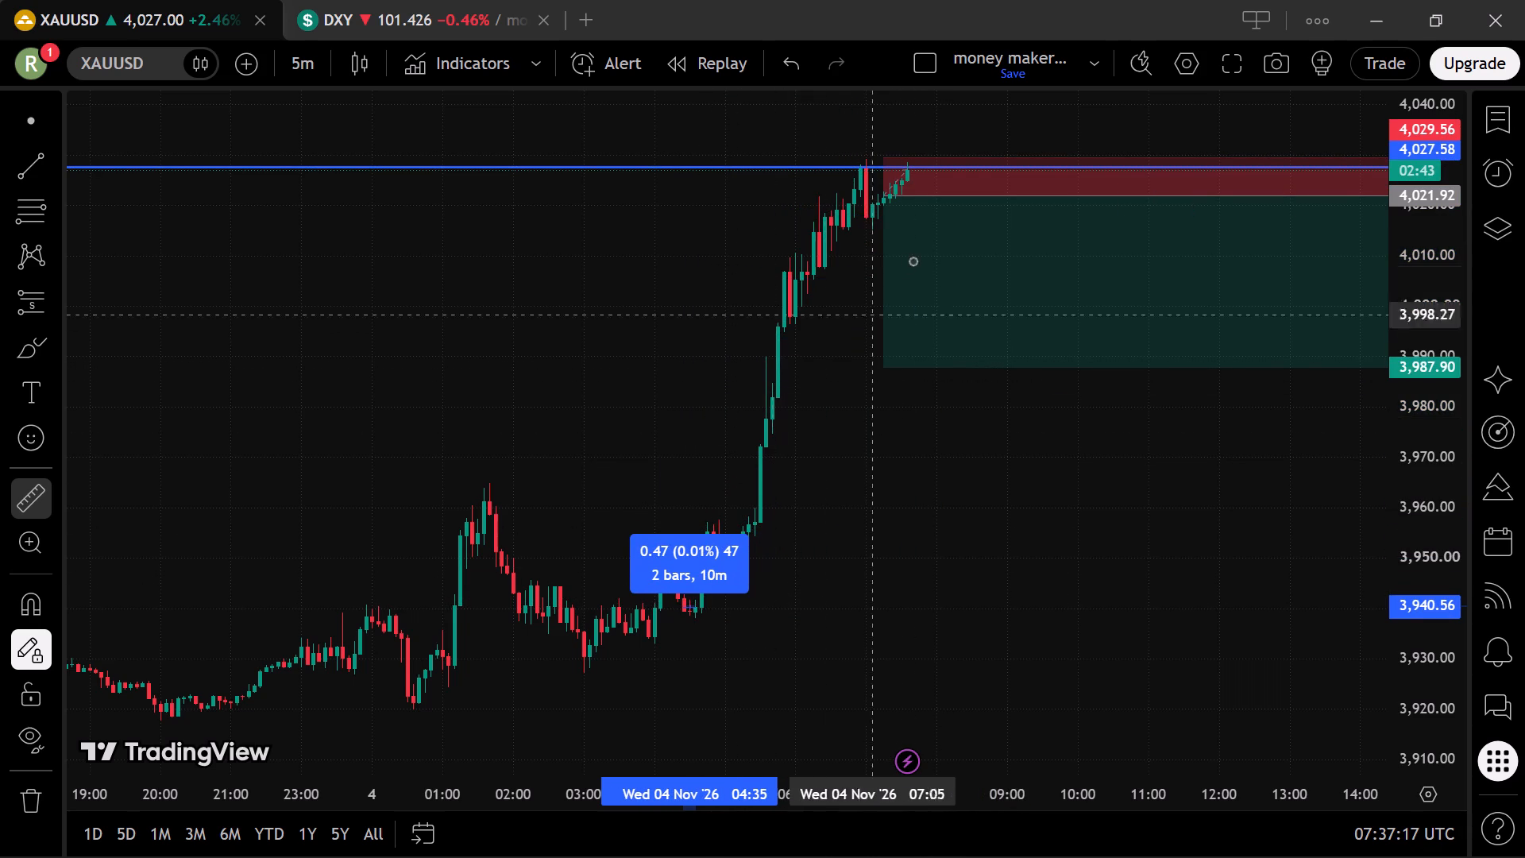
pyautogui.click(878, 172)
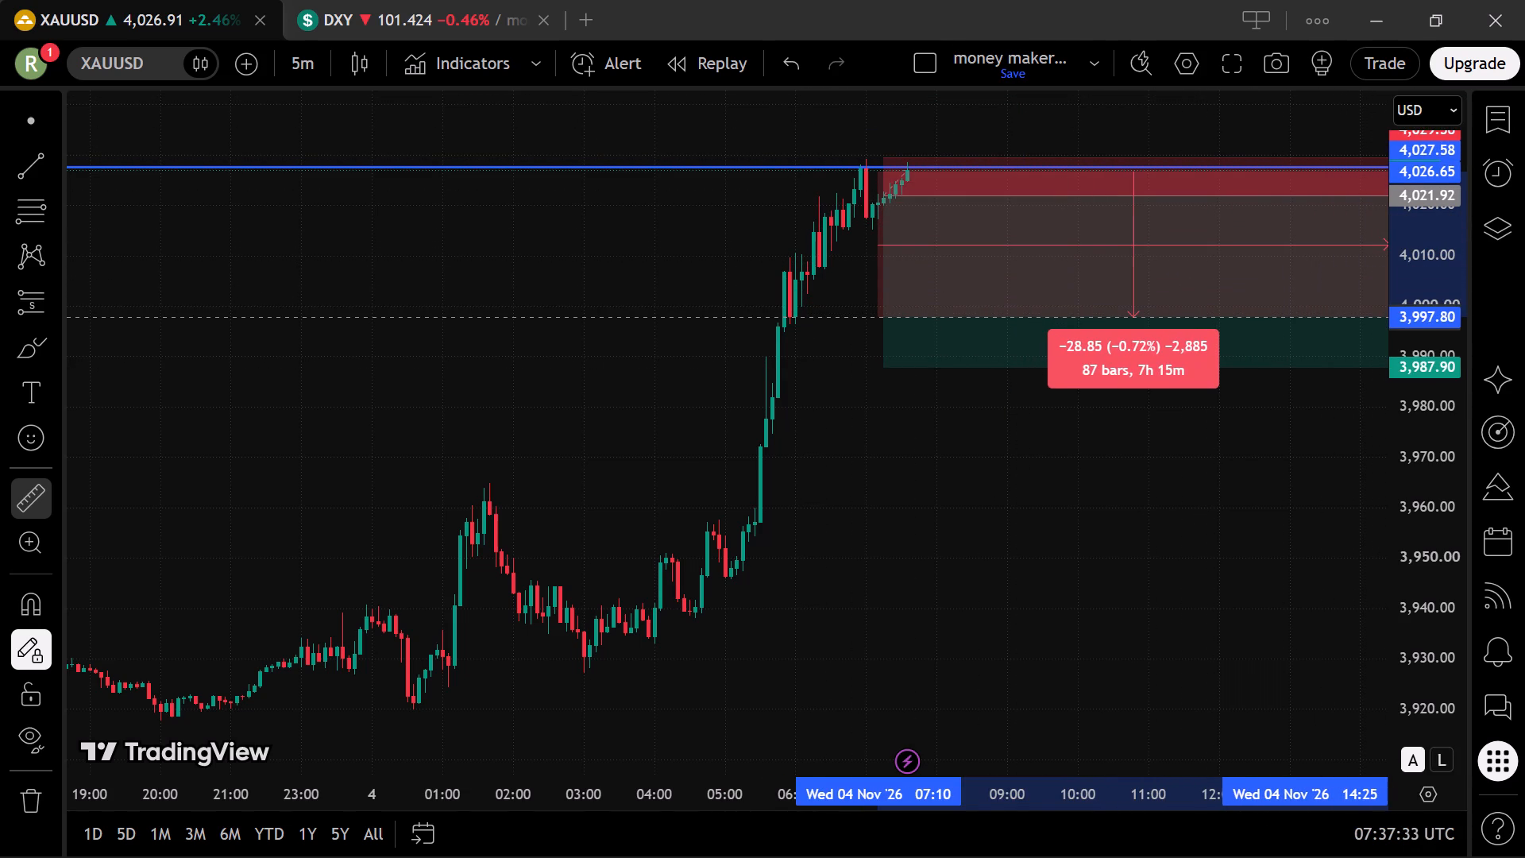
pyautogui.click(1328, 368)
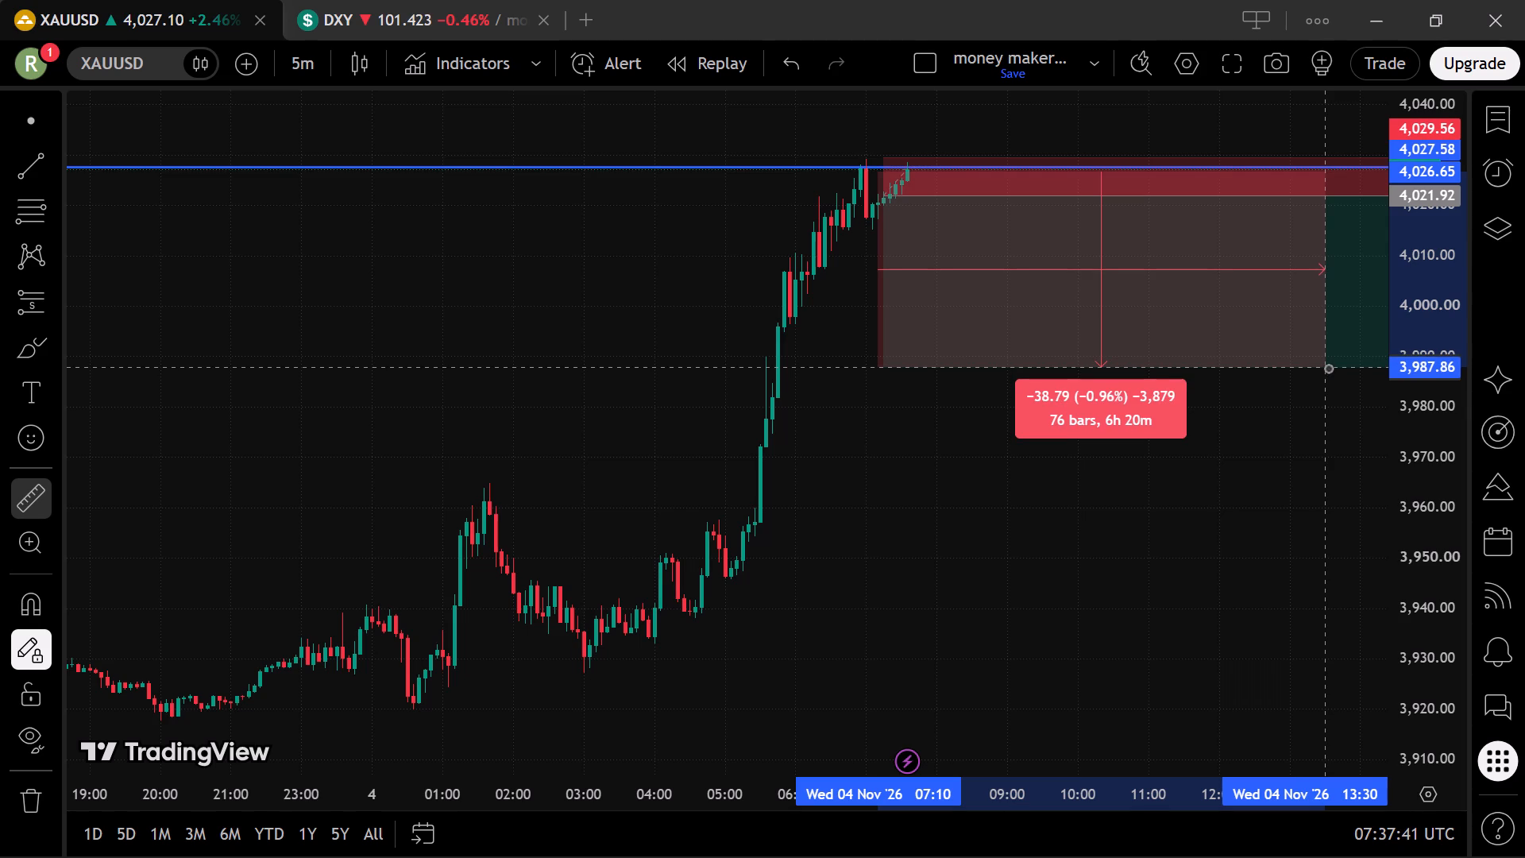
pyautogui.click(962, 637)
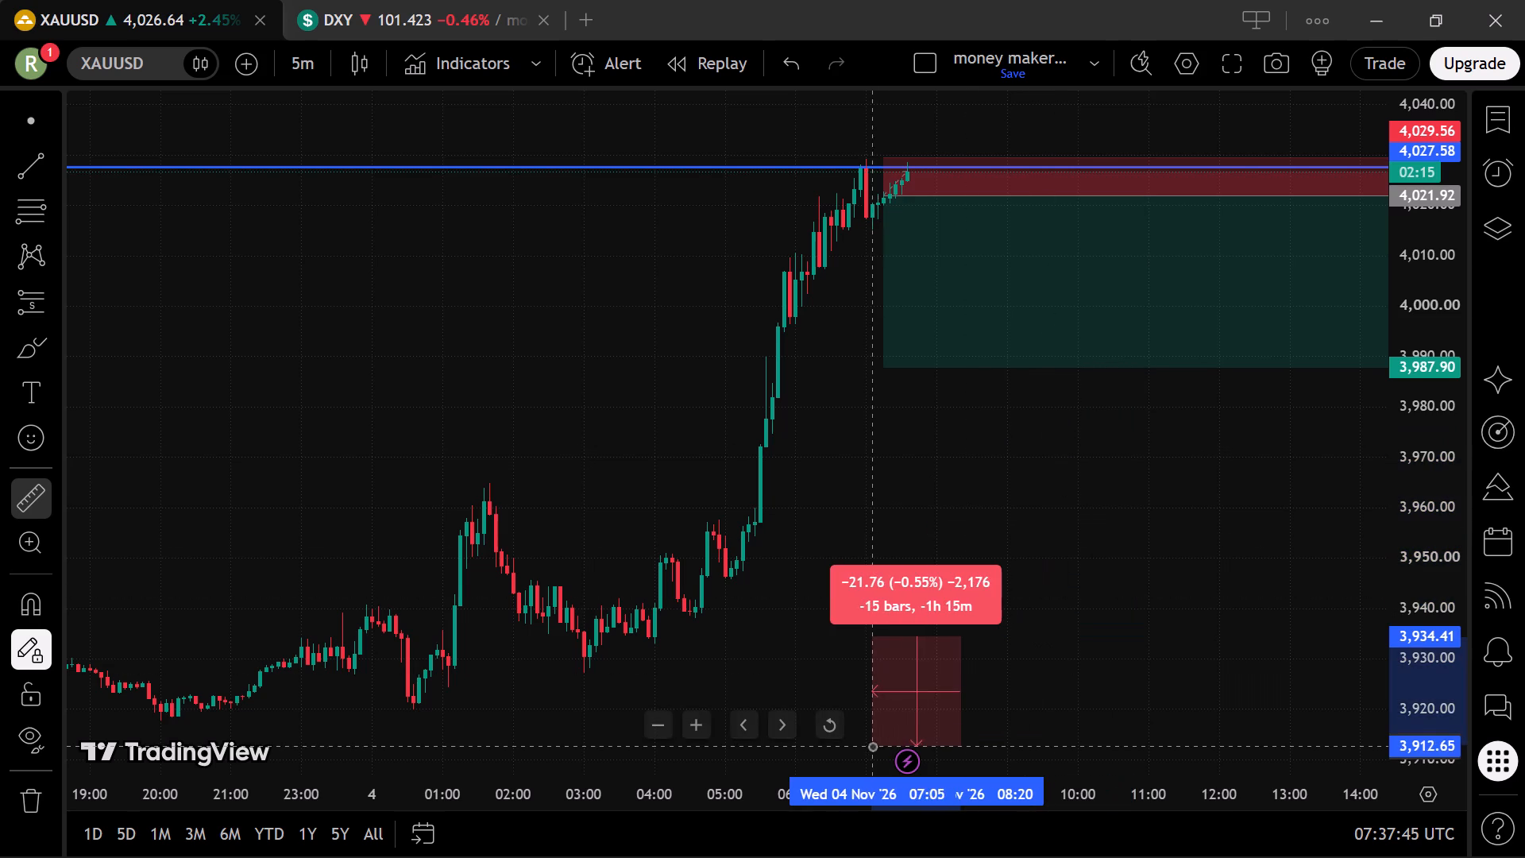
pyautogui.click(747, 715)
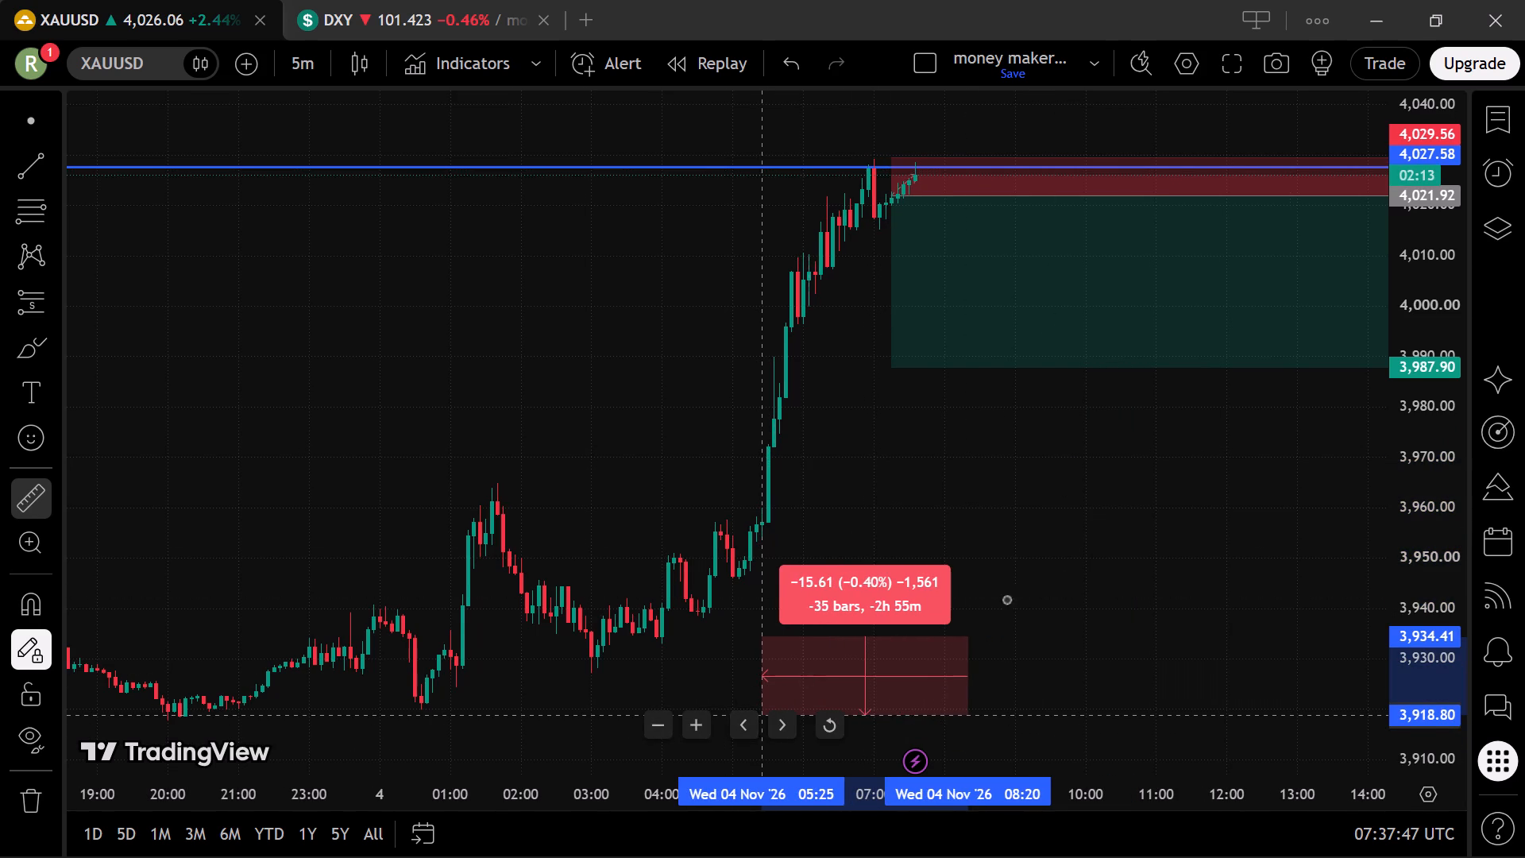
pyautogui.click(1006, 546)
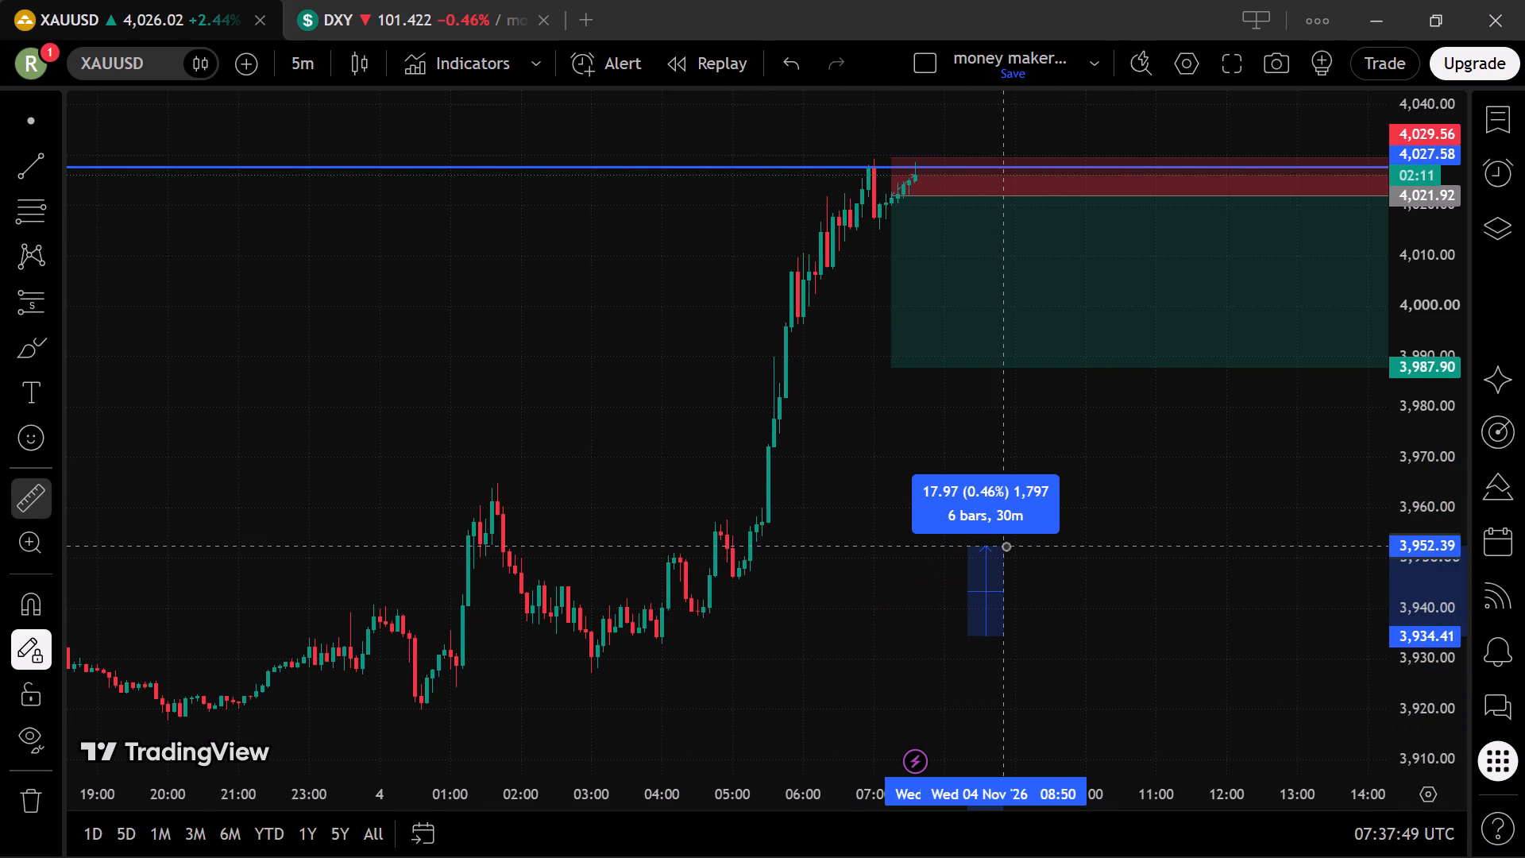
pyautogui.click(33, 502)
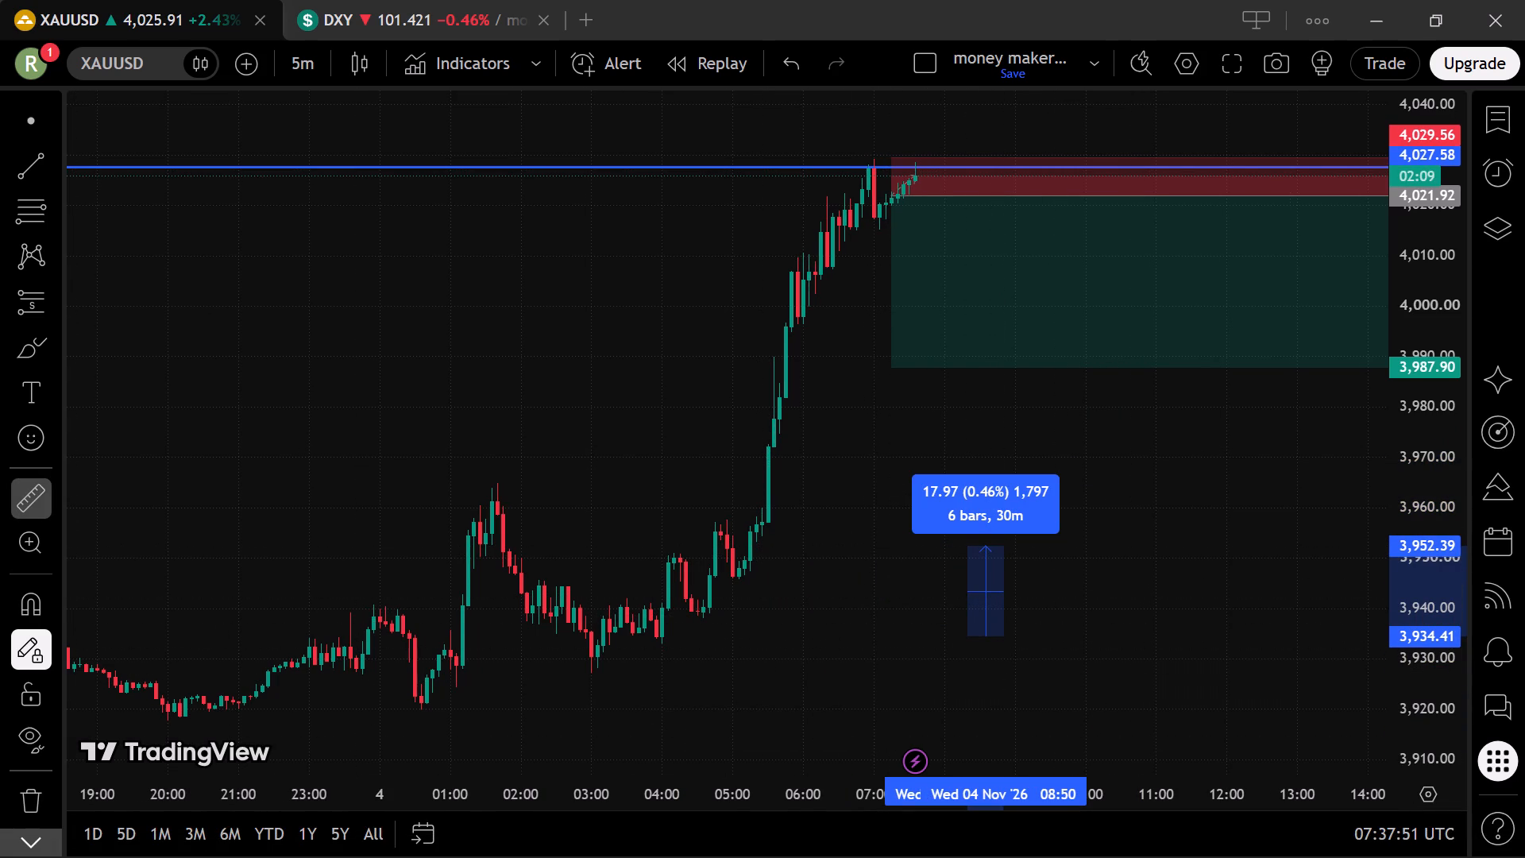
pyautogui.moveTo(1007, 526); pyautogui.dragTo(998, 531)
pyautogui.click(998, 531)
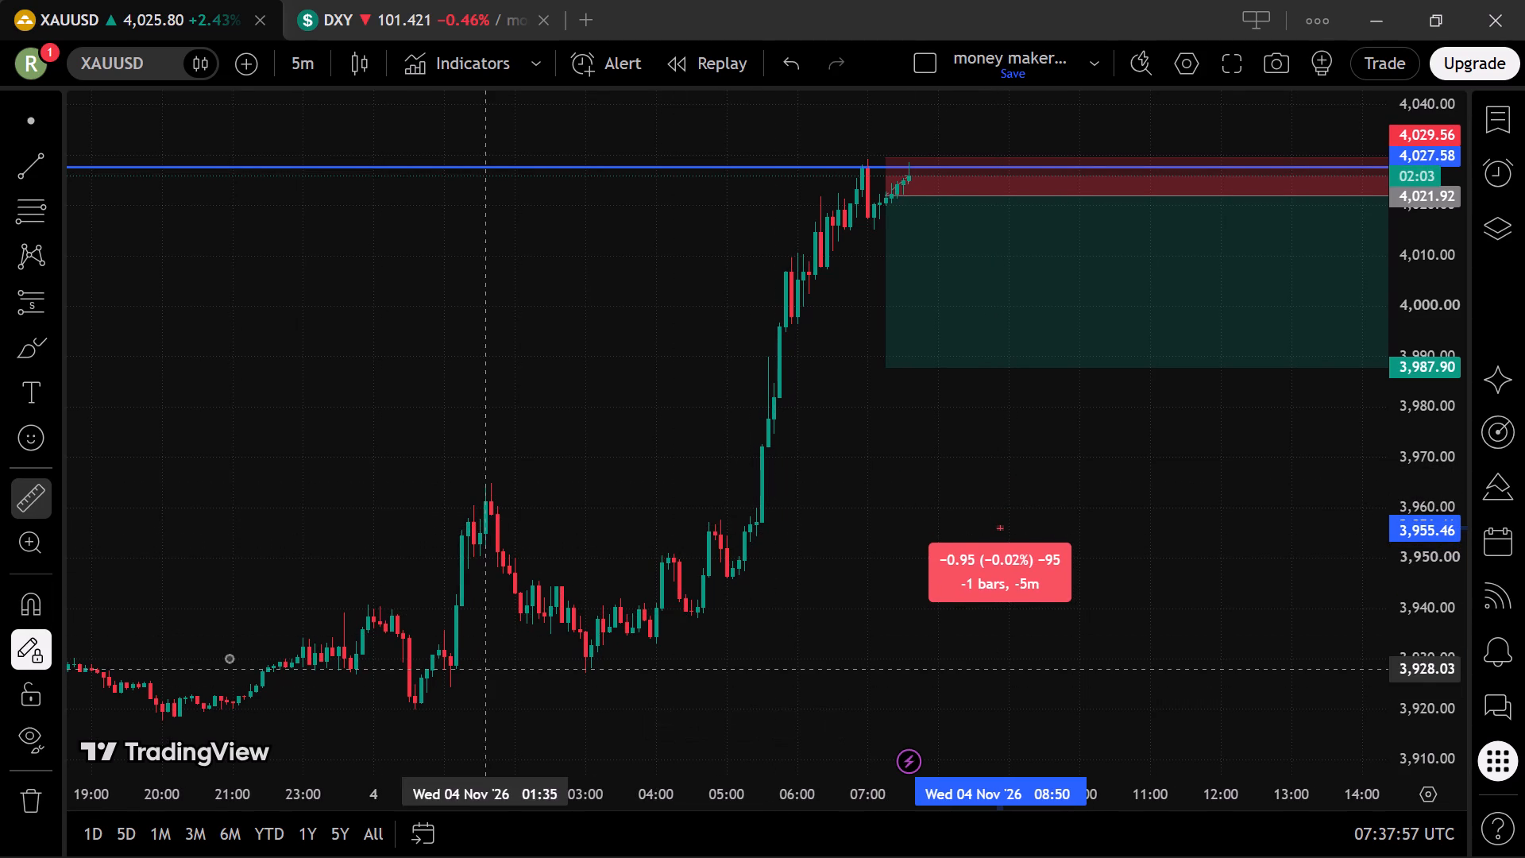
# Turn off the mode that keeps drawing tools active and exit the Measure tool, leaving no measurement on the chart.
pyautogui.click(19, 656)
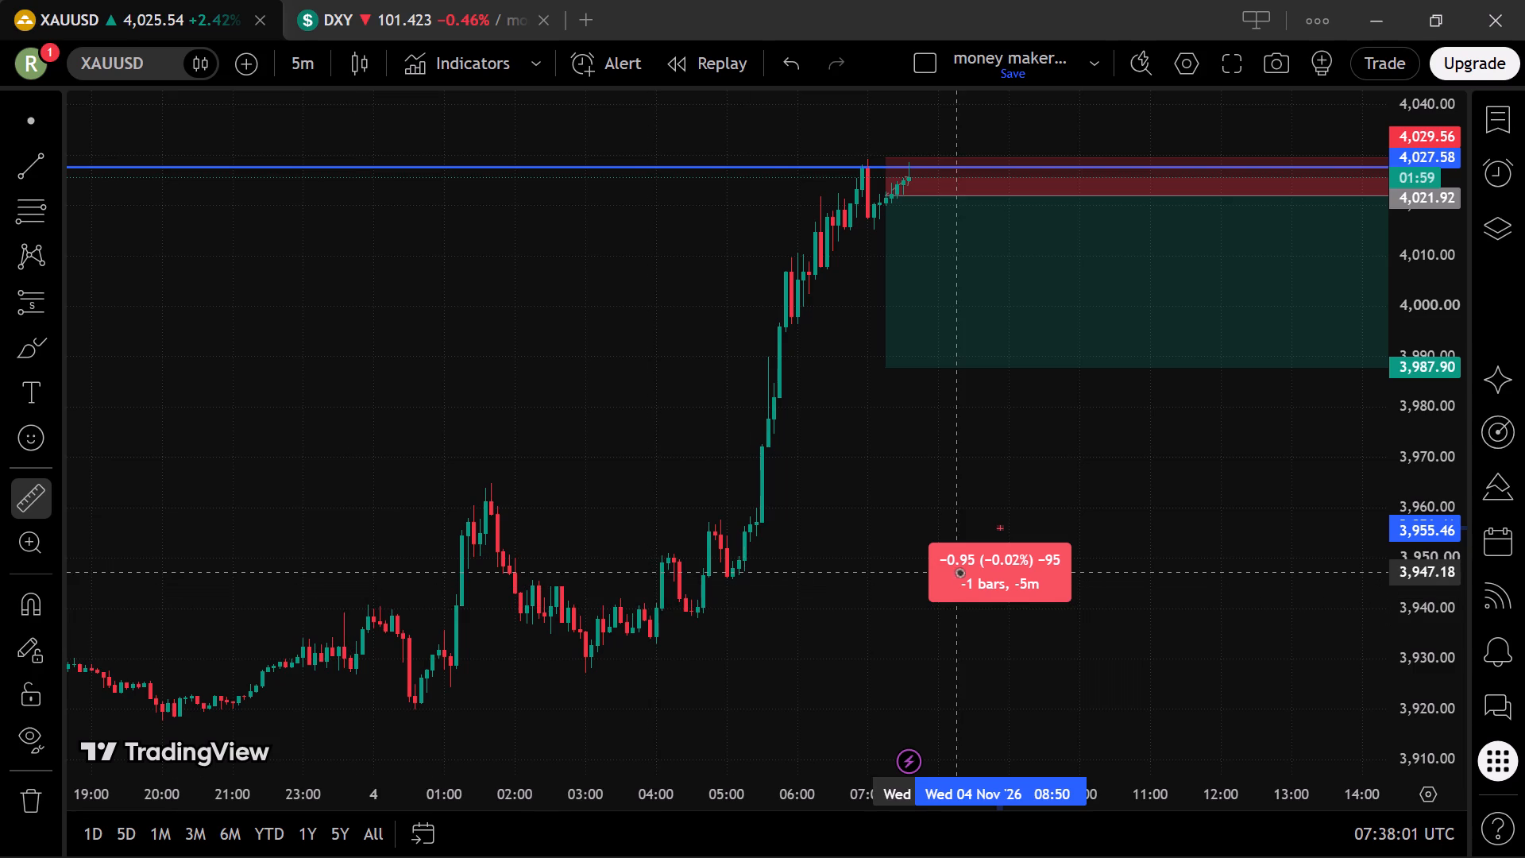
pyautogui.moveTo(1009, 563); pyautogui.dragTo(959, 534)
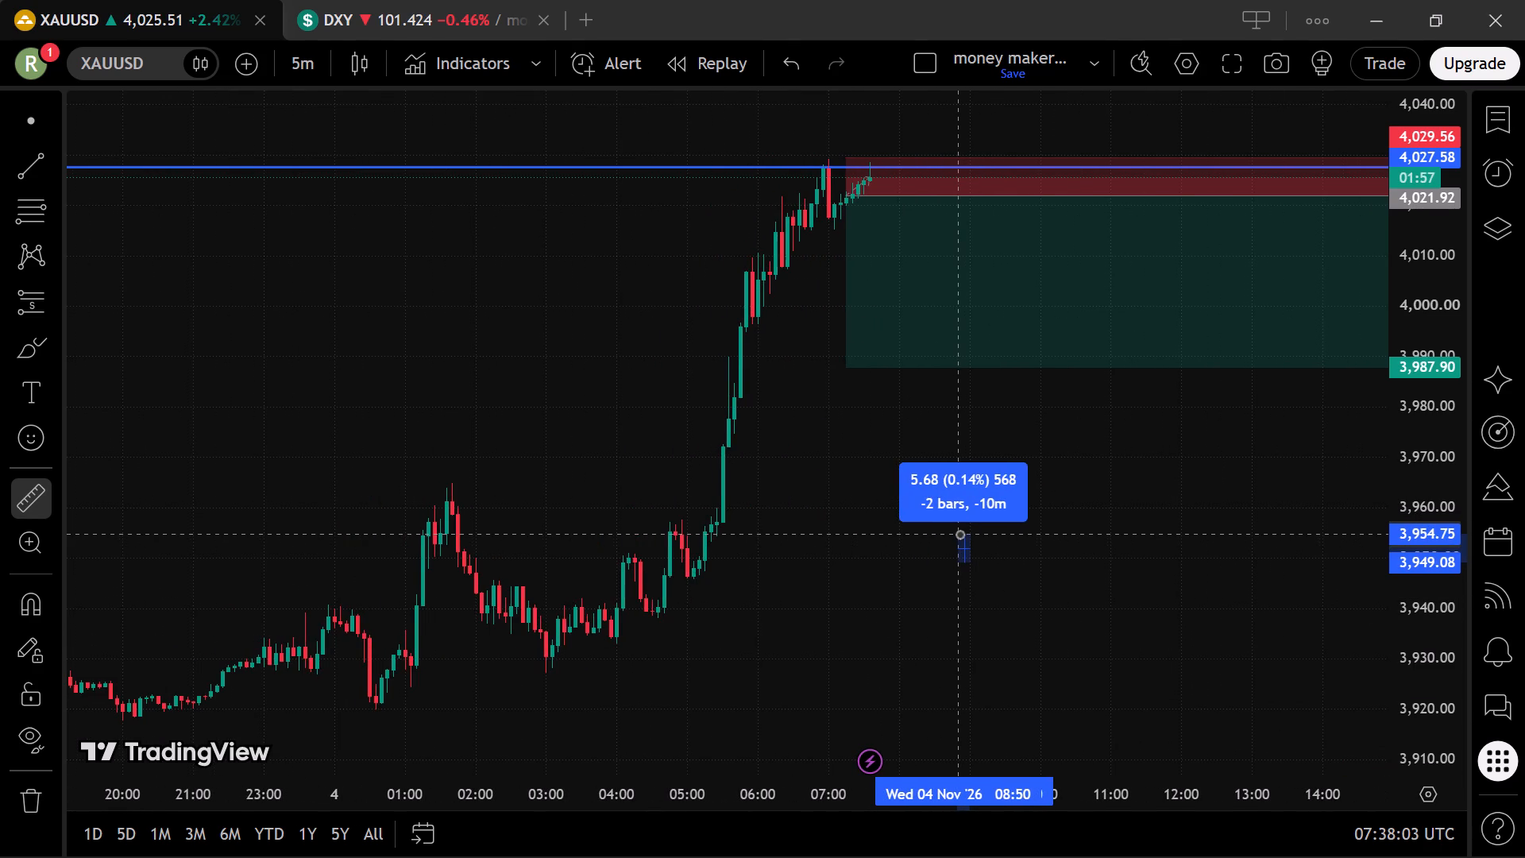
pyautogui.click(27, 502)
pyautogui.click(383, 523)
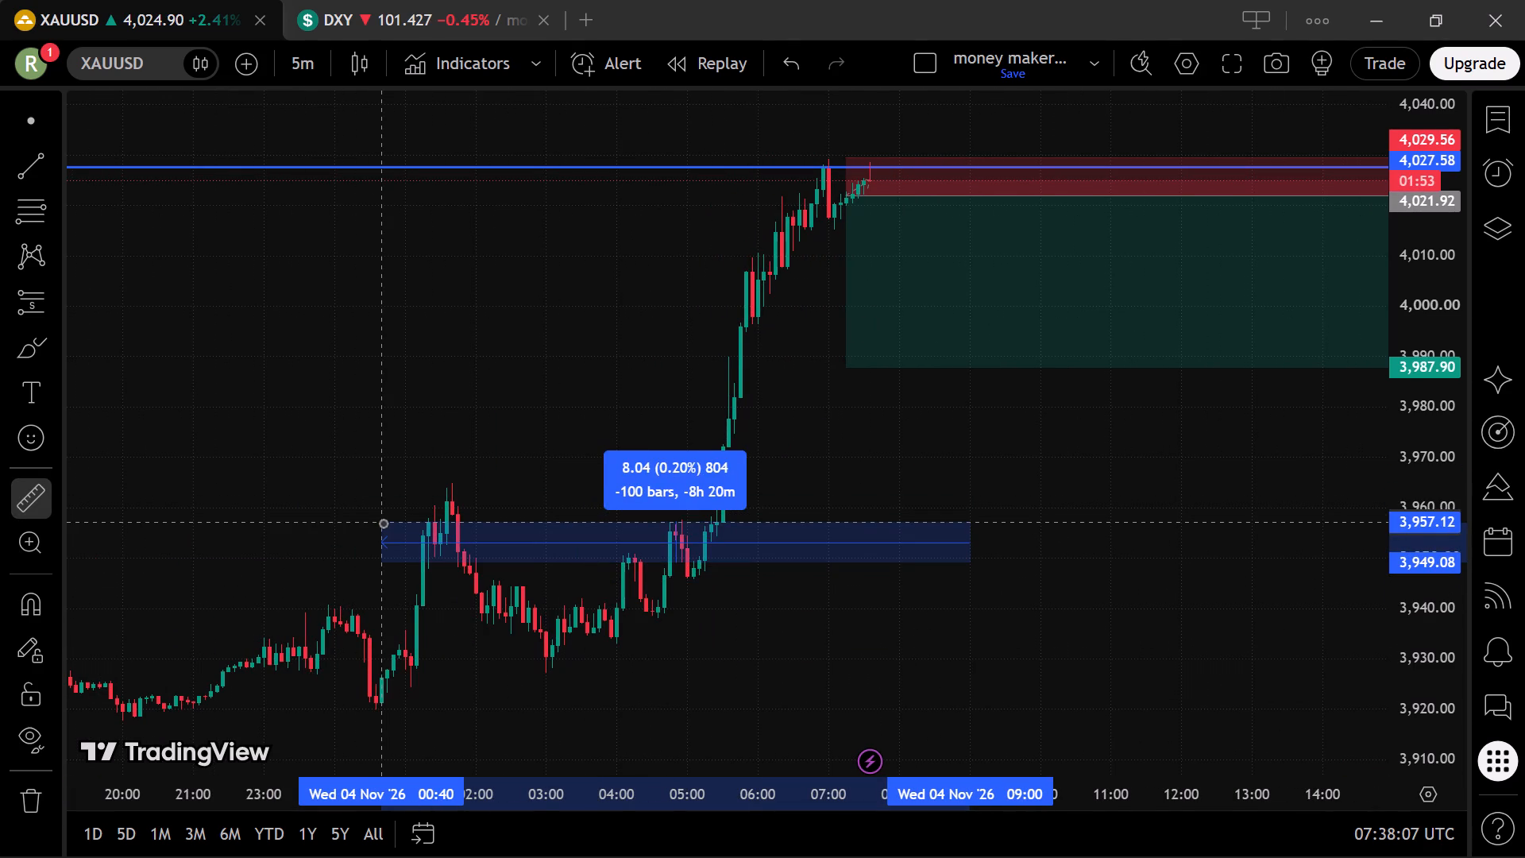
pyautogui.click(383, 523)
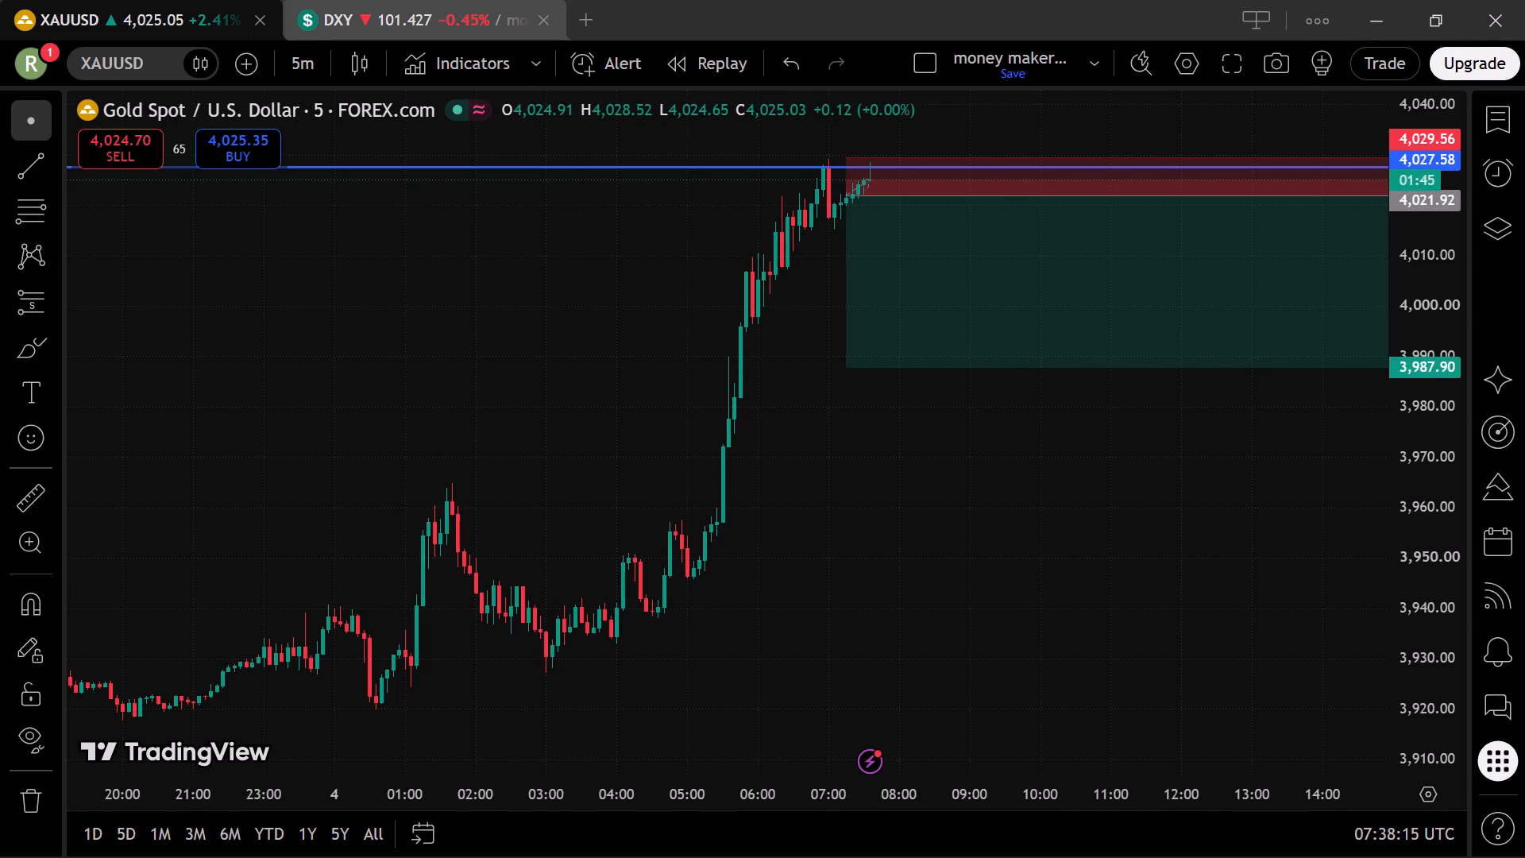
# Set the XAUUSD chart to the 15-minute timeframe.
pyautogui.click(297, 64)
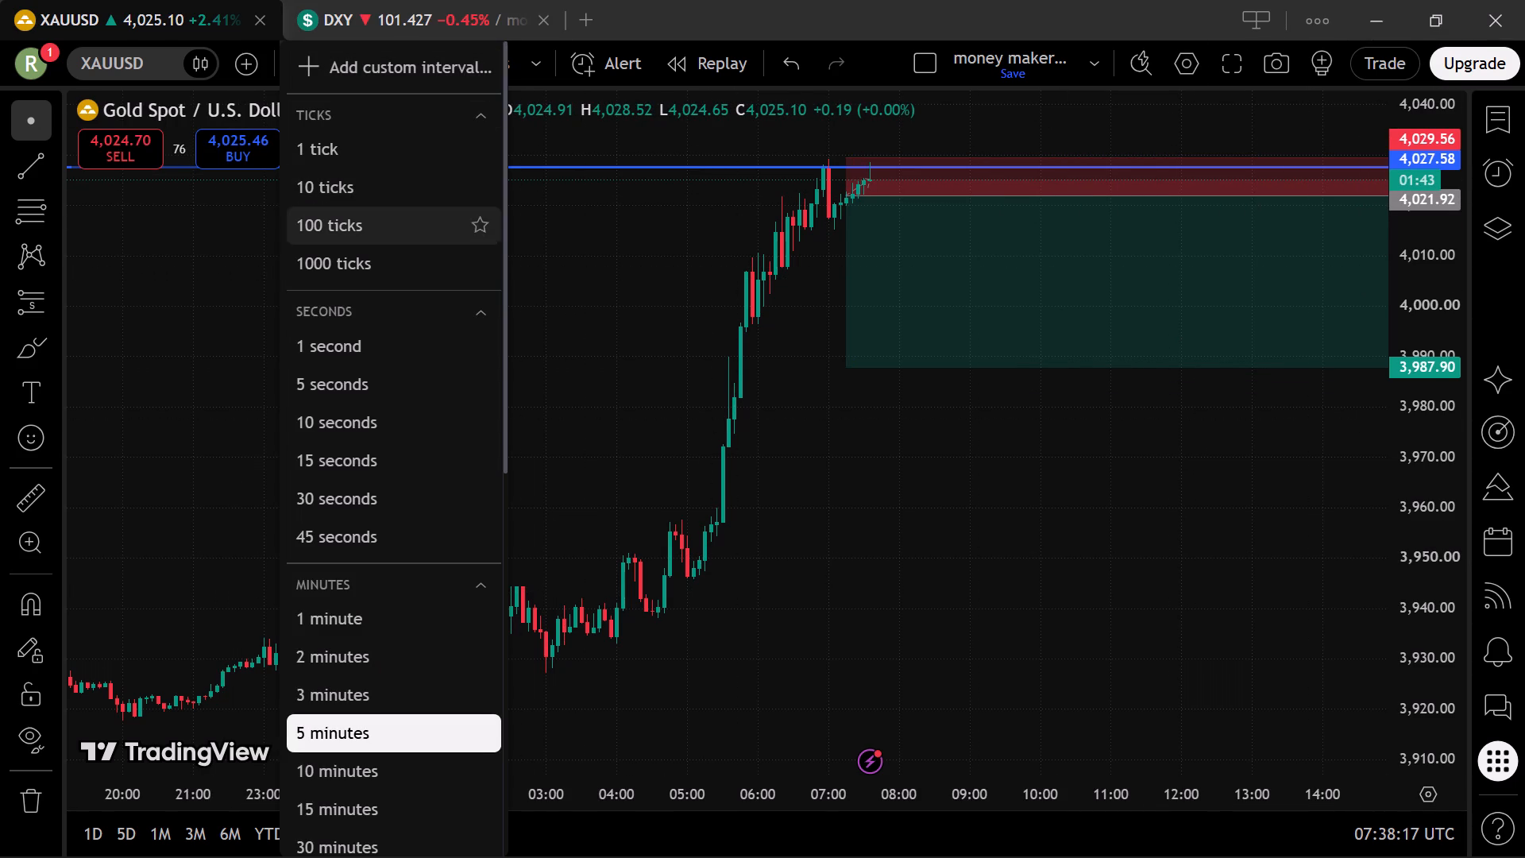
pyautogui.click(339, 801)
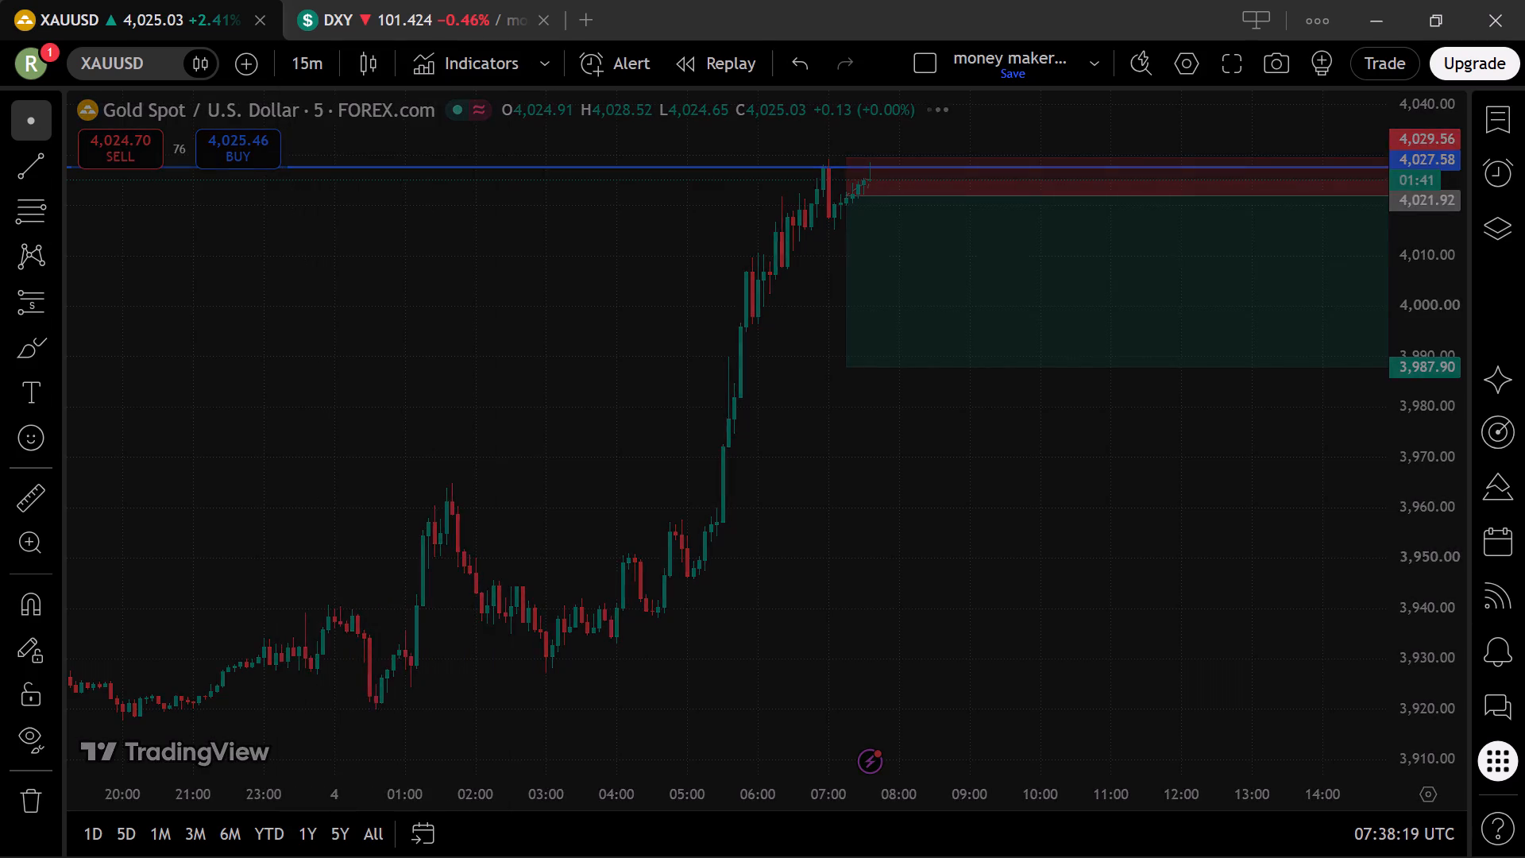
# Minimize the TradingView window and switch to the Google Chrome window with the new tab.
pyautogui.click(1374, 14)
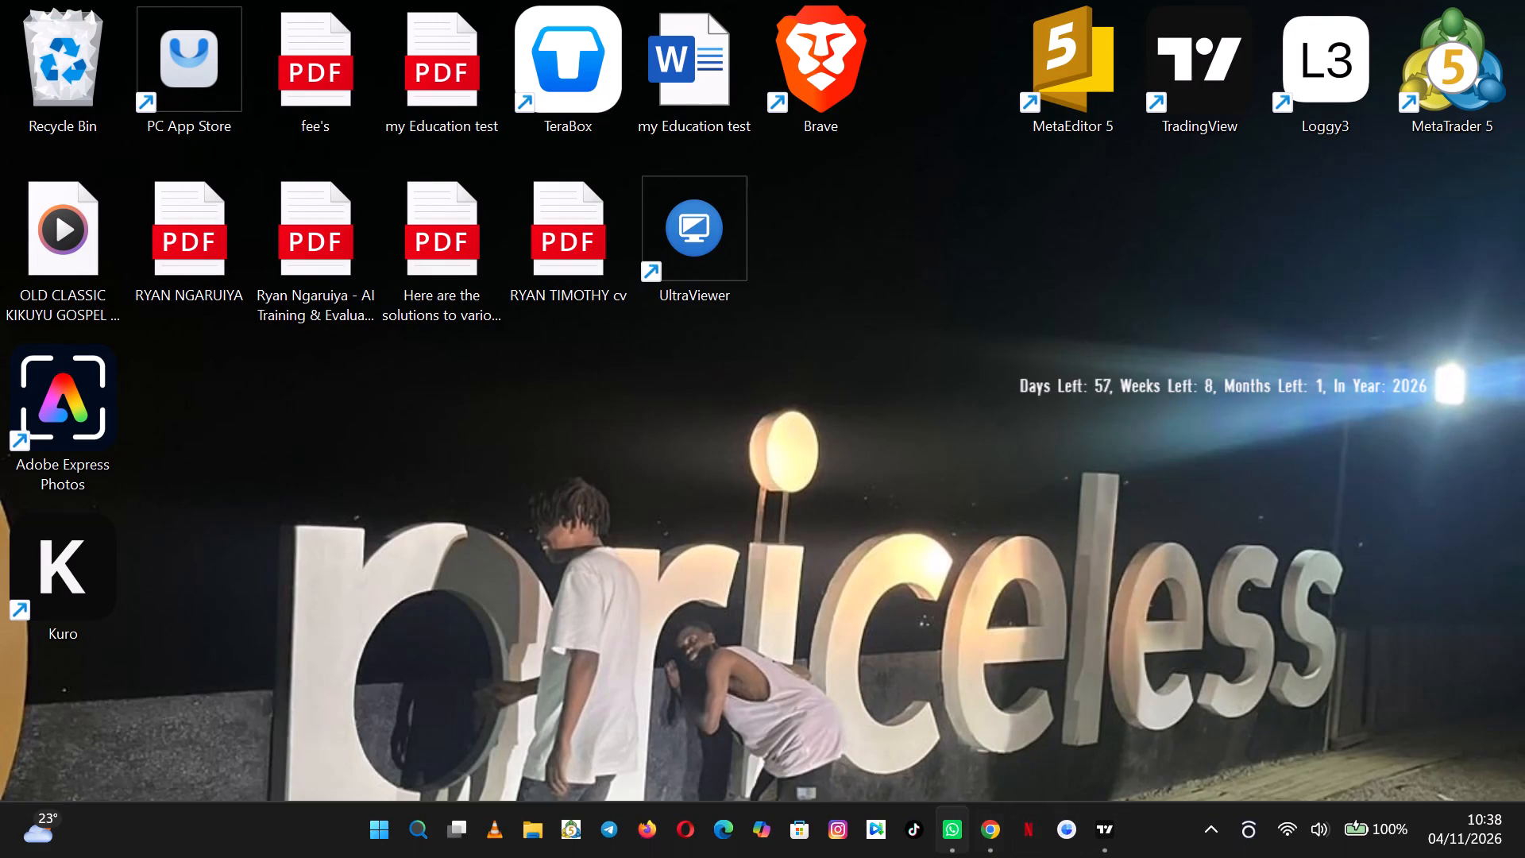
pyautogui.click(1009, 838)
pyautogui.click(989, 833)
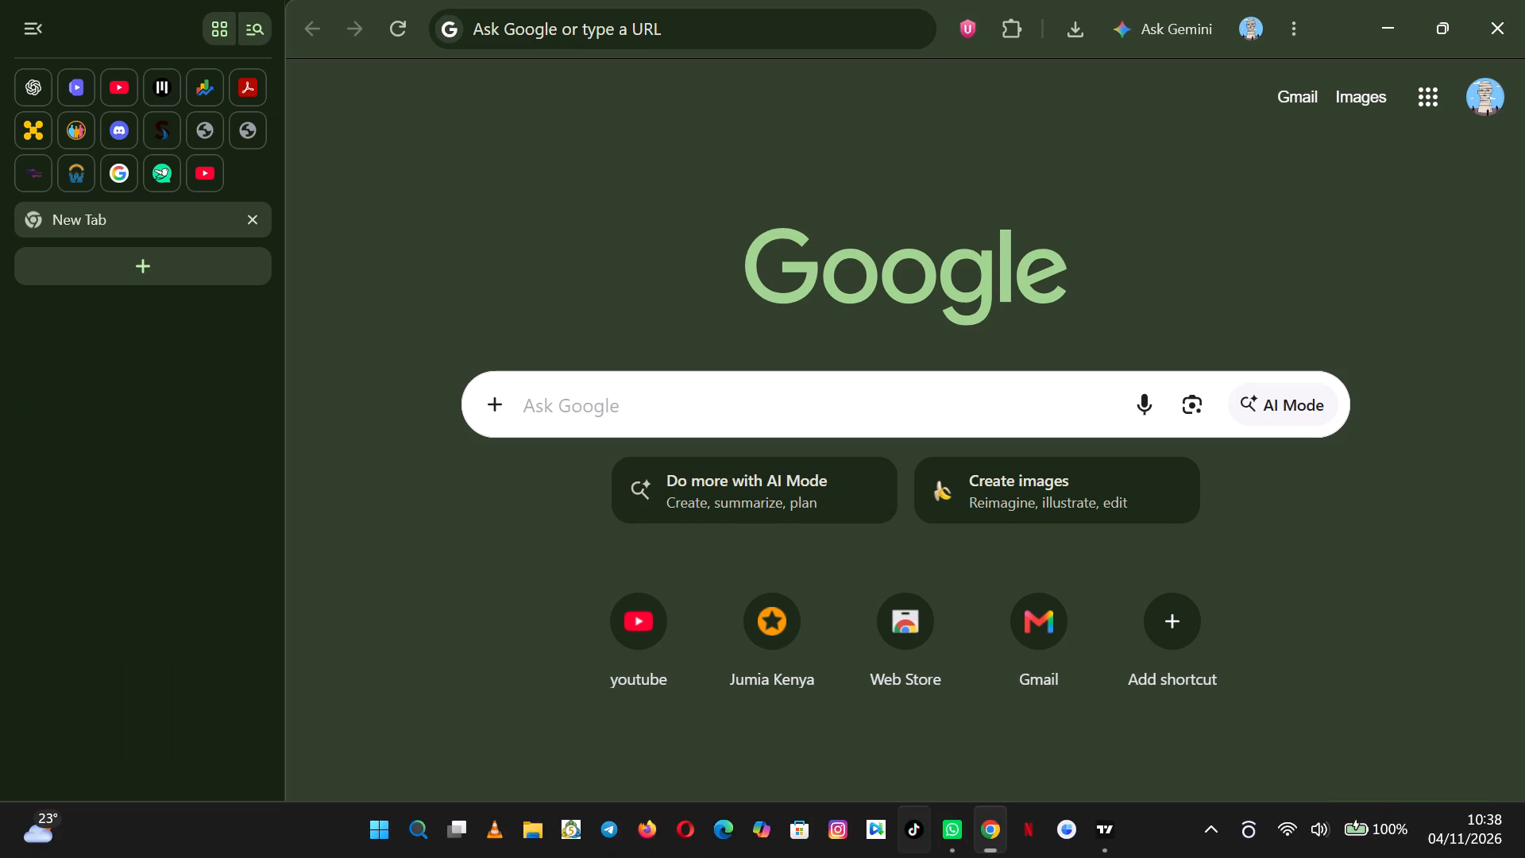
# Switch from Google Chrome to WhatsApp.
pyautogui.click(932, 835)
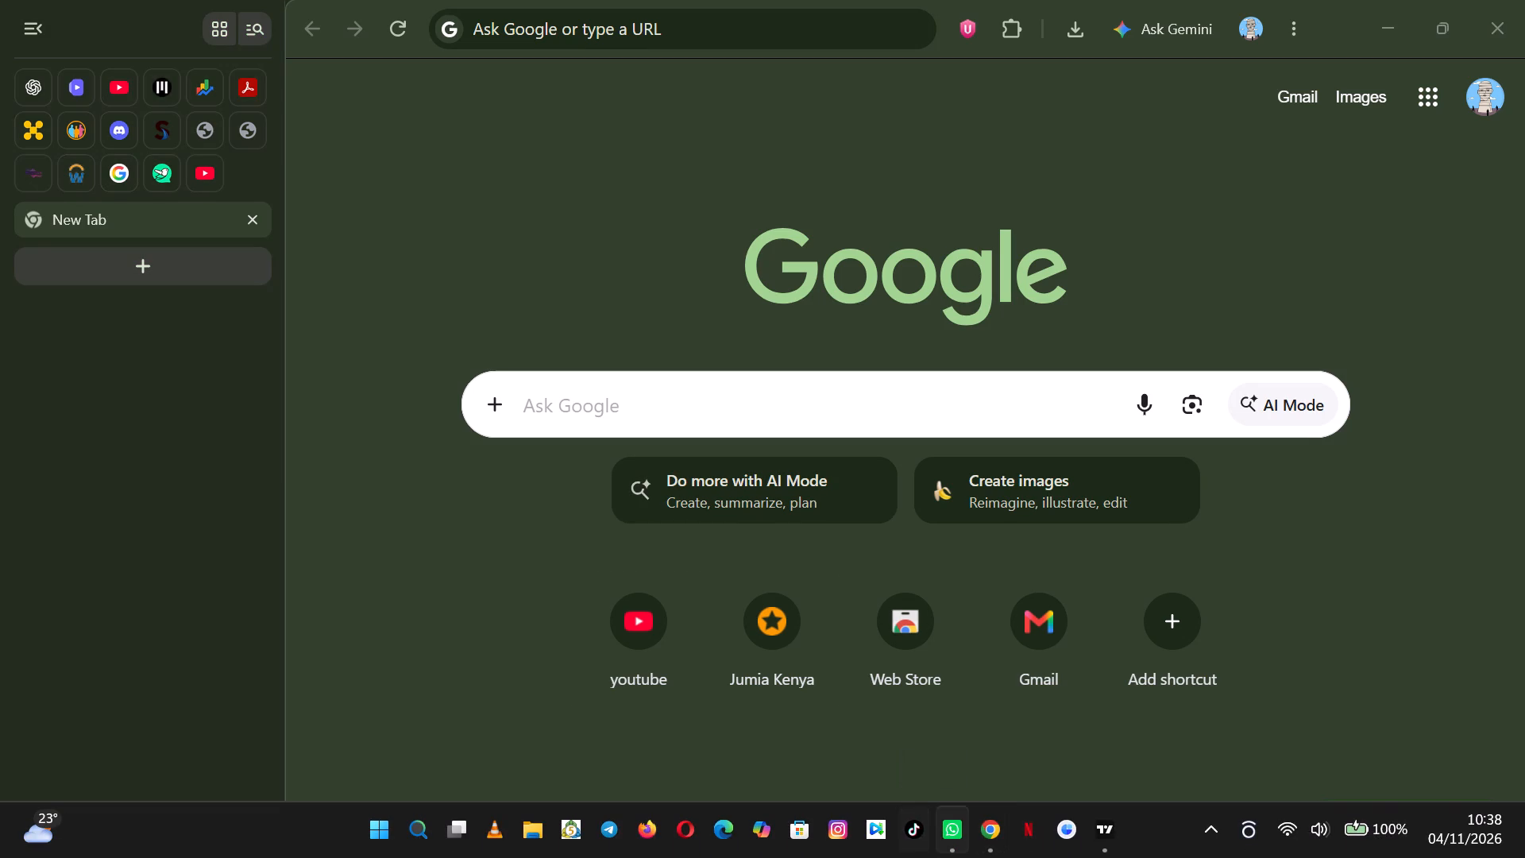
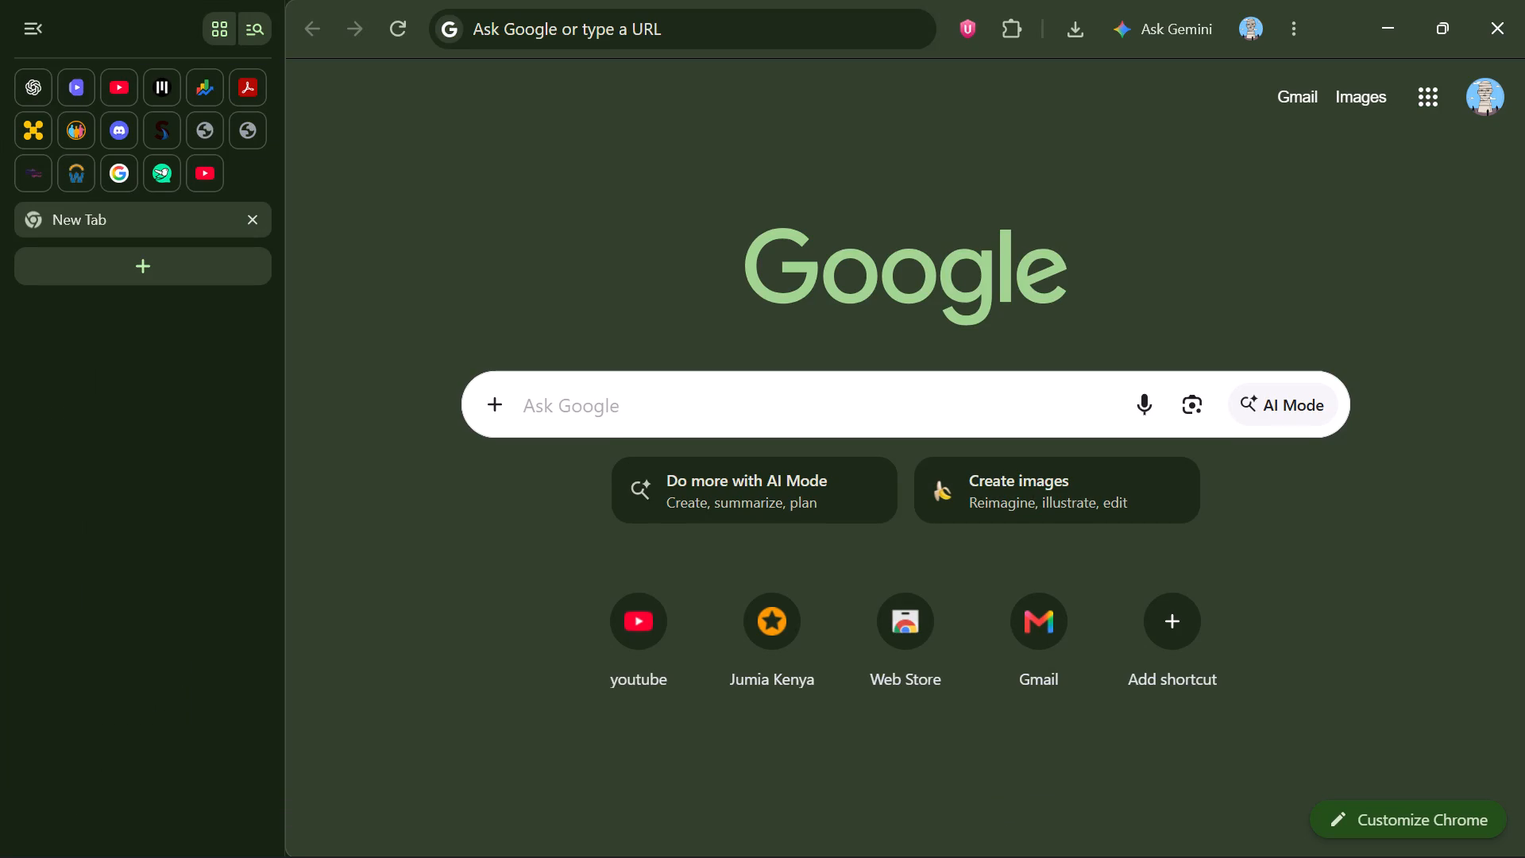
# Open the pinned YouTube tab and pause the Polo G "Barely Holdin' On" video.
pyautogui.click(207, 168)
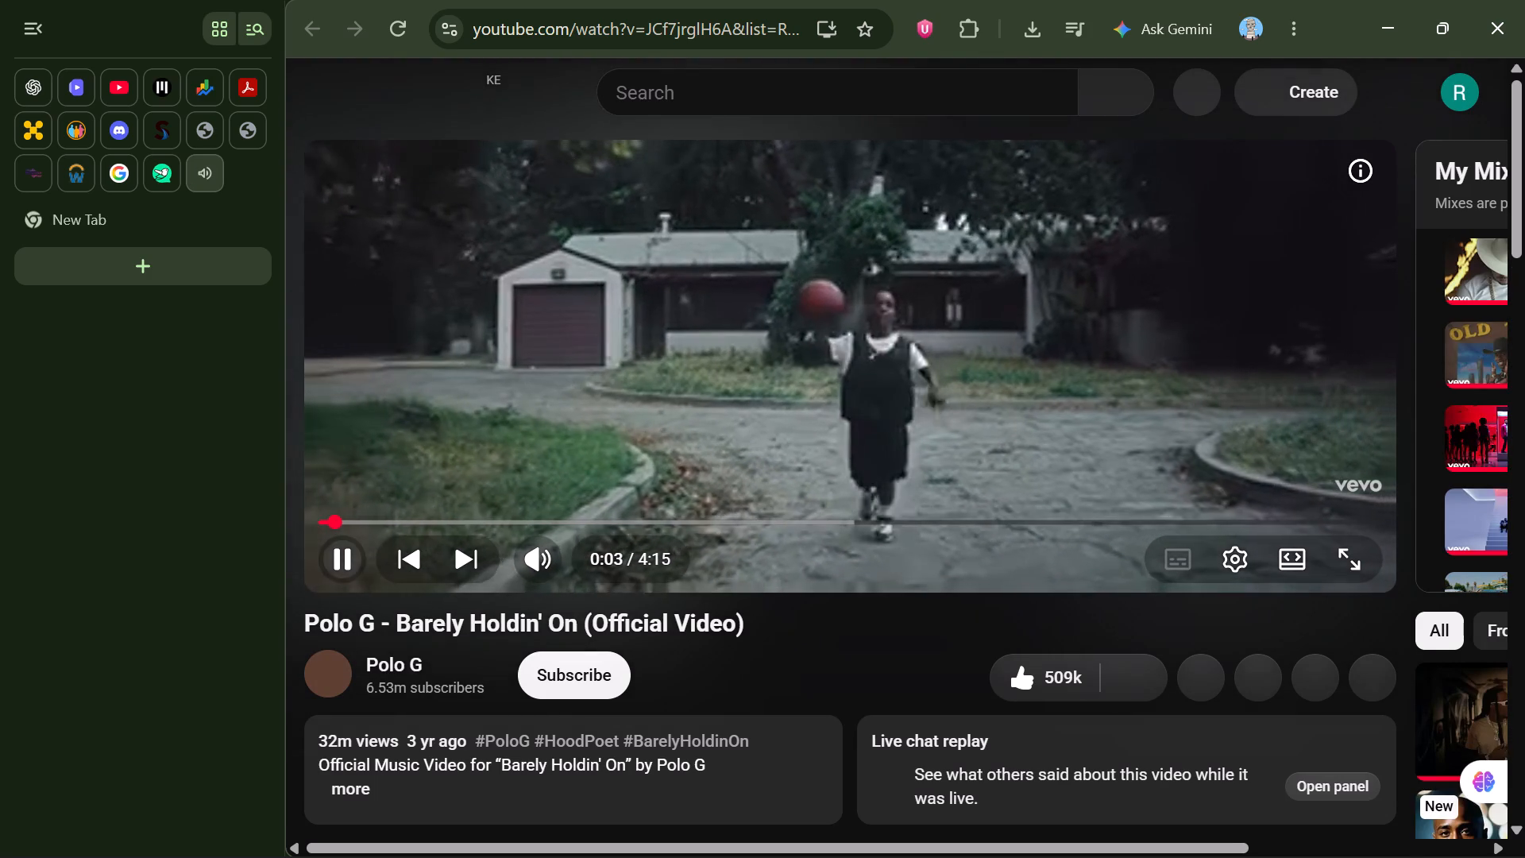
pyautogui.click(336, 574)
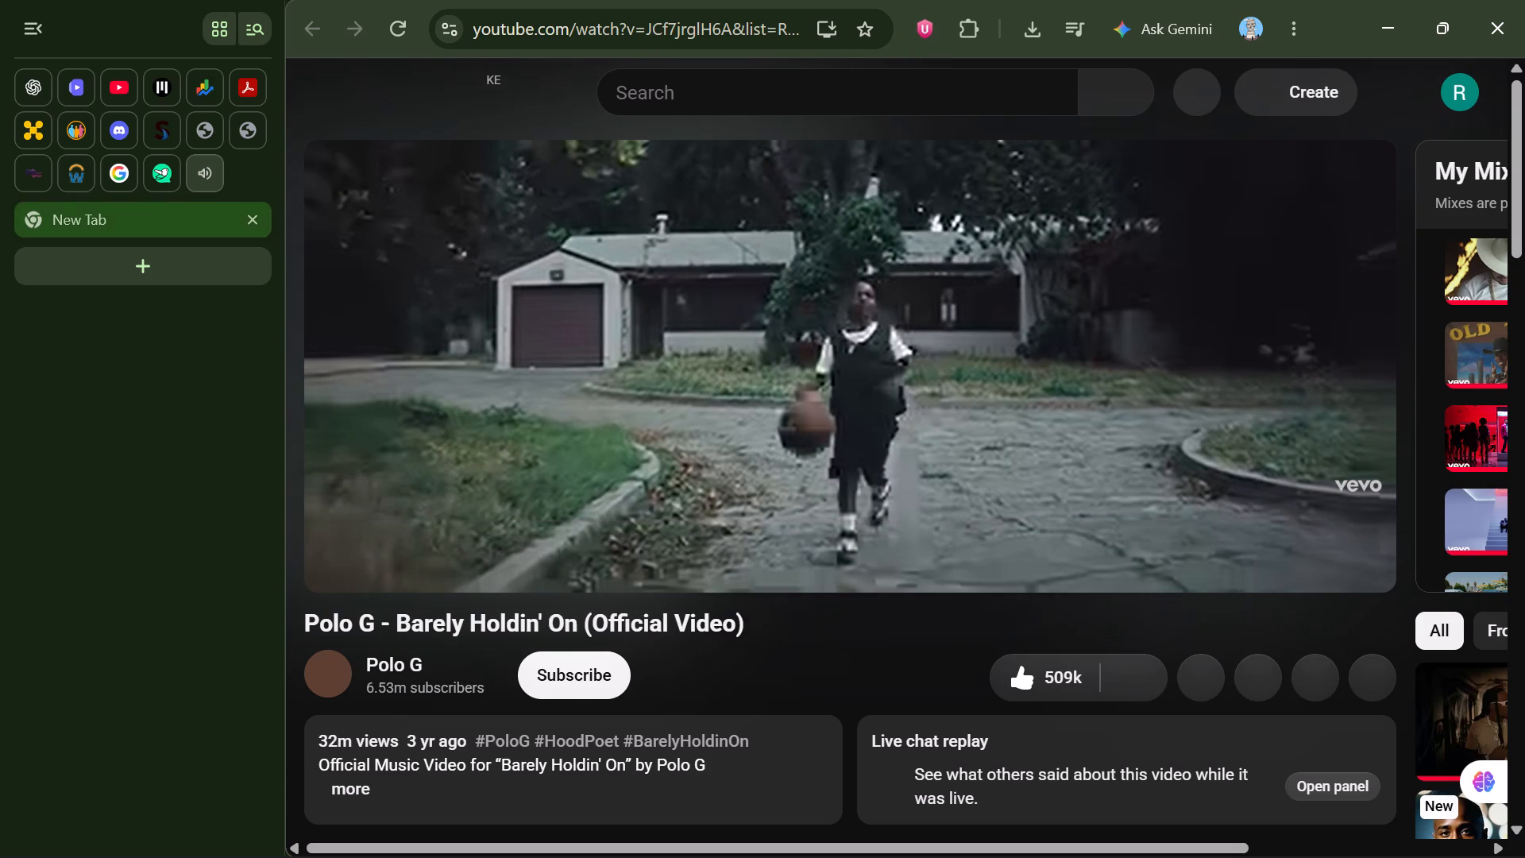
# Switch to the pinned Google AI conversation about the XAUUSD 3,990.50 floor strategy, then minimize the browser window.
pyautogui.click(109, 163)
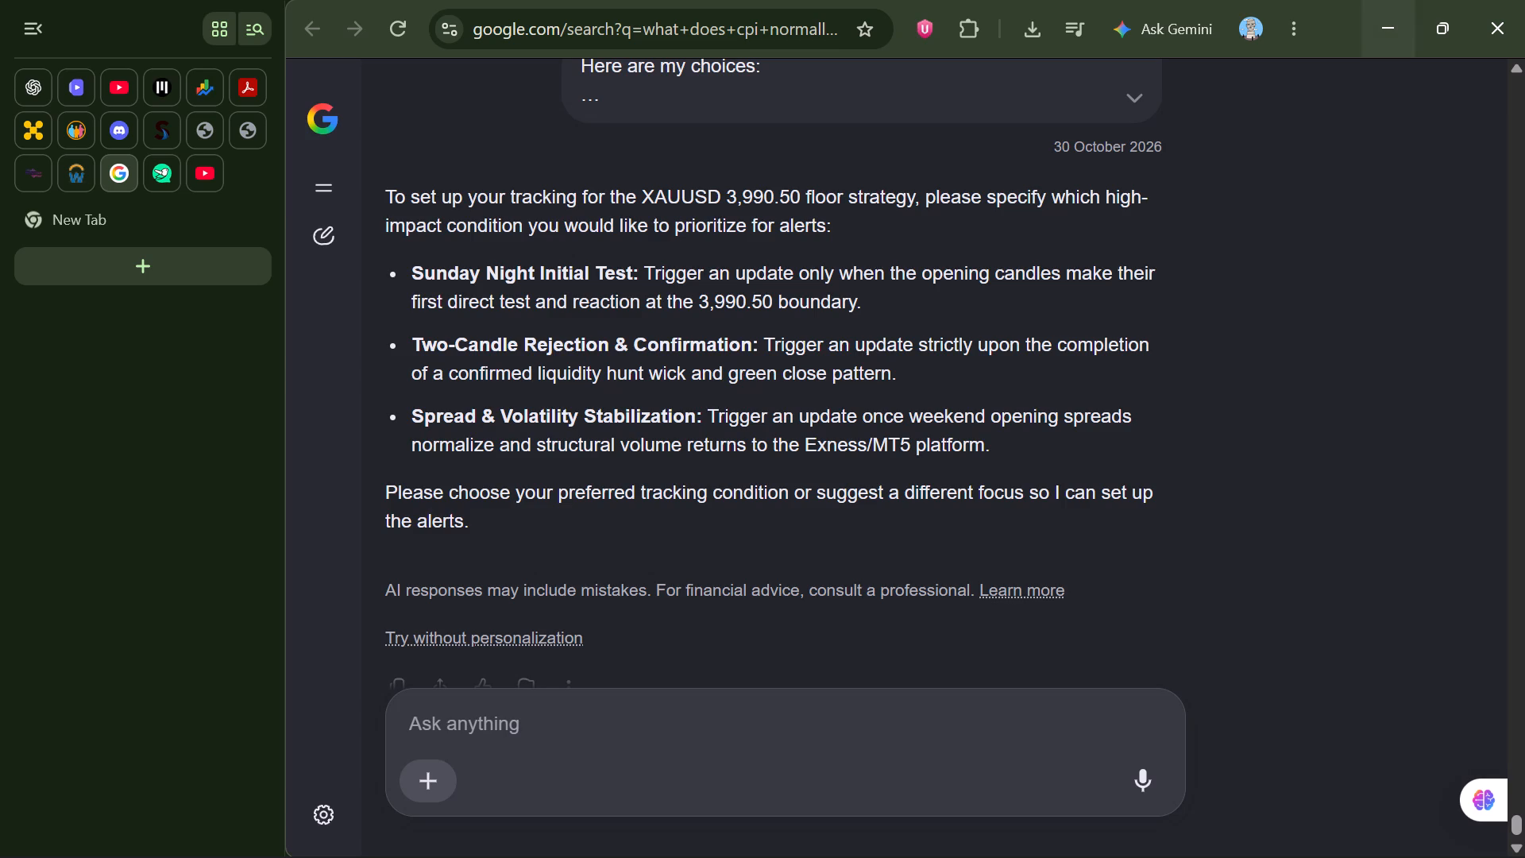
pyautogui.click(1403, 15)
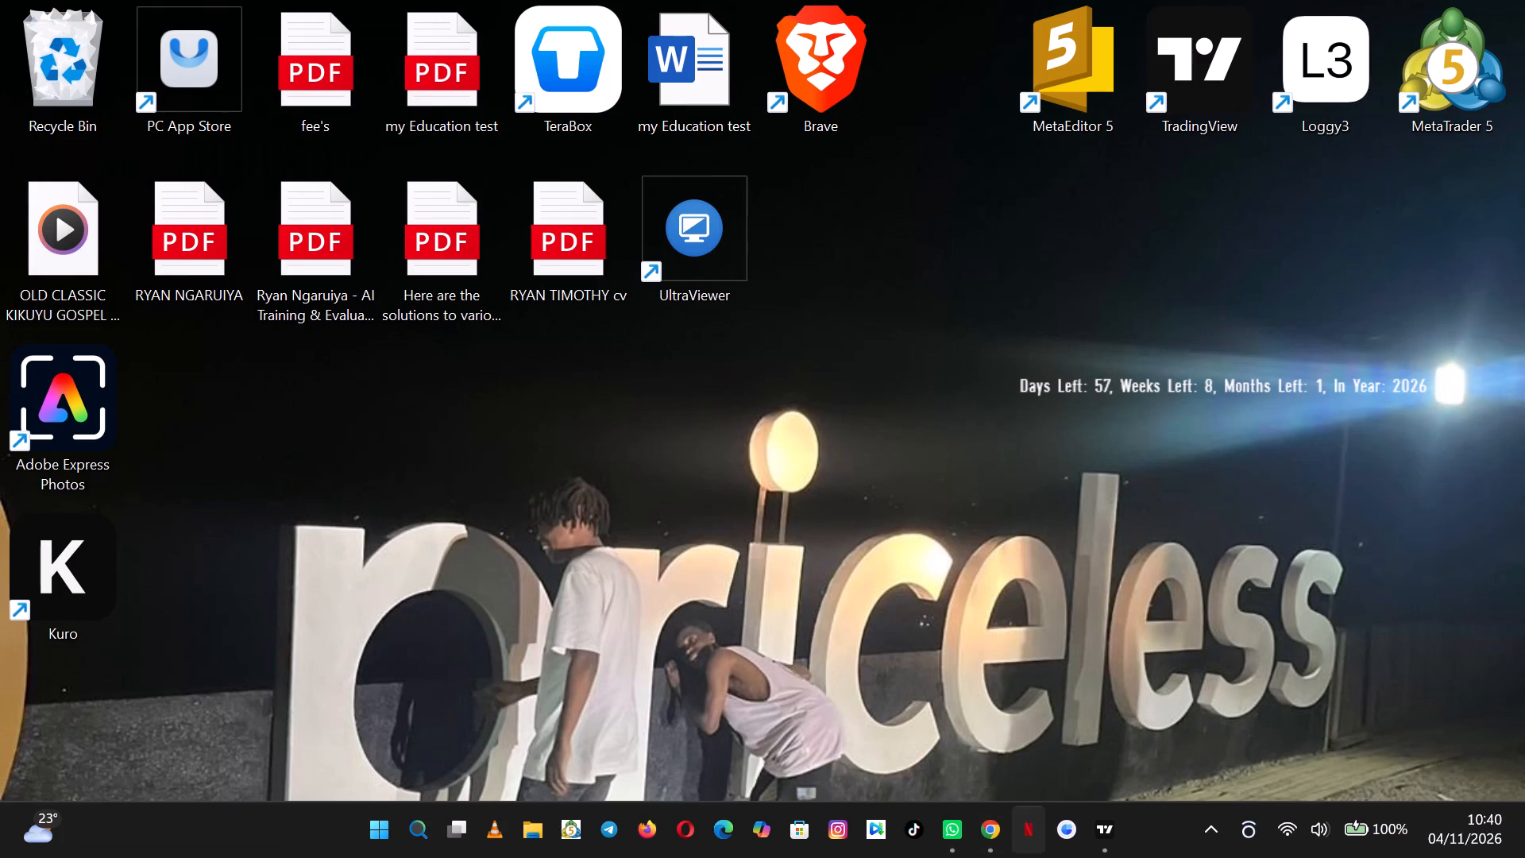
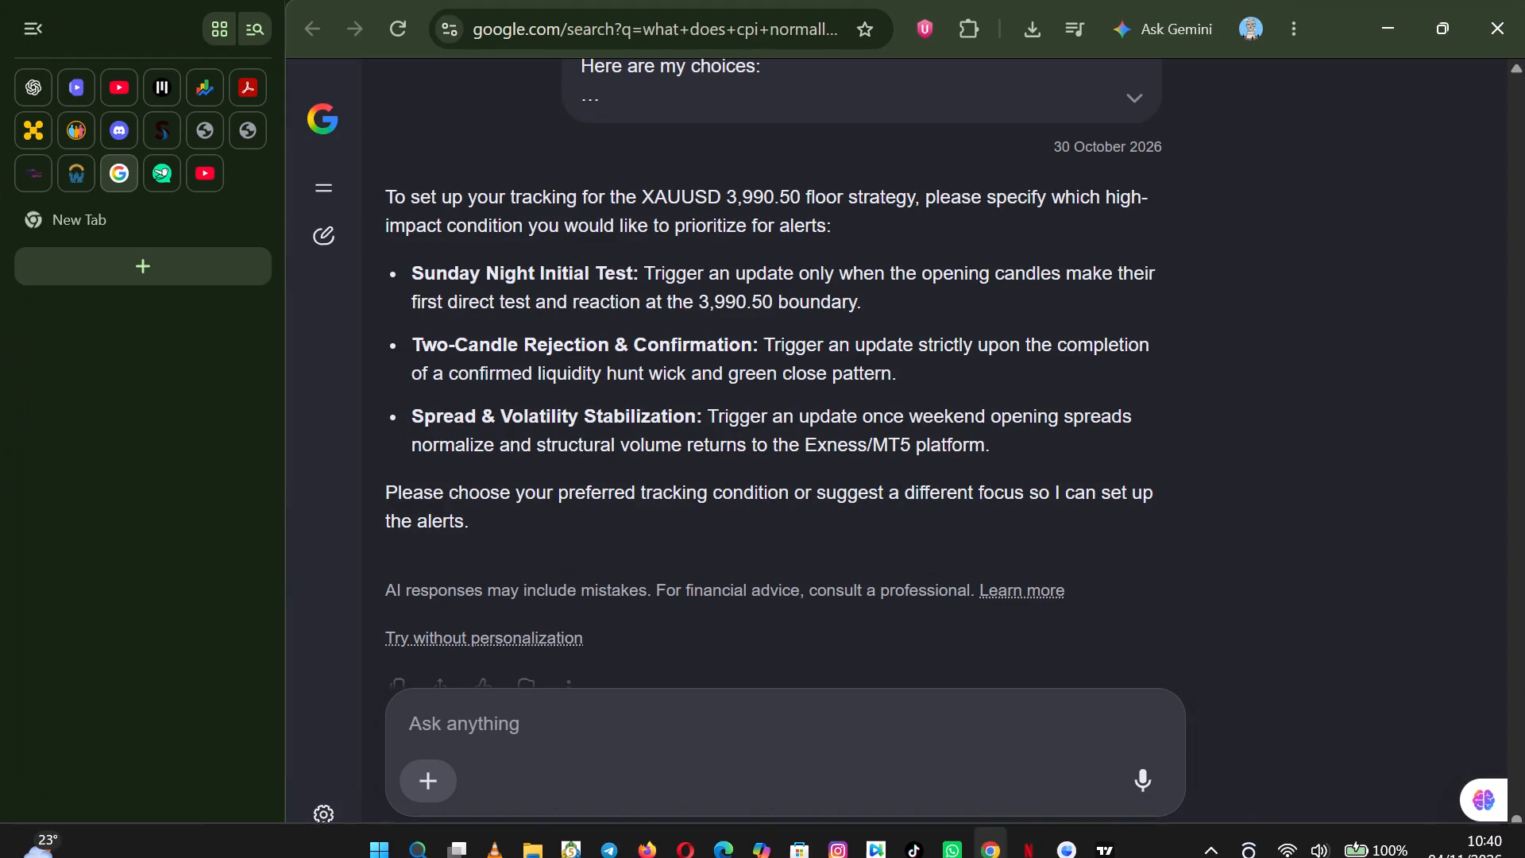
# Start a Google search in the open New Tab page with a query beginning "wha".
pyautogui.click(87, 229)
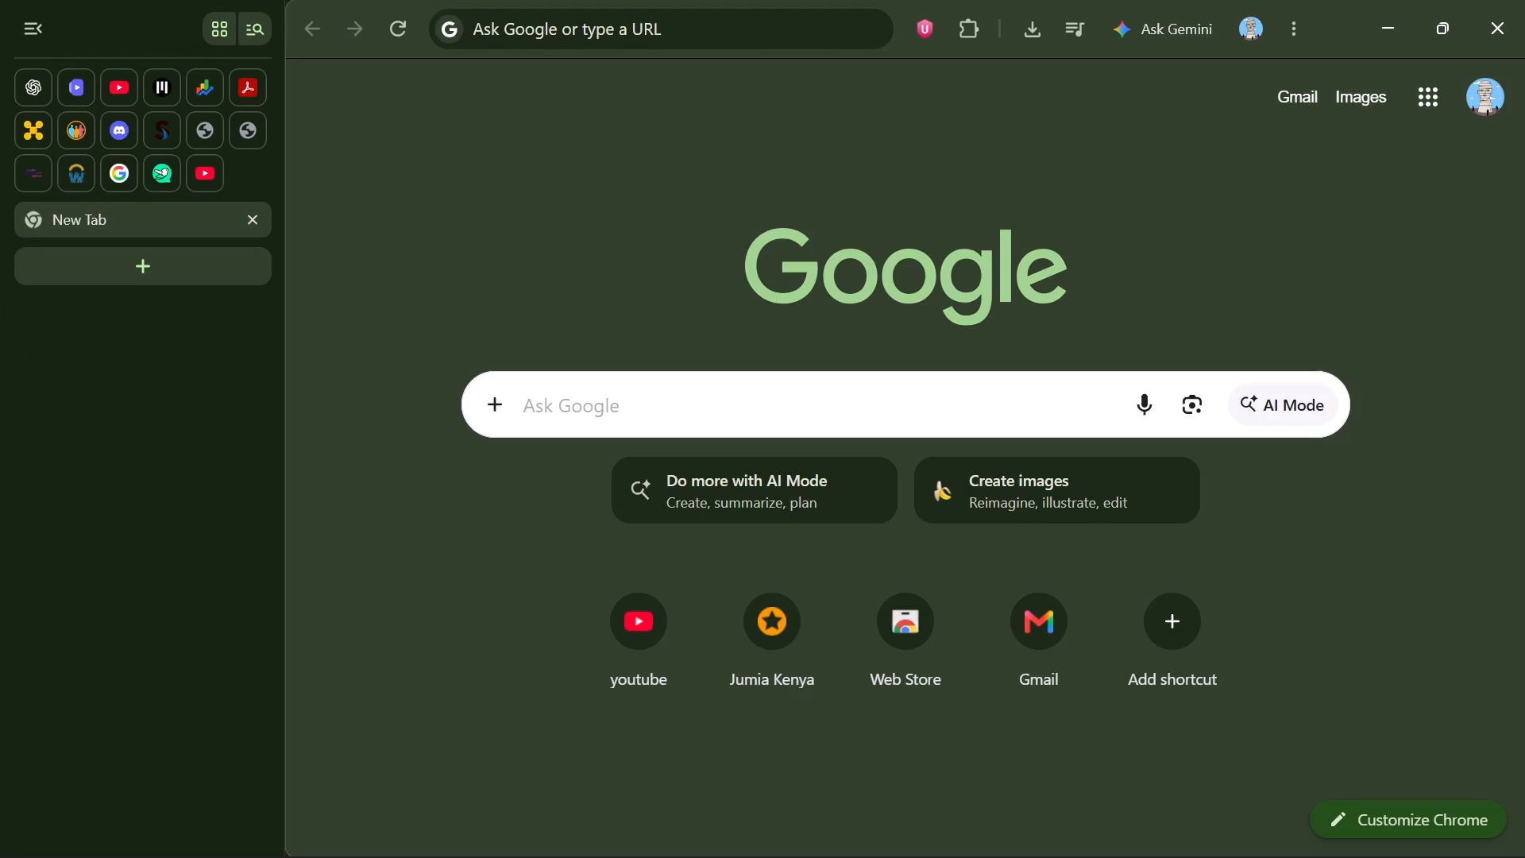
pyautogui.click(640, 395)
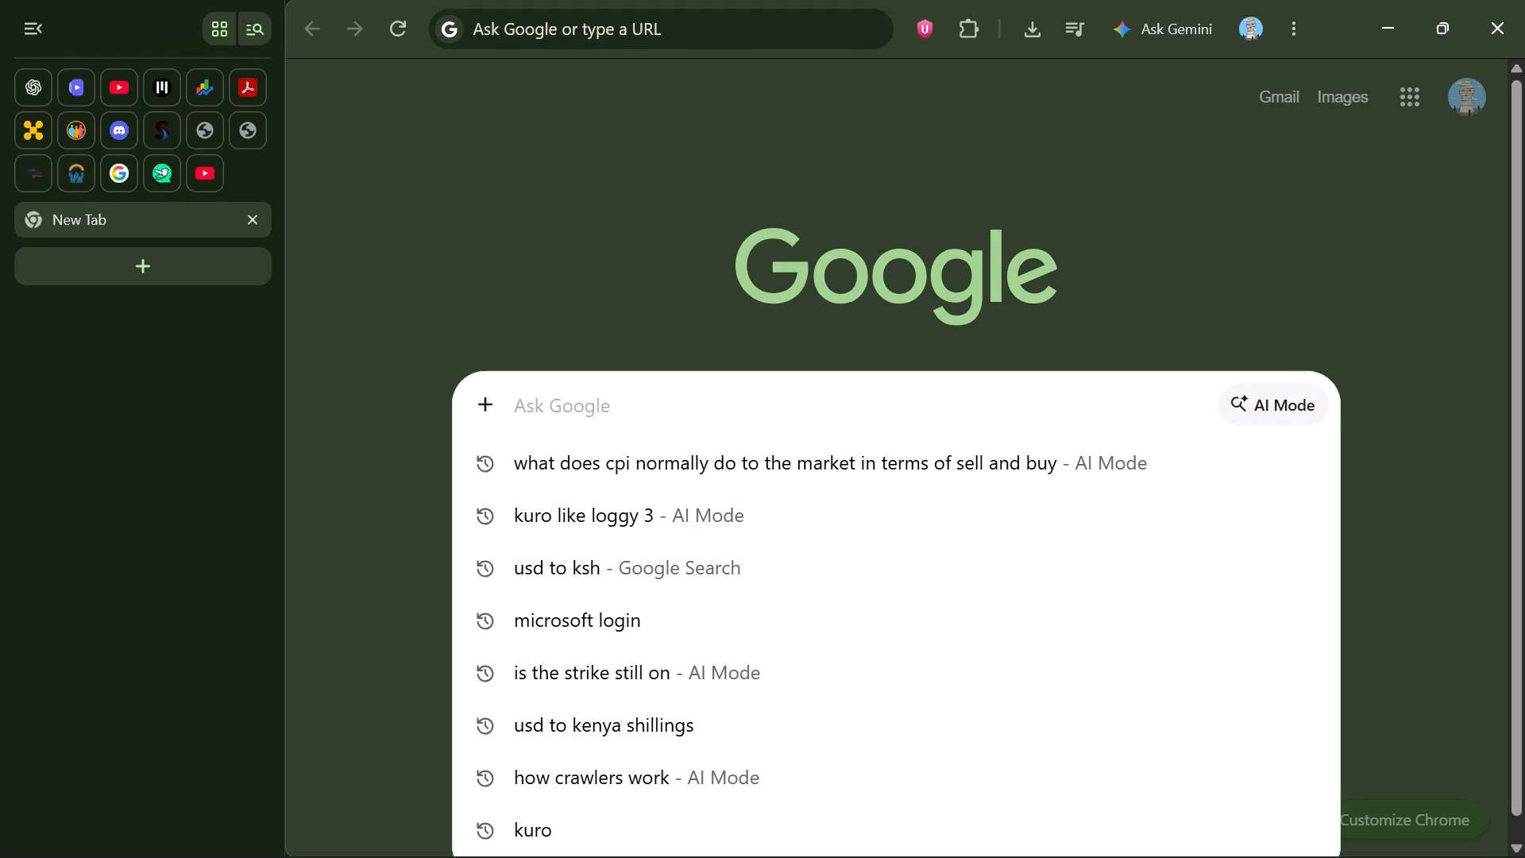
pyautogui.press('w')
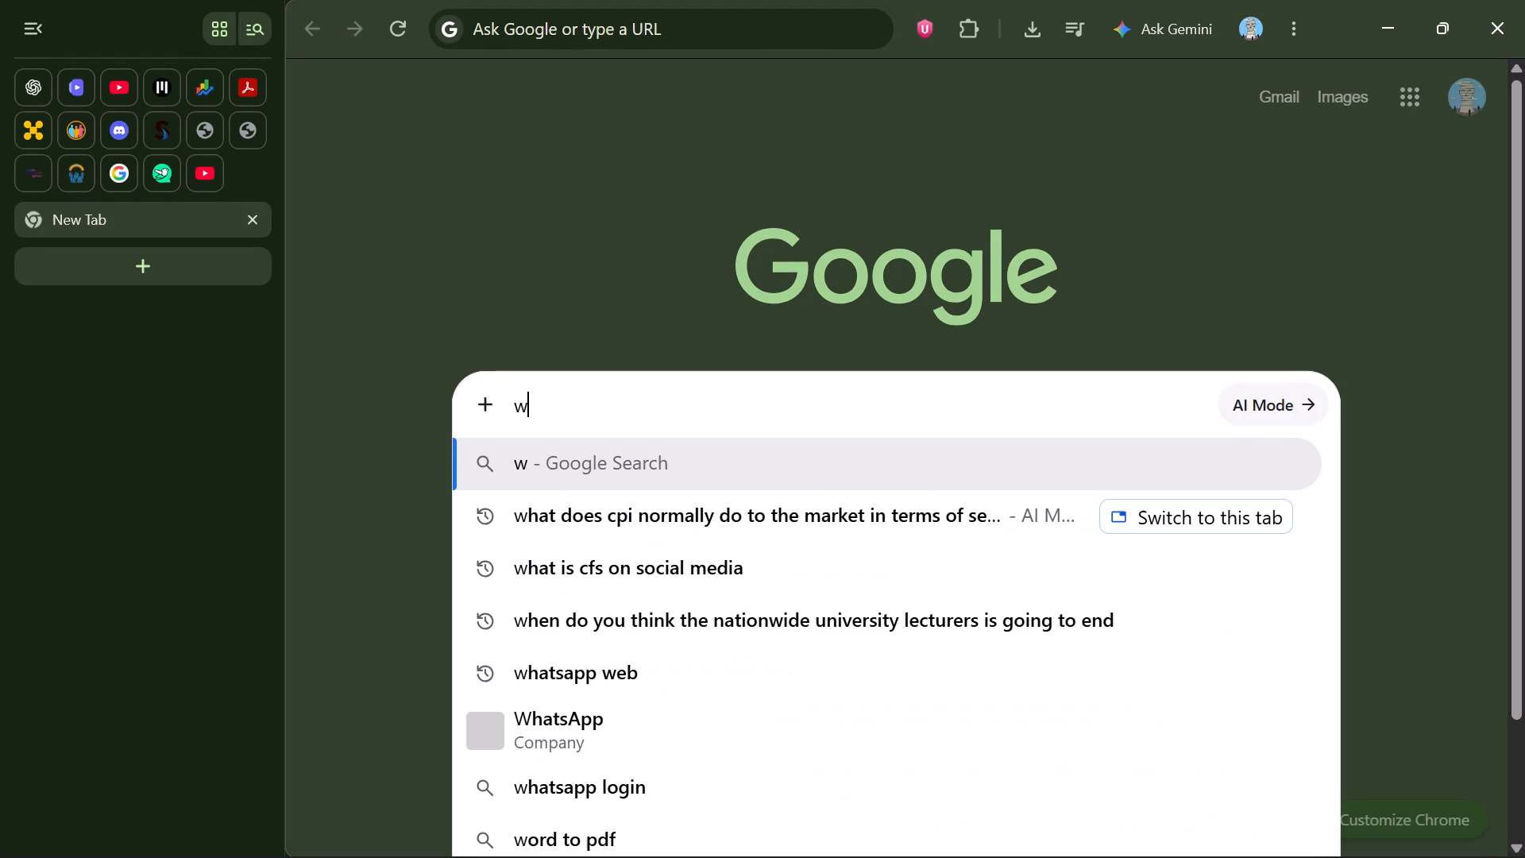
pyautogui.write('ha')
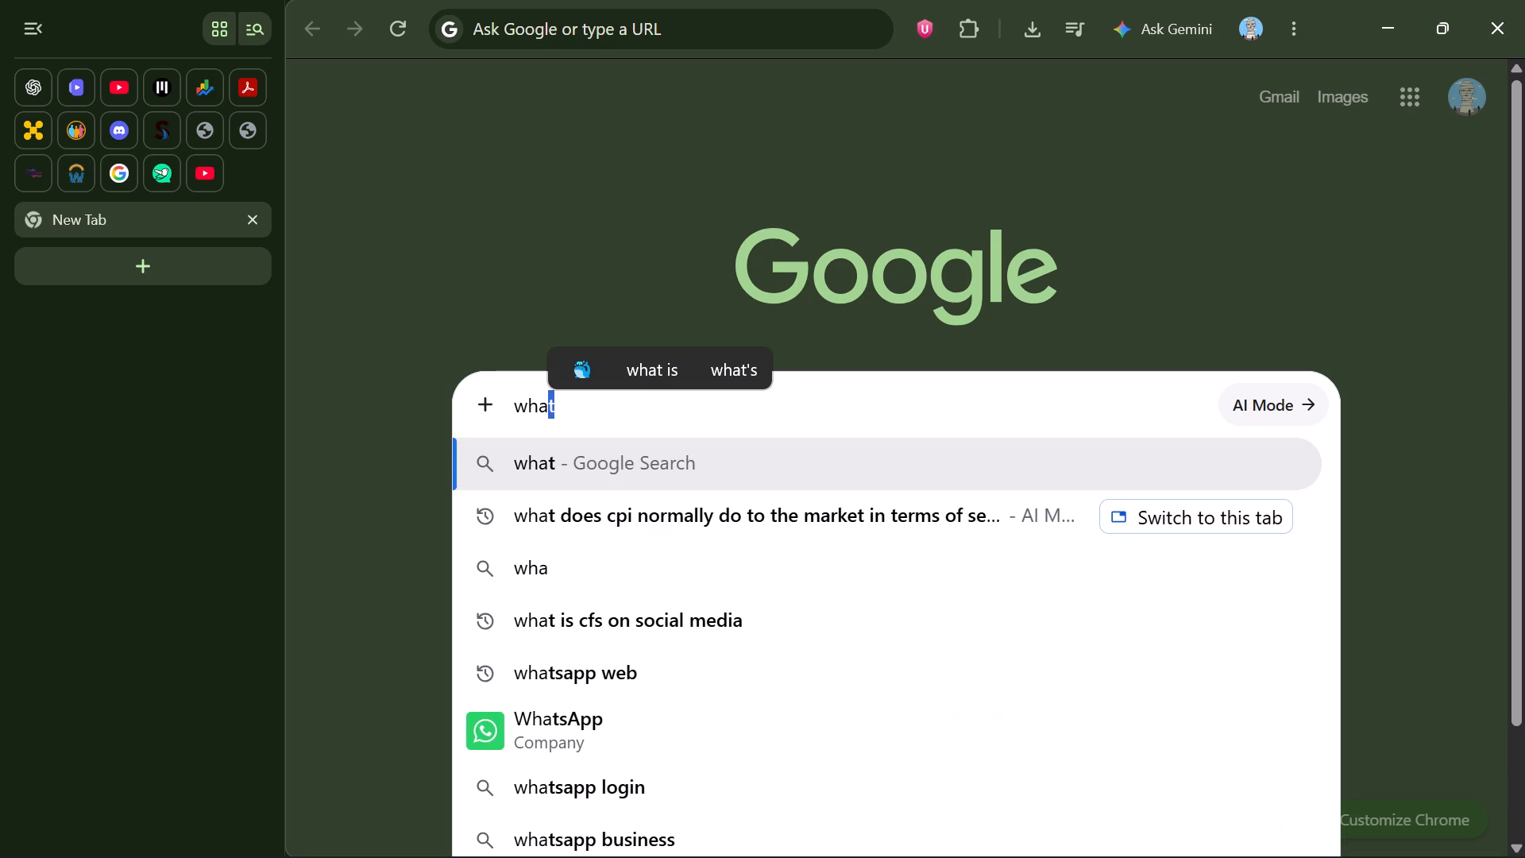
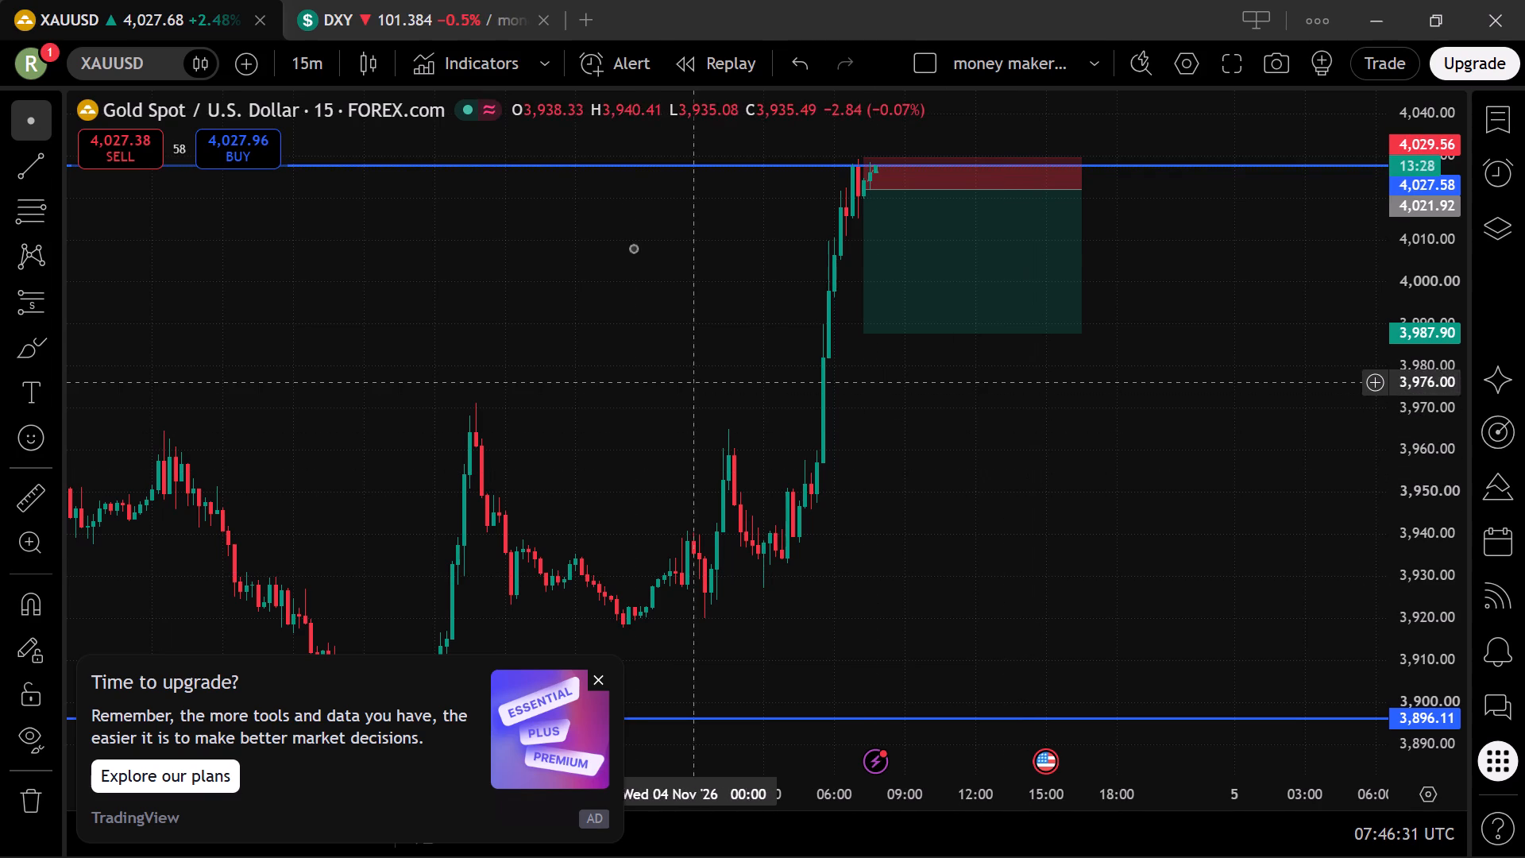
# Open the saved layout "money maker001" in a new tab.
pyautogui.click(577, 16)
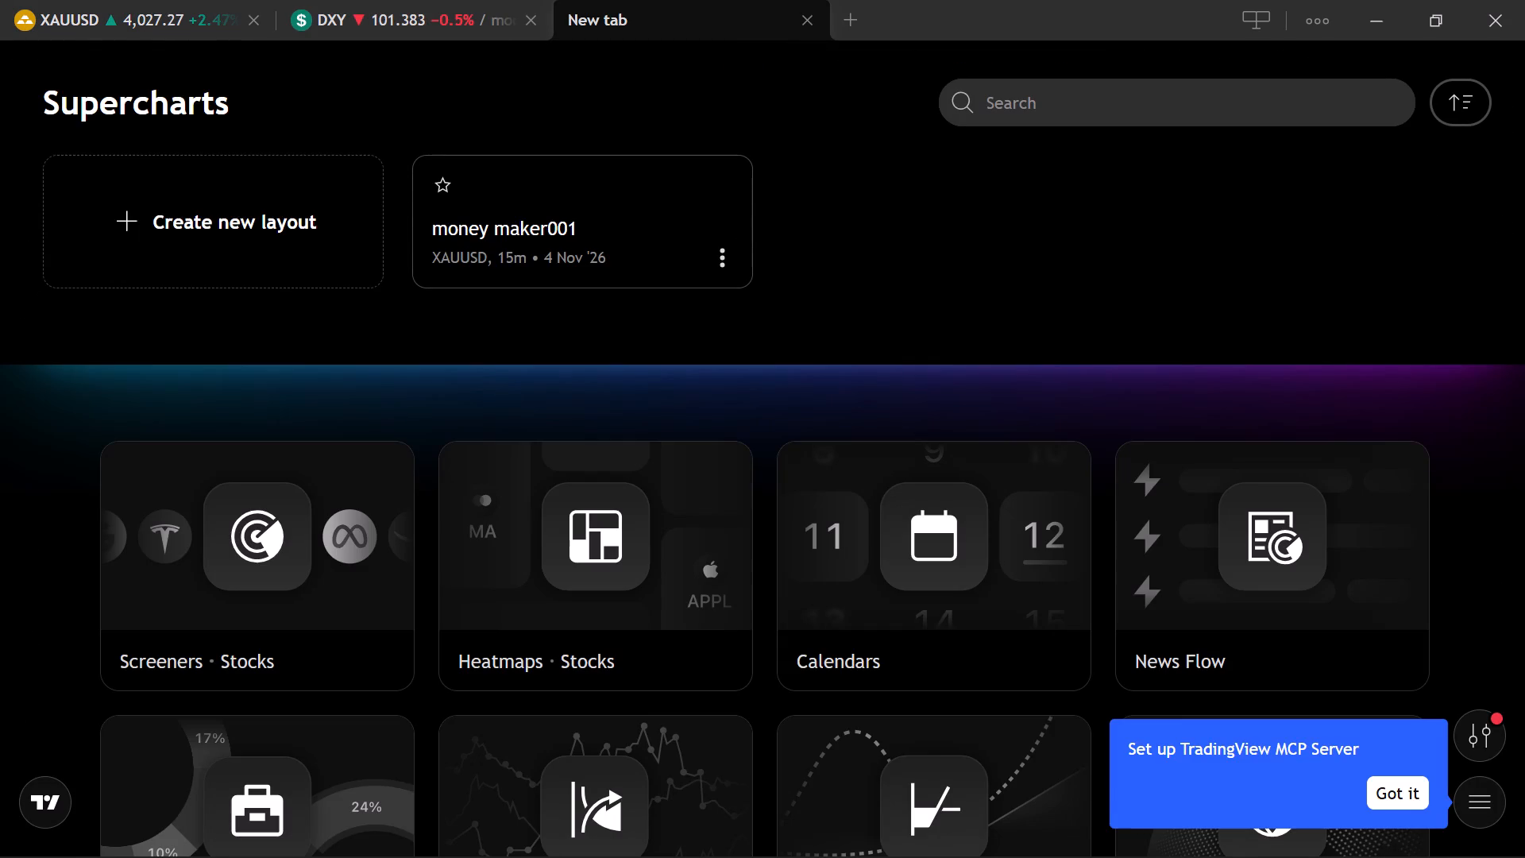
pyautogui.click(572, 194)
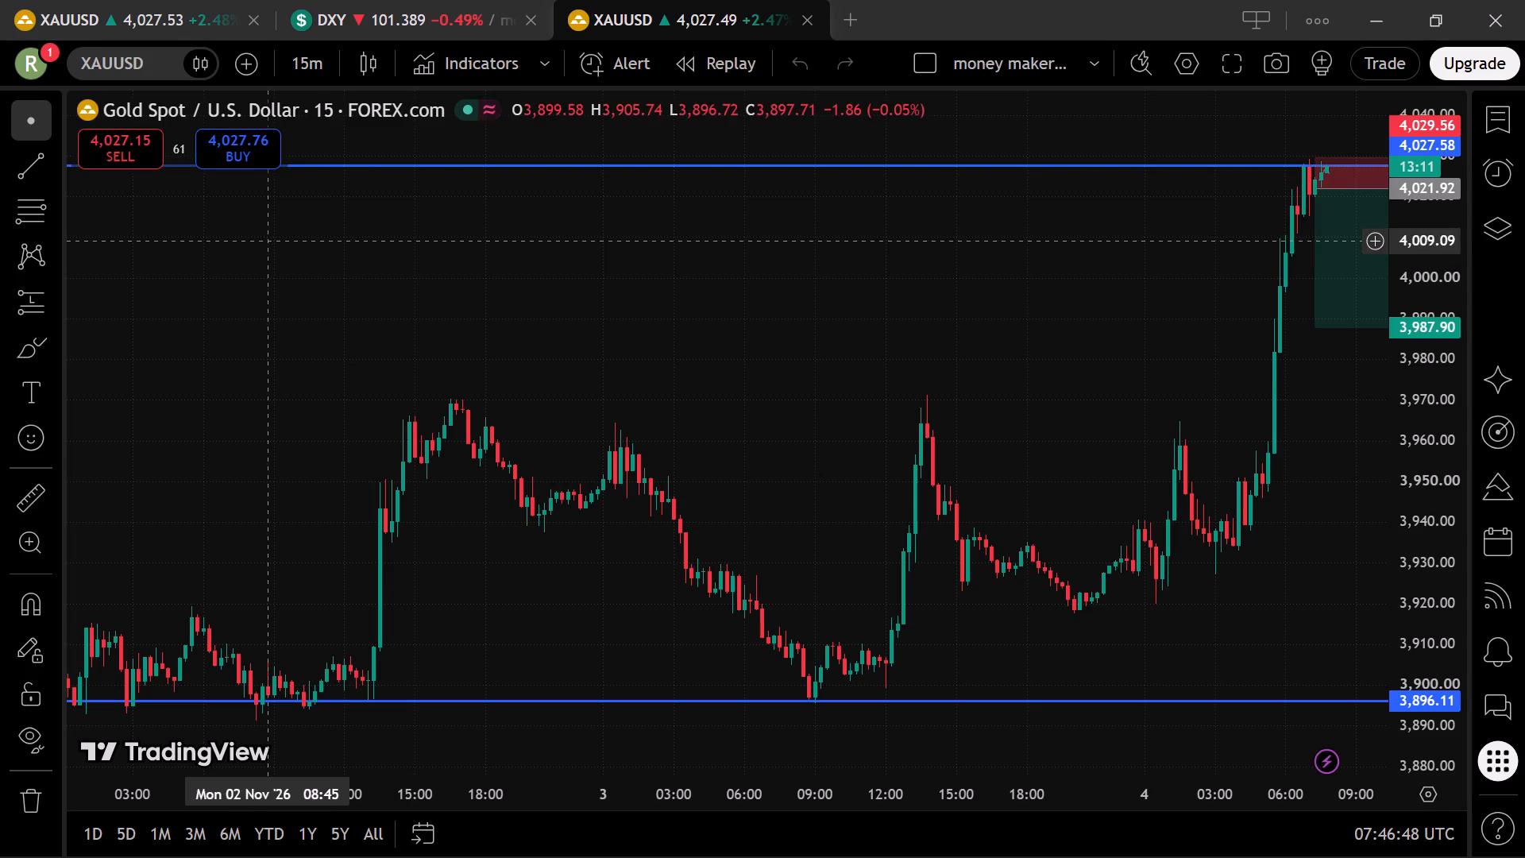
# Search for "eur", flag the ICE EURUSD pair in red and load it in the new tab's chart.
pyautogui.click(164, 62)
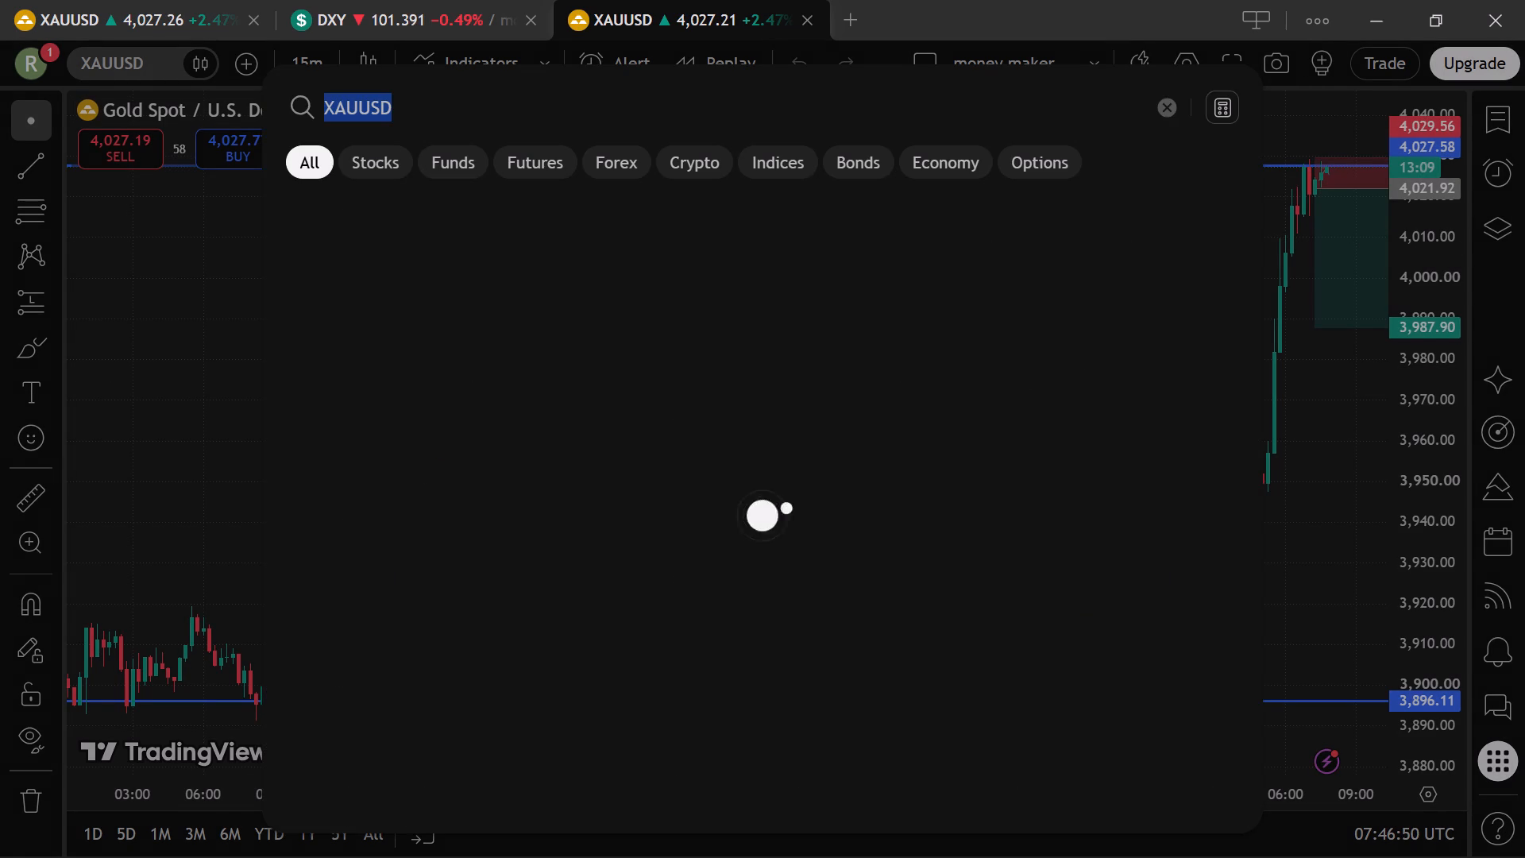
pyautogui.press('BackSpace')
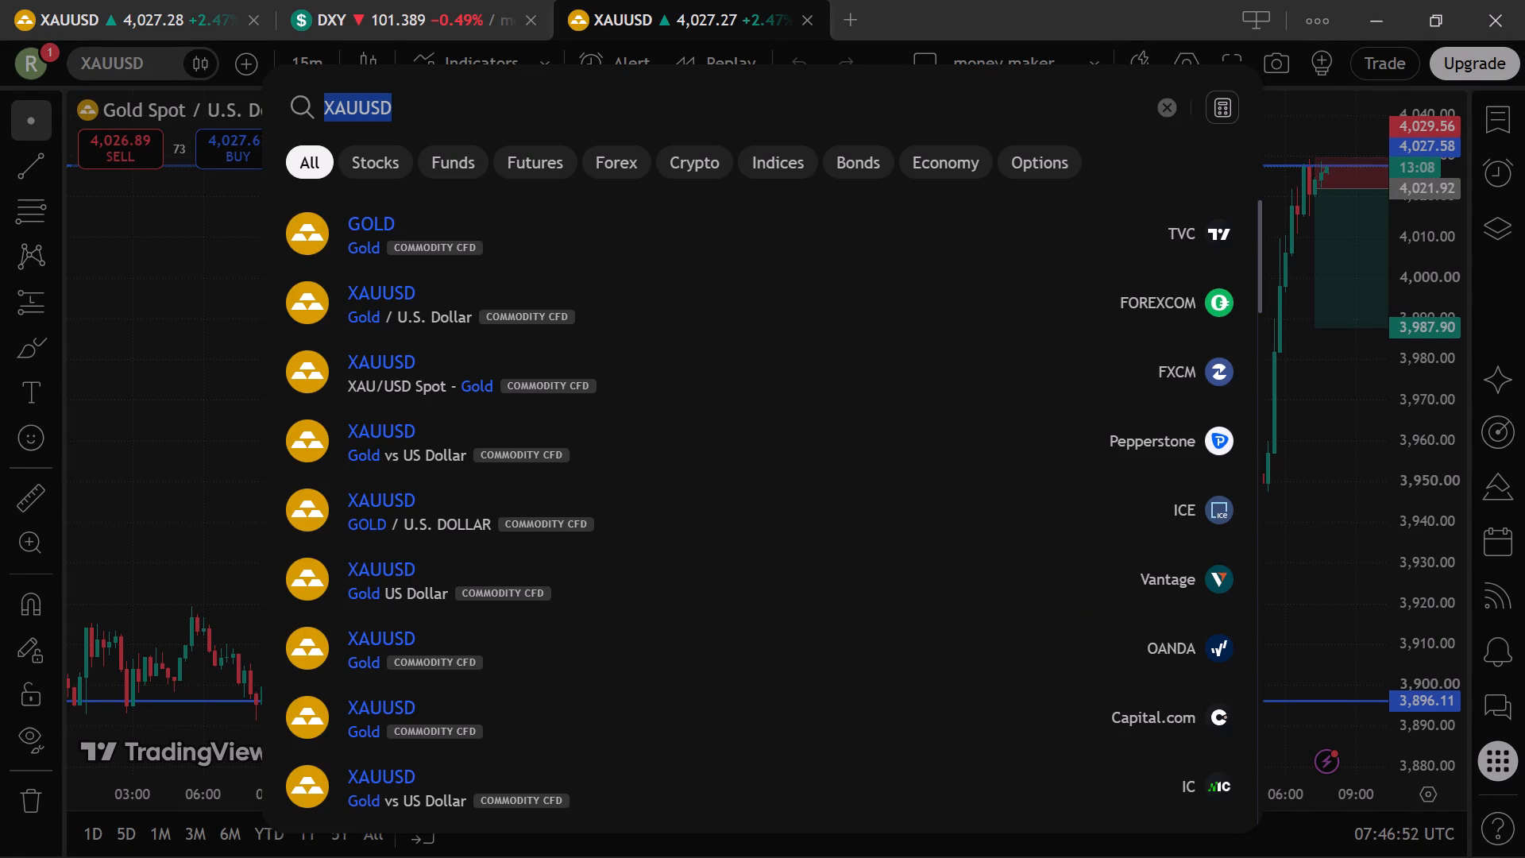
pyautogui.write('eur')
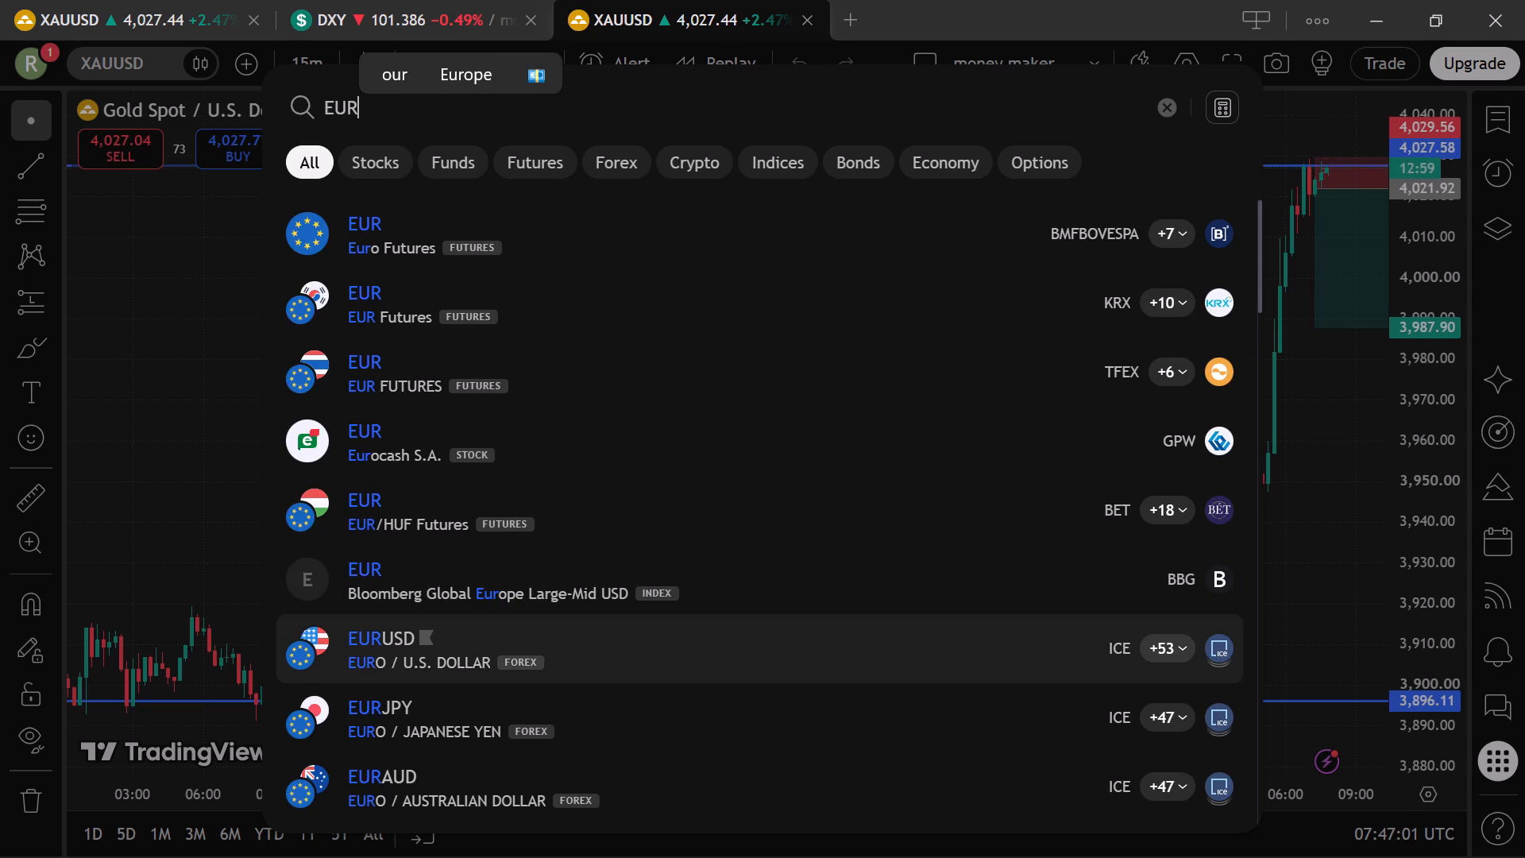
pyautogui.scroll(-2, 437, 619)
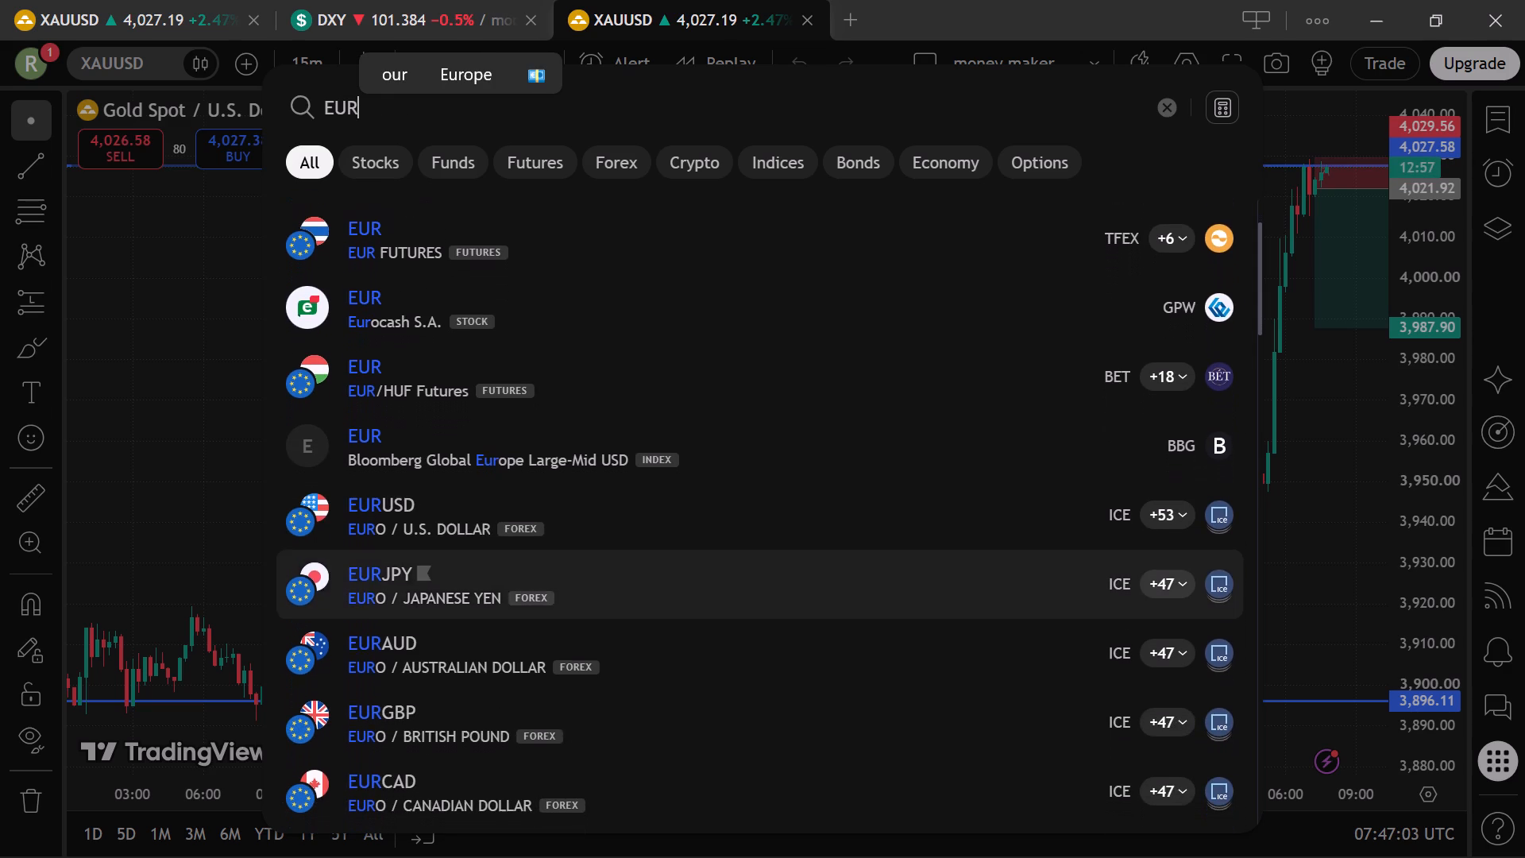
pyautogui.scroll(-2, 437, 619)
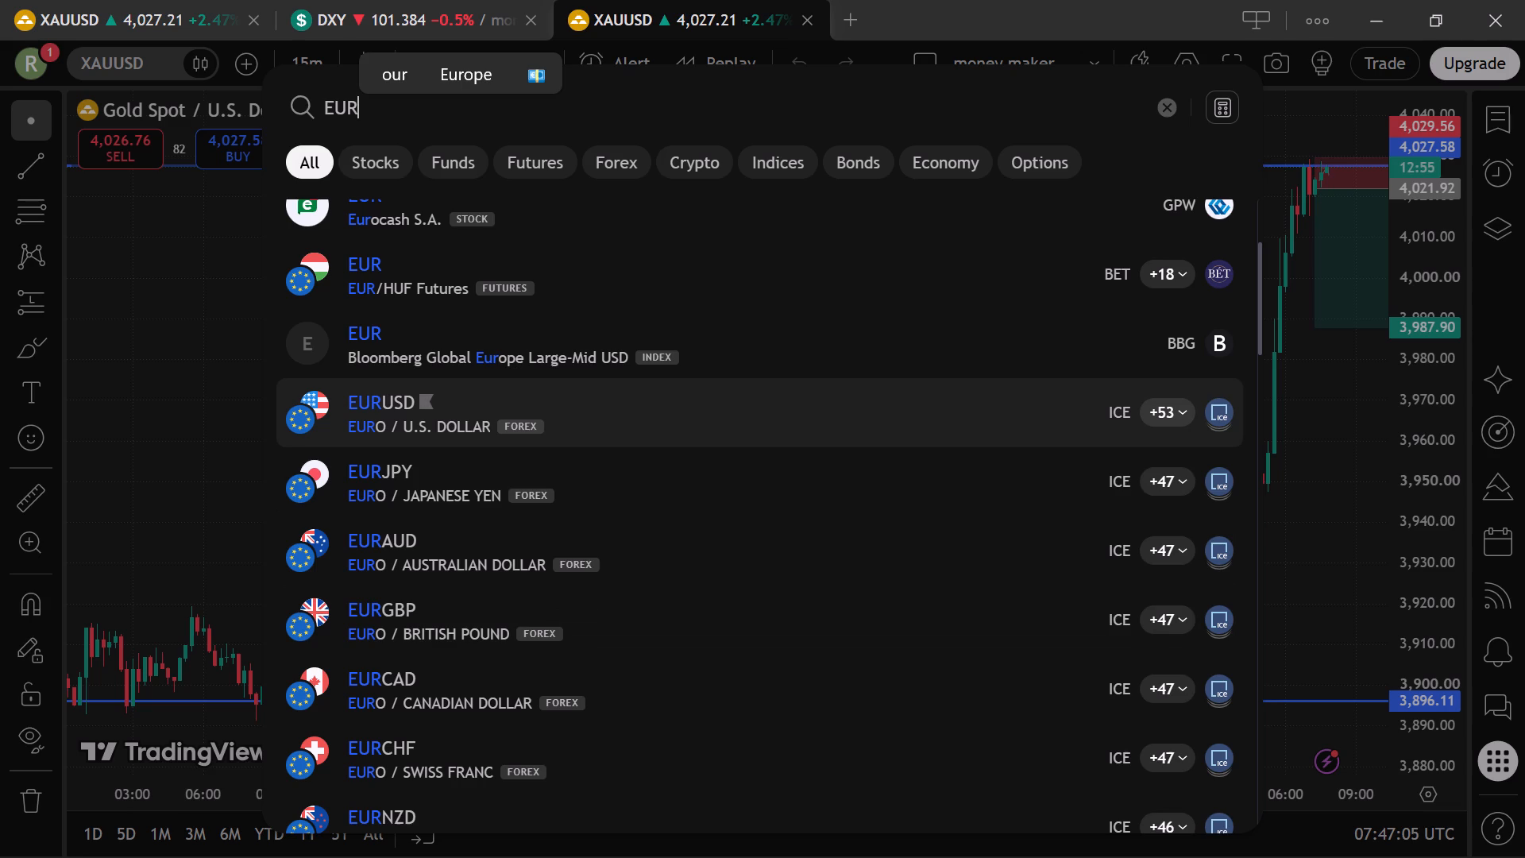
pyautogui.click(425, 415)
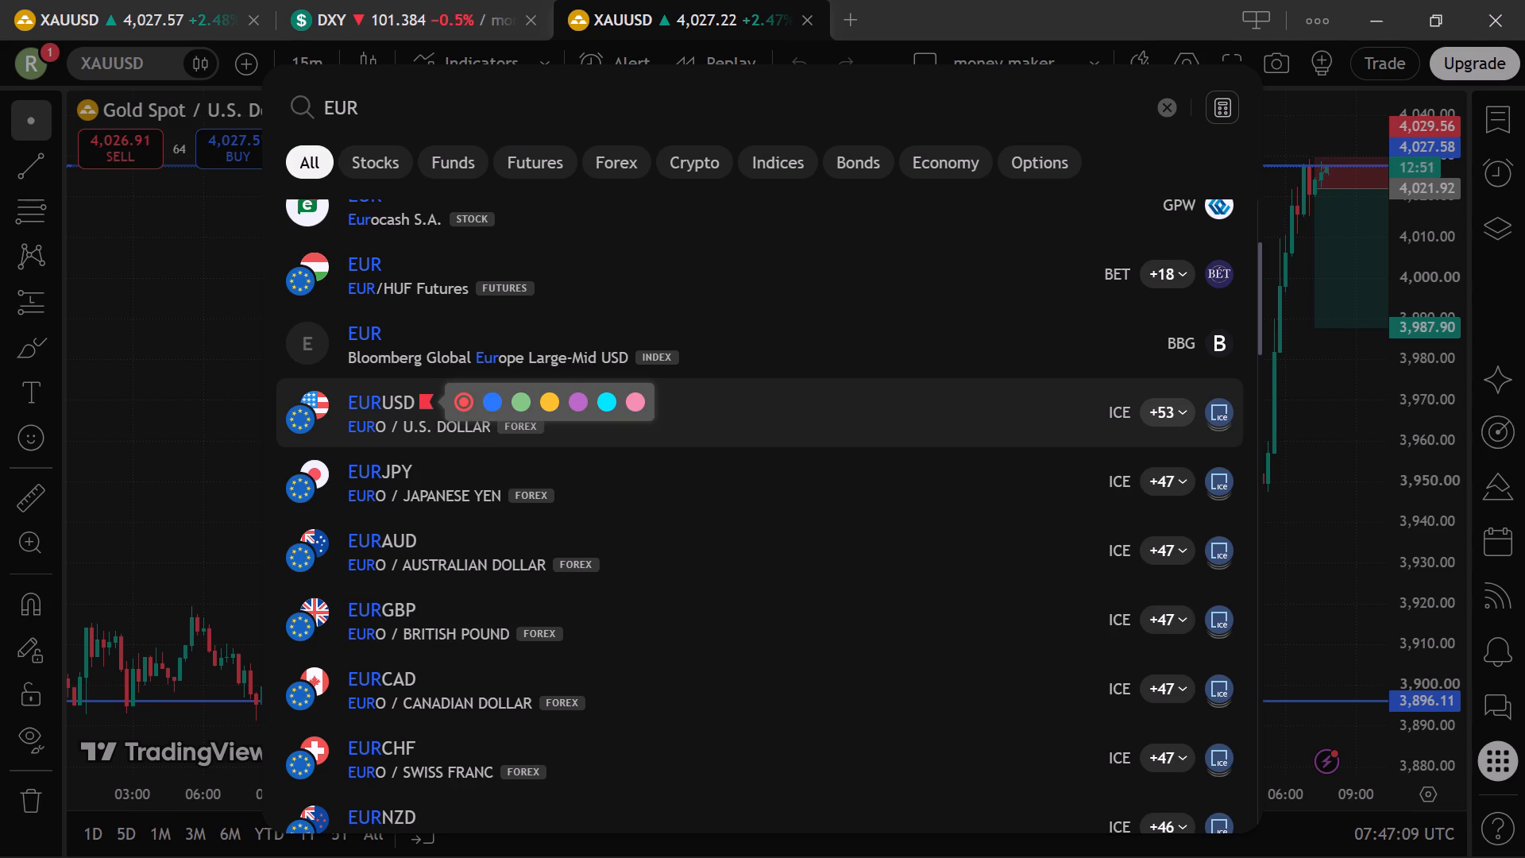
pyautogui.doubleClick(368, 403)
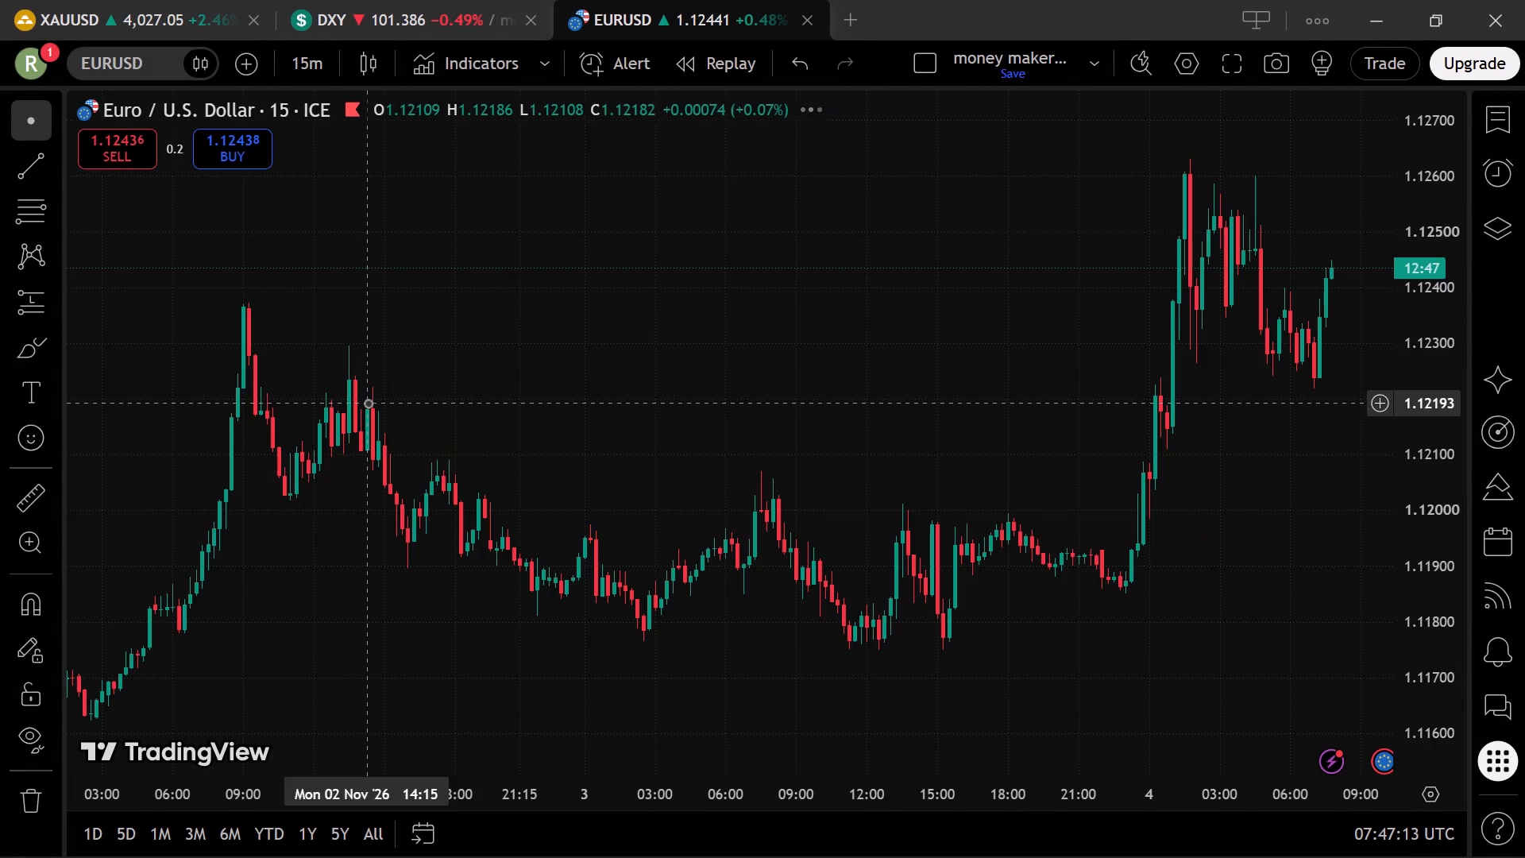
pyautogui.click(659, 17)
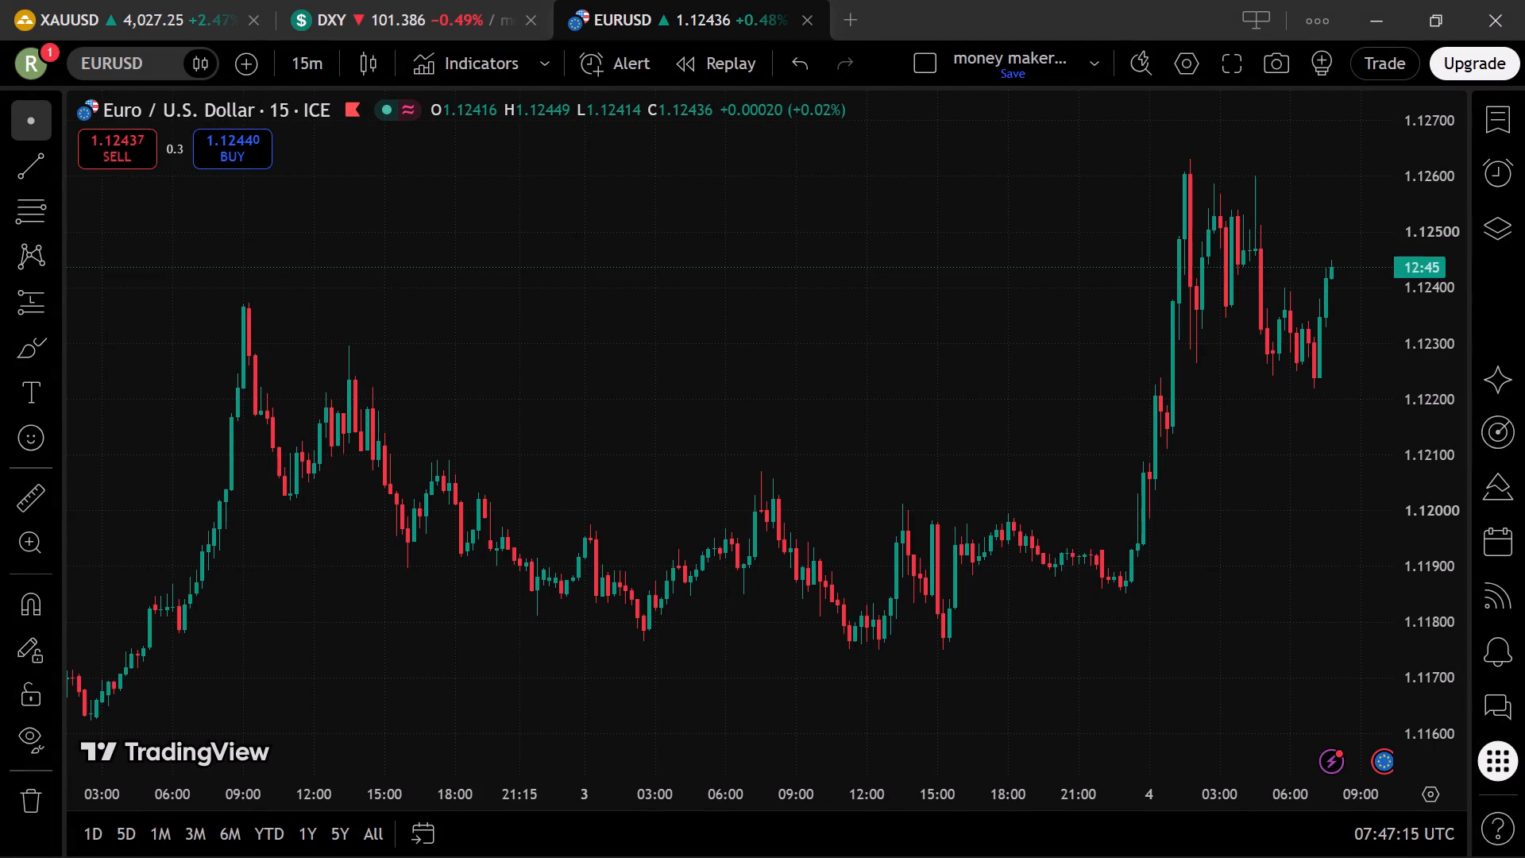
# Place a long position on the EURUSD chart with its entry at about 1.12403 at 07:15 on 4 November.
pyautogui.moveTo(886, 354); pyautogui.dragTo(756, 349)
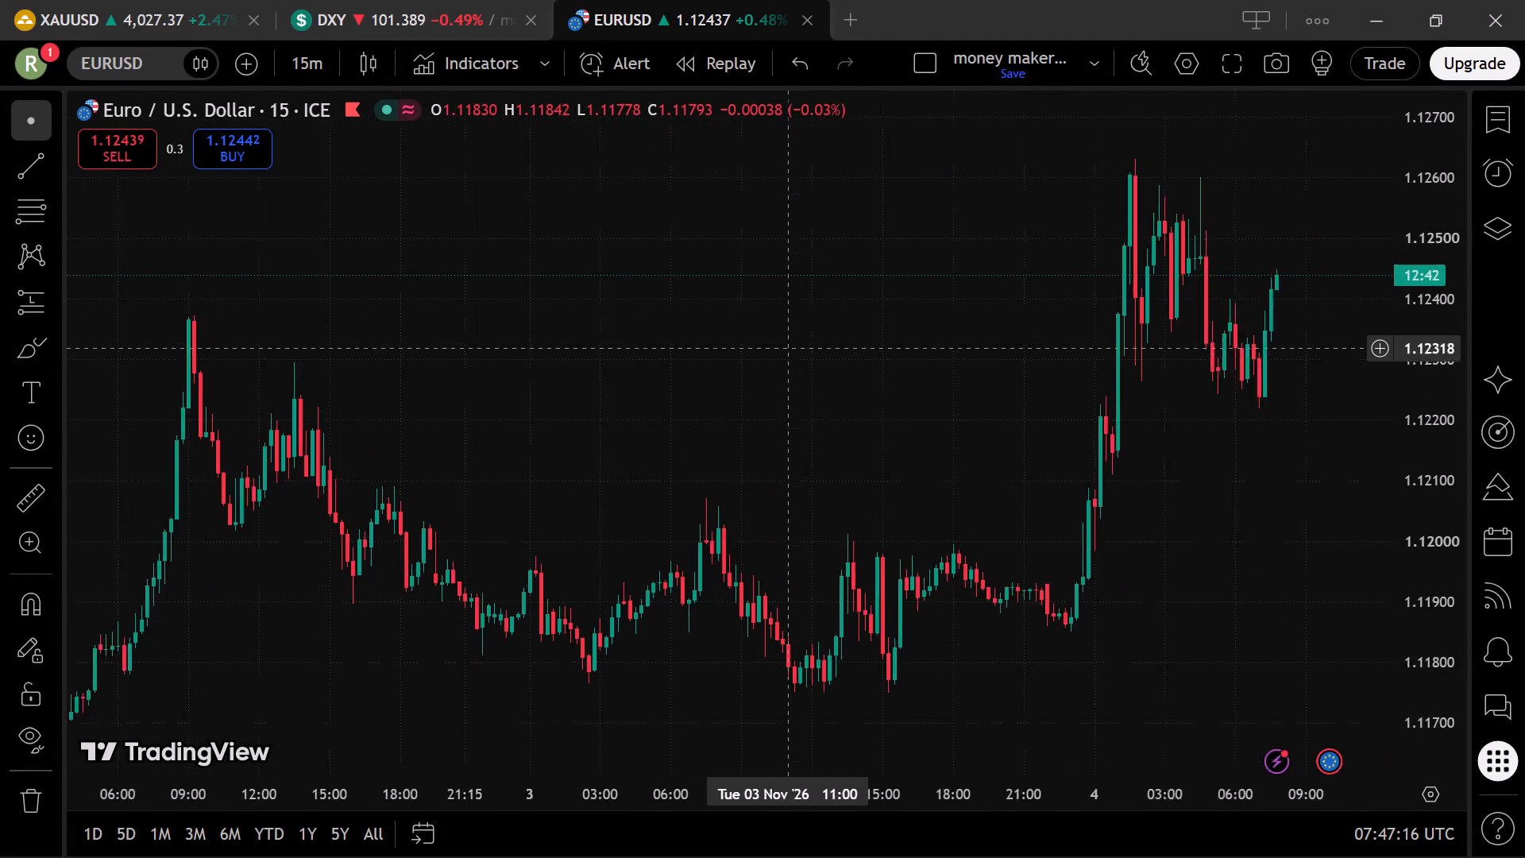
pyautogui.moveTo(756, 349); pyautogui.dragTo(566, 394)
pyautogui.moveTo(659, 379); pyautogui.dragTo(531, 385)
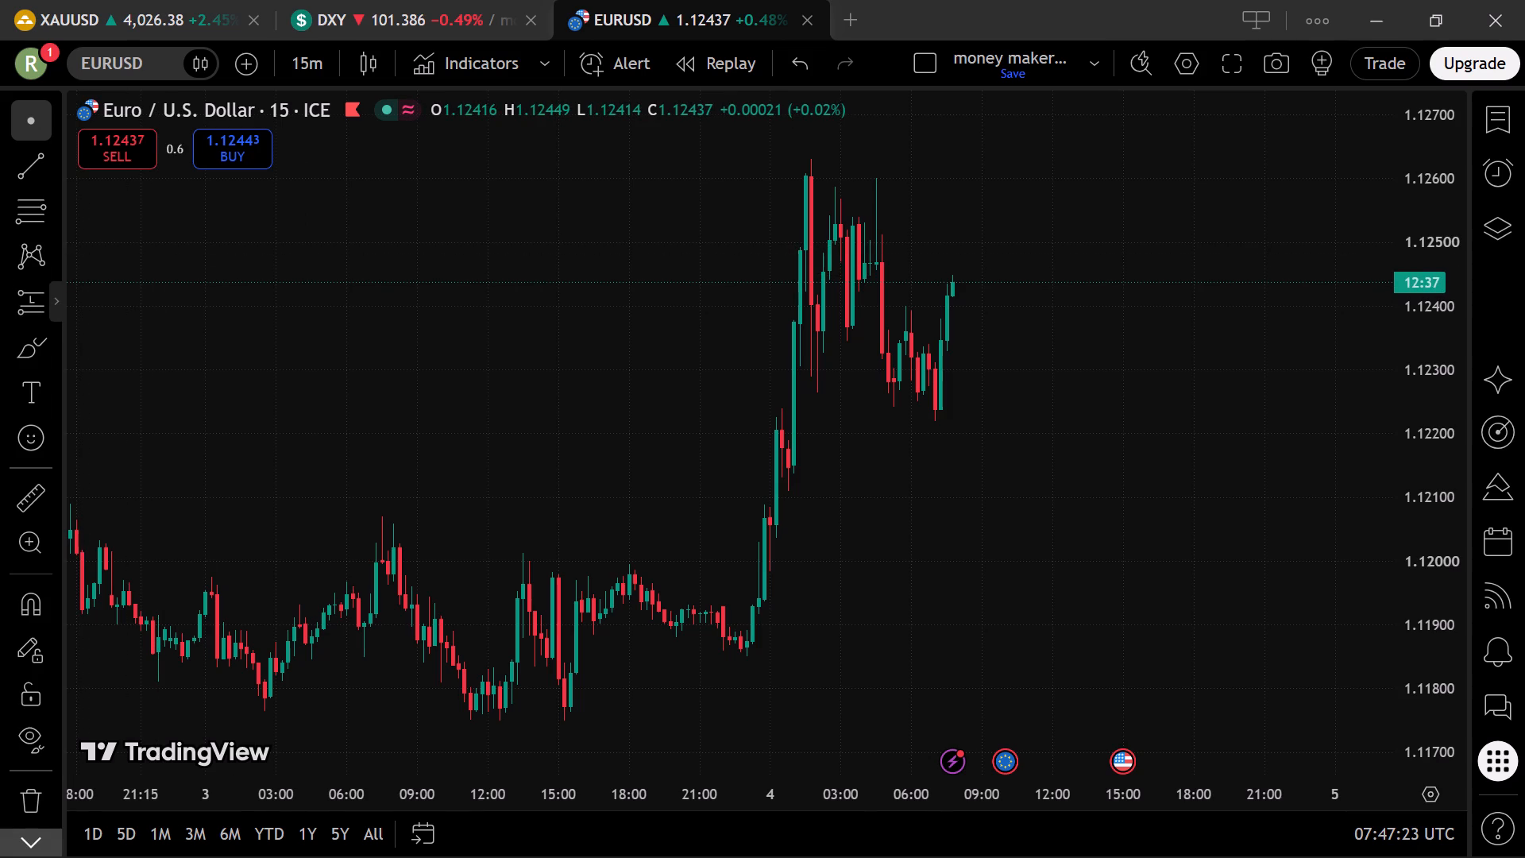
pyautogui.click(53, 300)
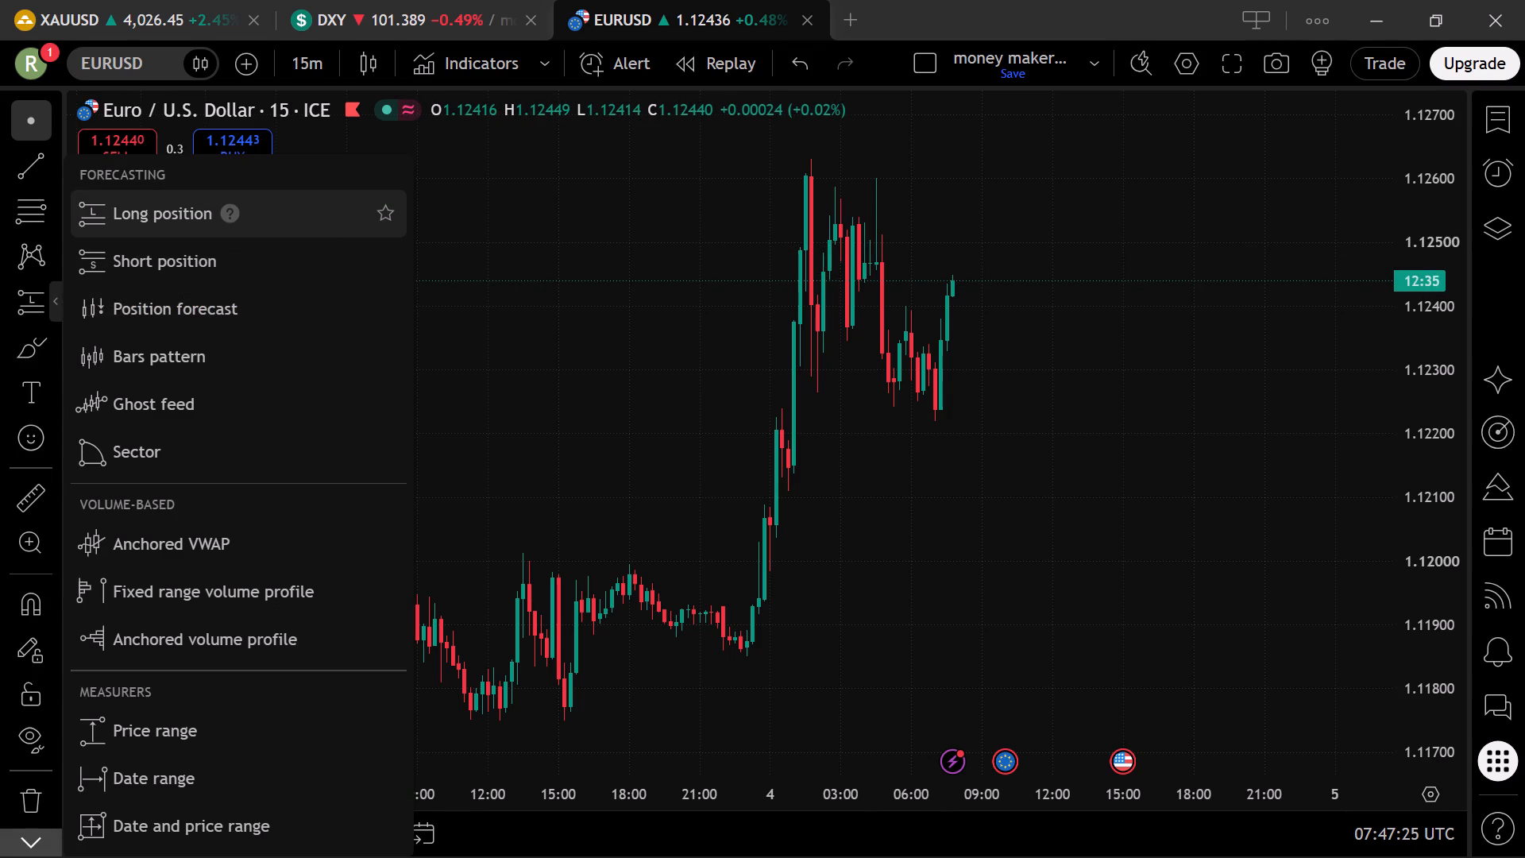
pyautogui.click(114, 211)
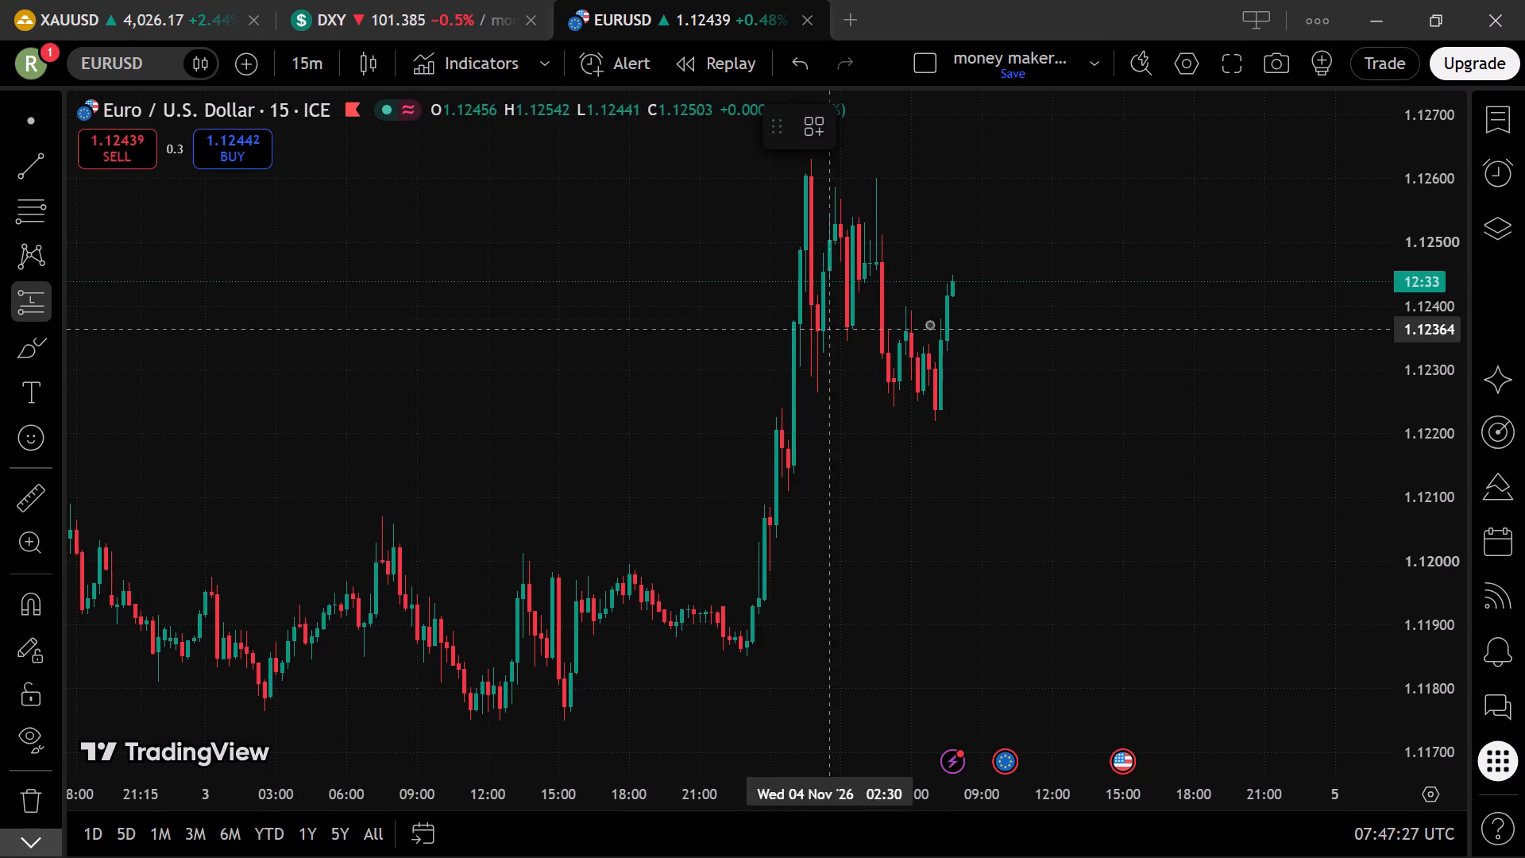
pyautogui.click(938, 304)
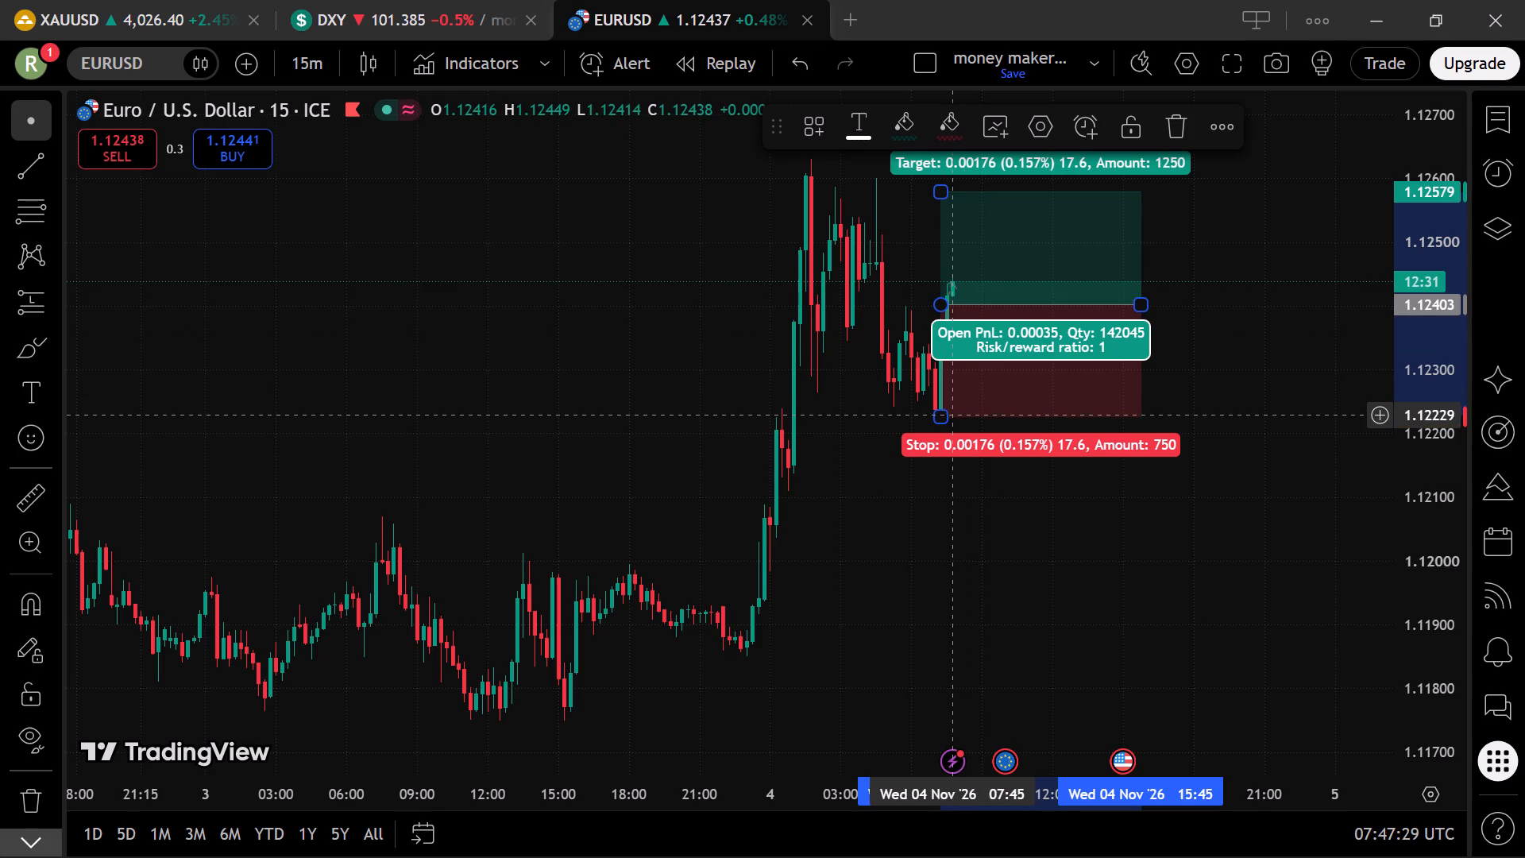
# Raise the EURUSD long position's stop level to about 1.12330.
pyautogui.moveTo(942, 419); pyautogui.dragTo(952, 354)
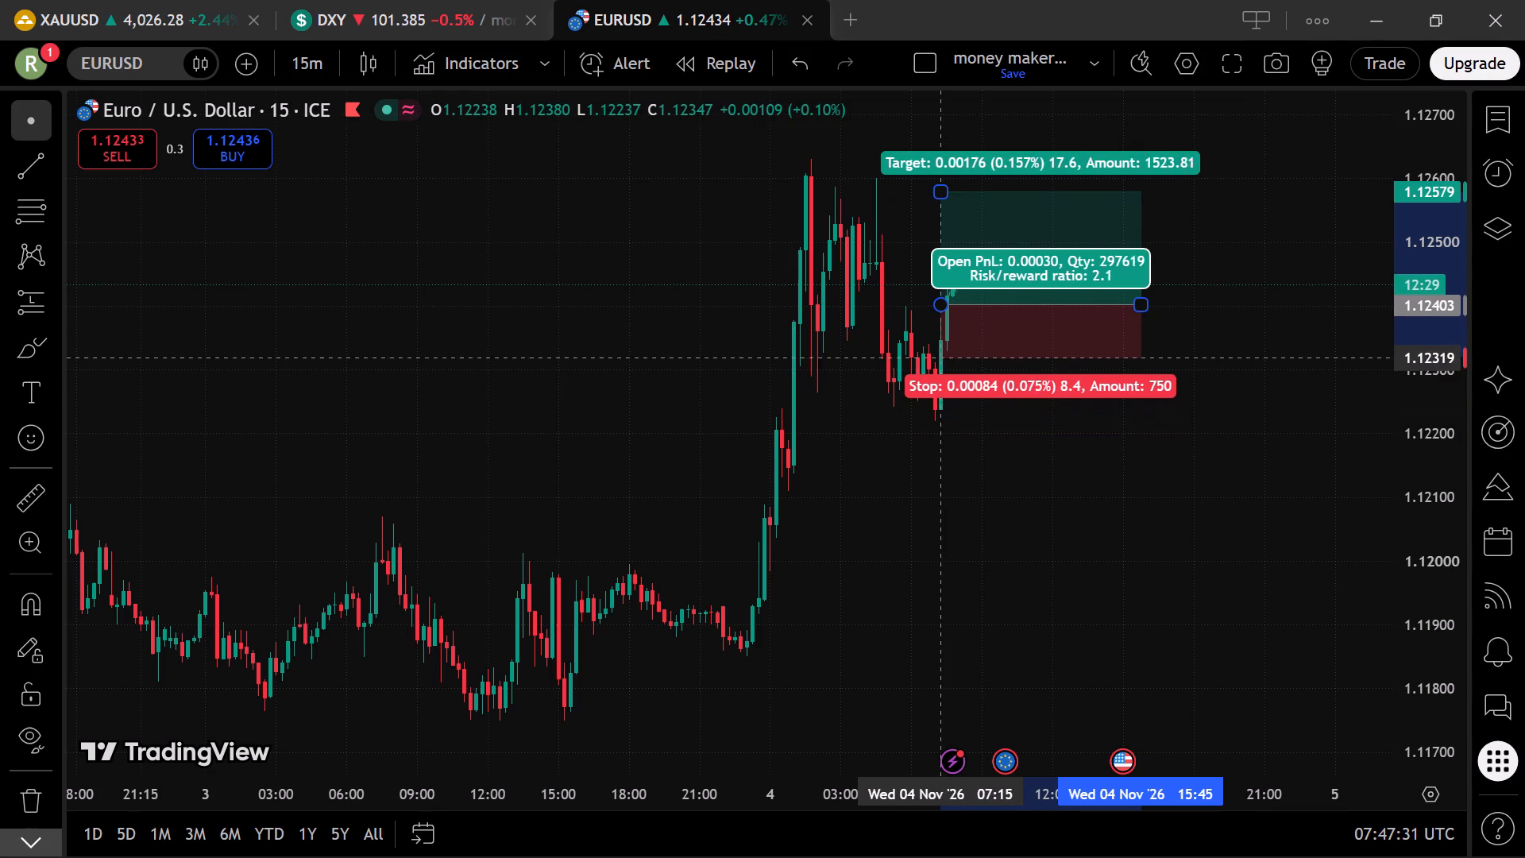
pyautogui.moveTo(952, 354); pyautogui.dragTo(952, 354)
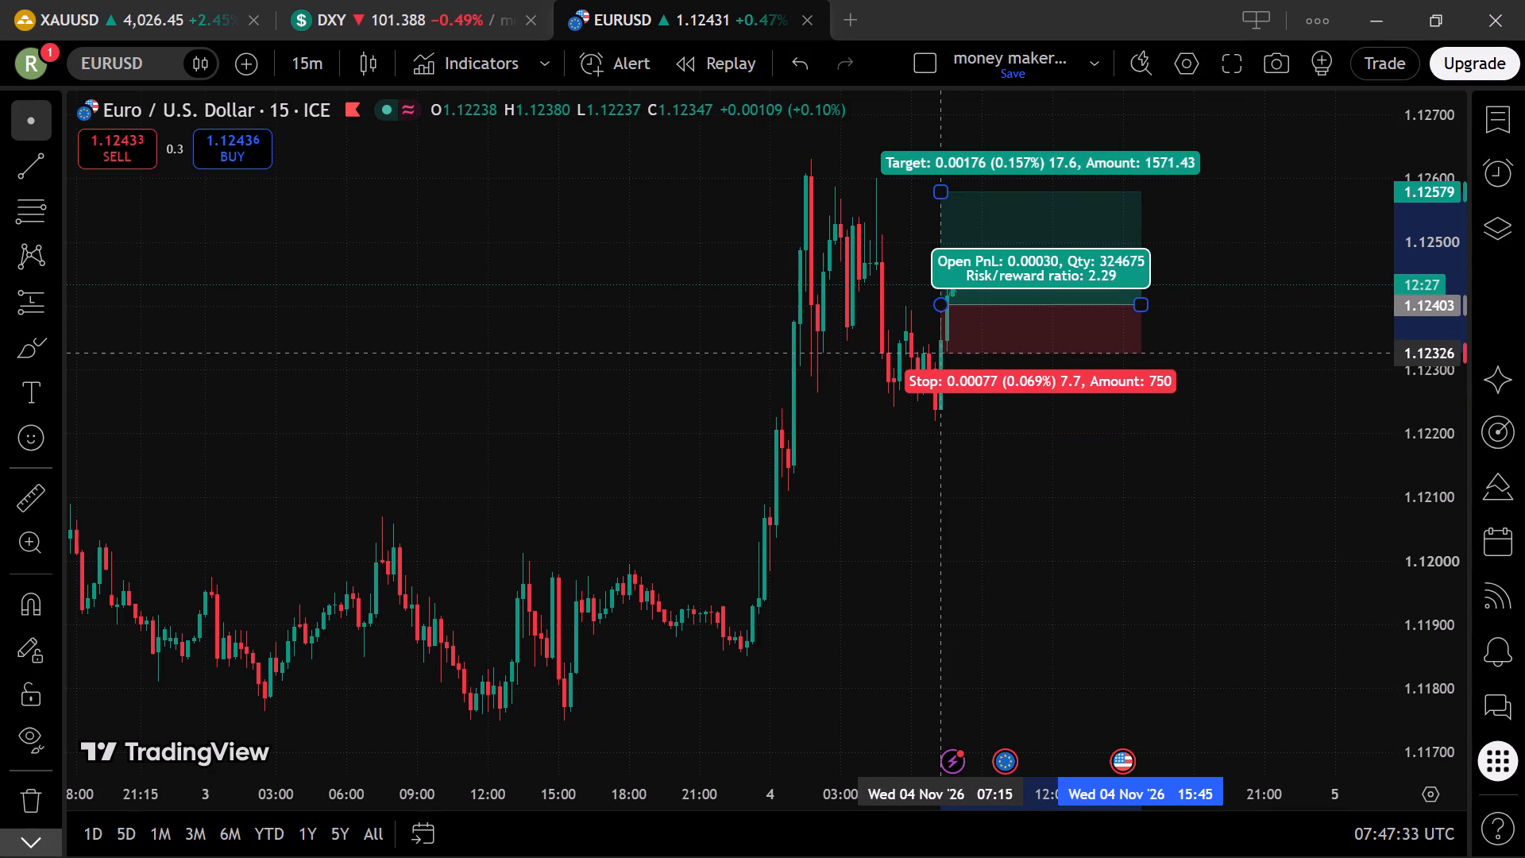
pyautogui.moveTo(952, 354); pyautogui.dragTo(955, 351)
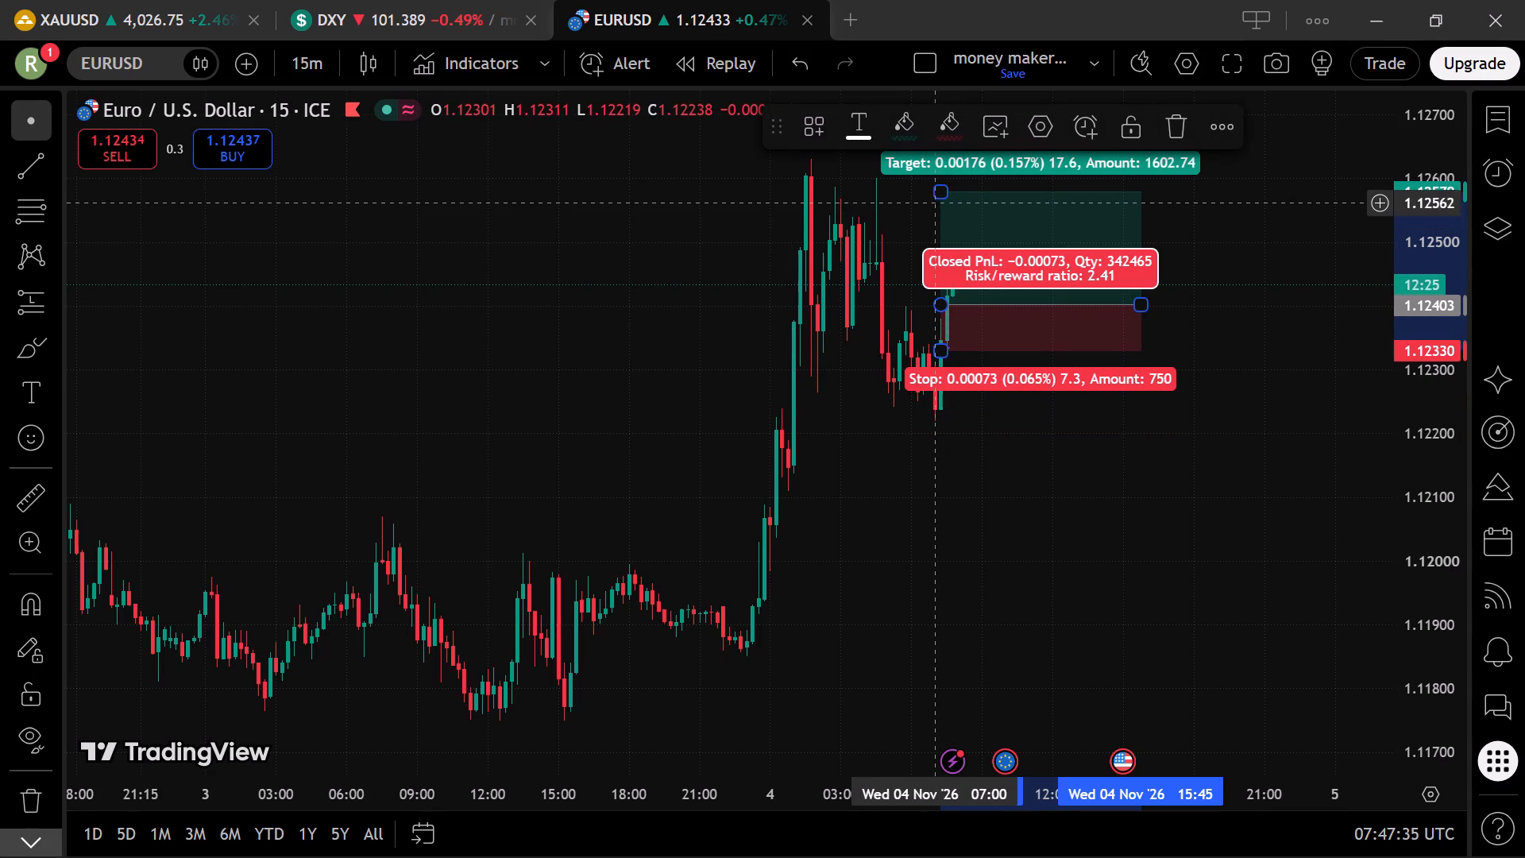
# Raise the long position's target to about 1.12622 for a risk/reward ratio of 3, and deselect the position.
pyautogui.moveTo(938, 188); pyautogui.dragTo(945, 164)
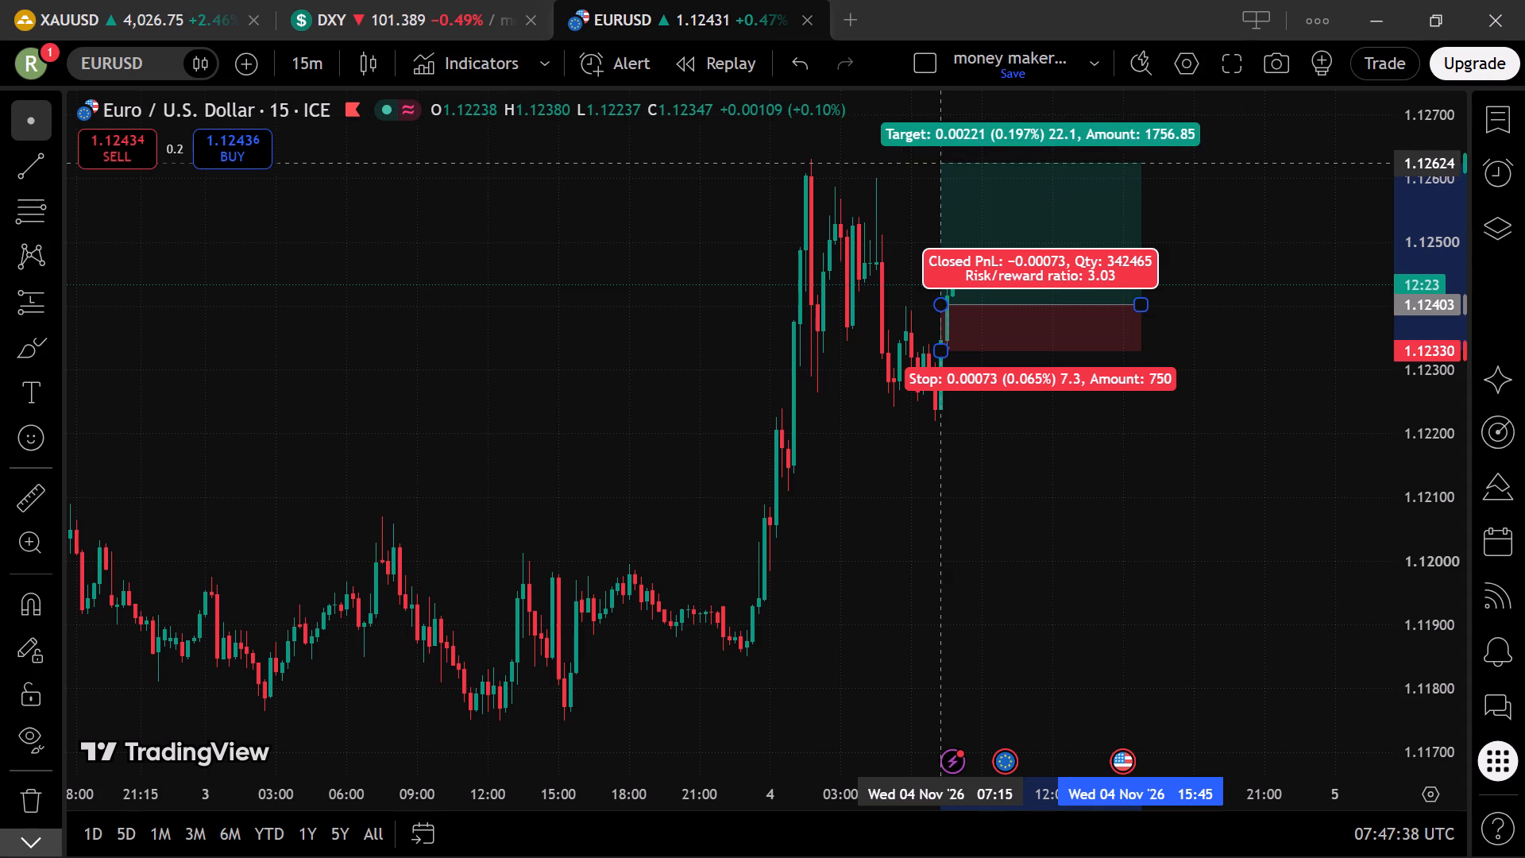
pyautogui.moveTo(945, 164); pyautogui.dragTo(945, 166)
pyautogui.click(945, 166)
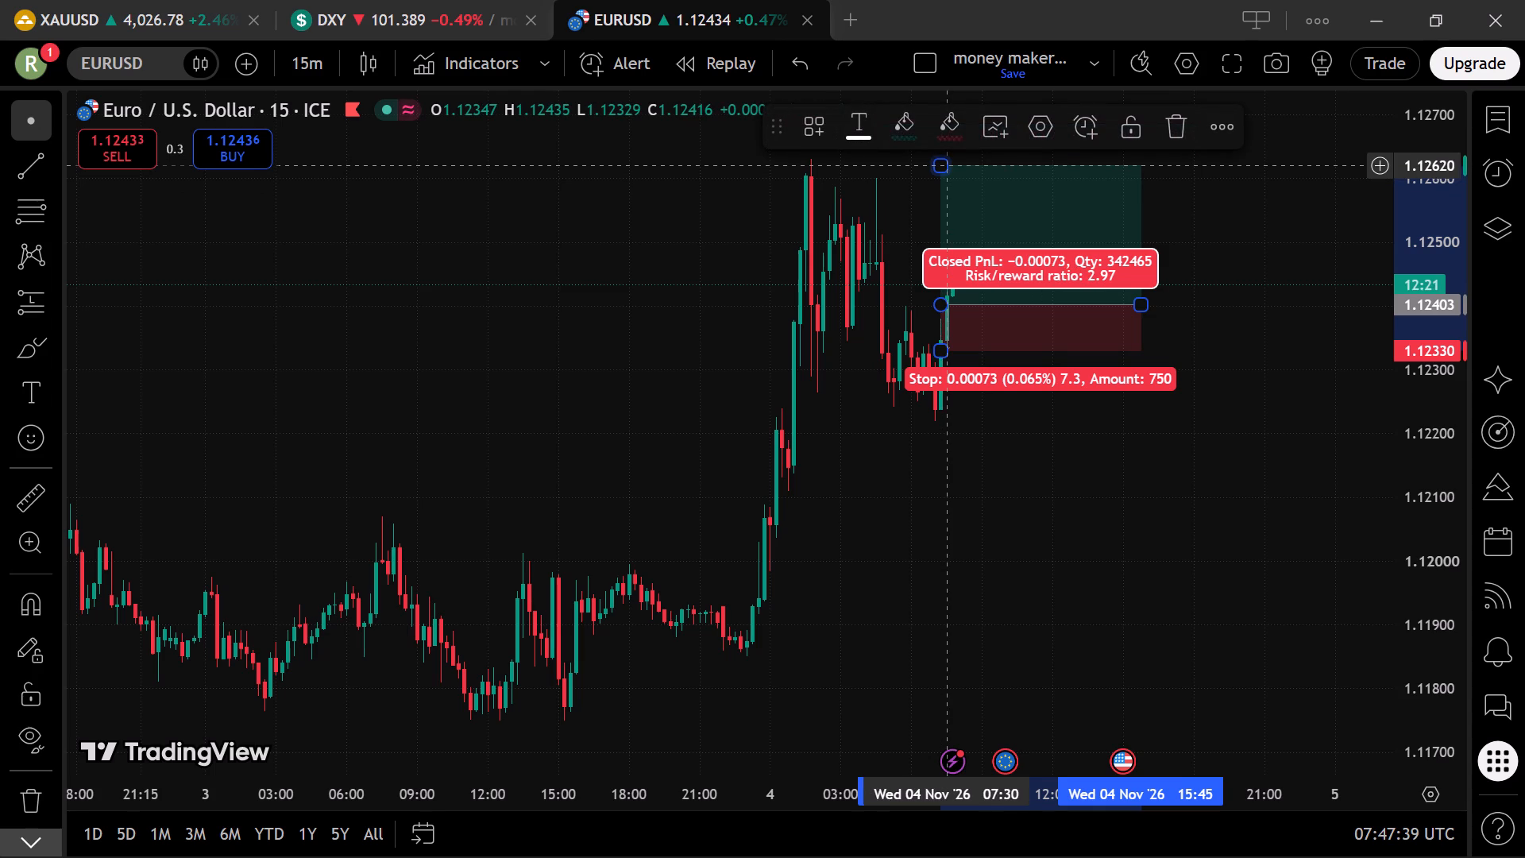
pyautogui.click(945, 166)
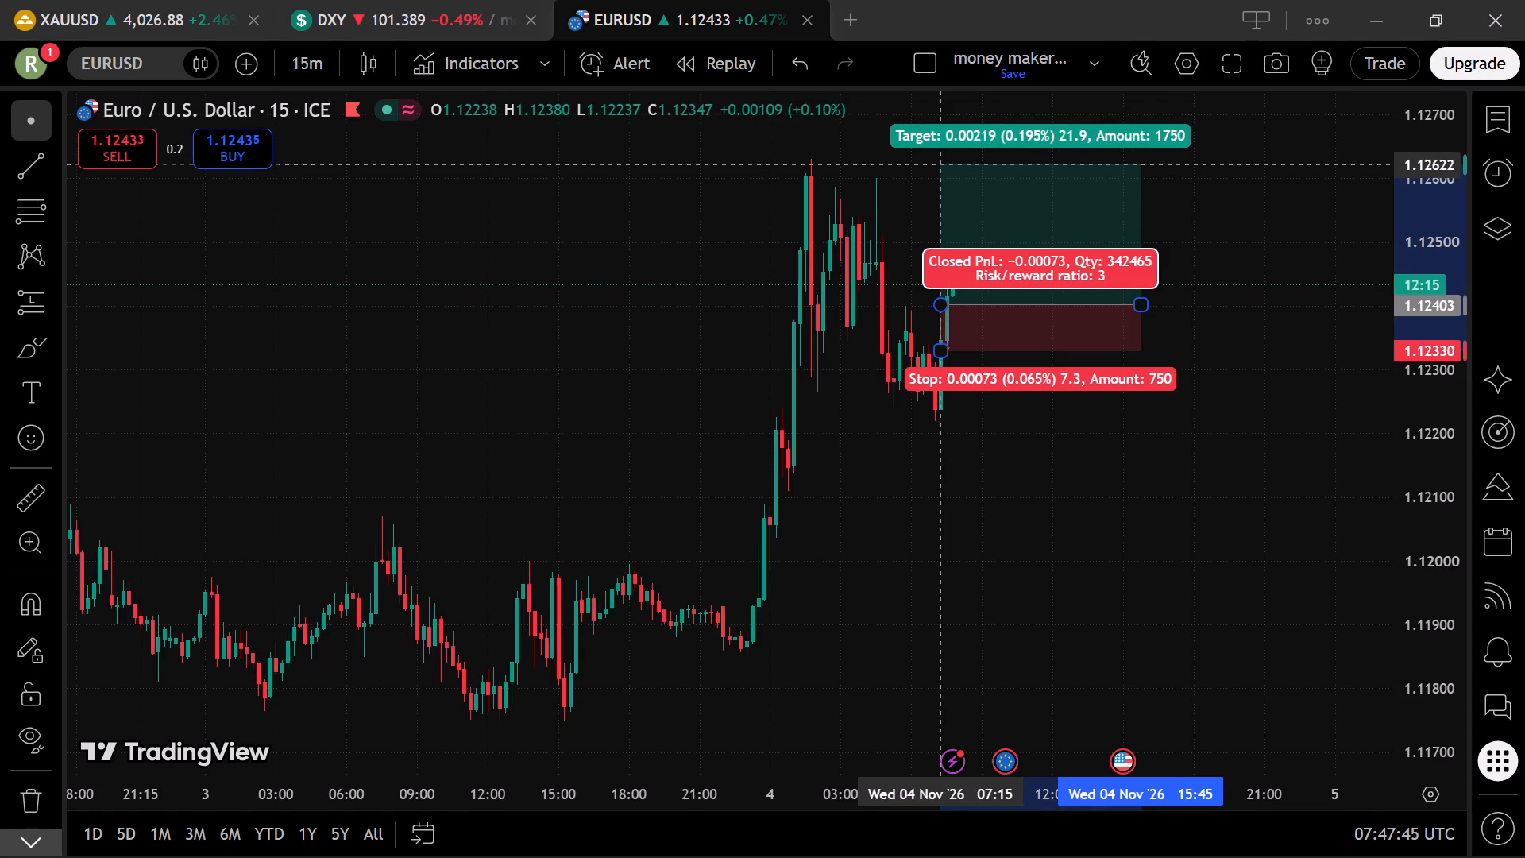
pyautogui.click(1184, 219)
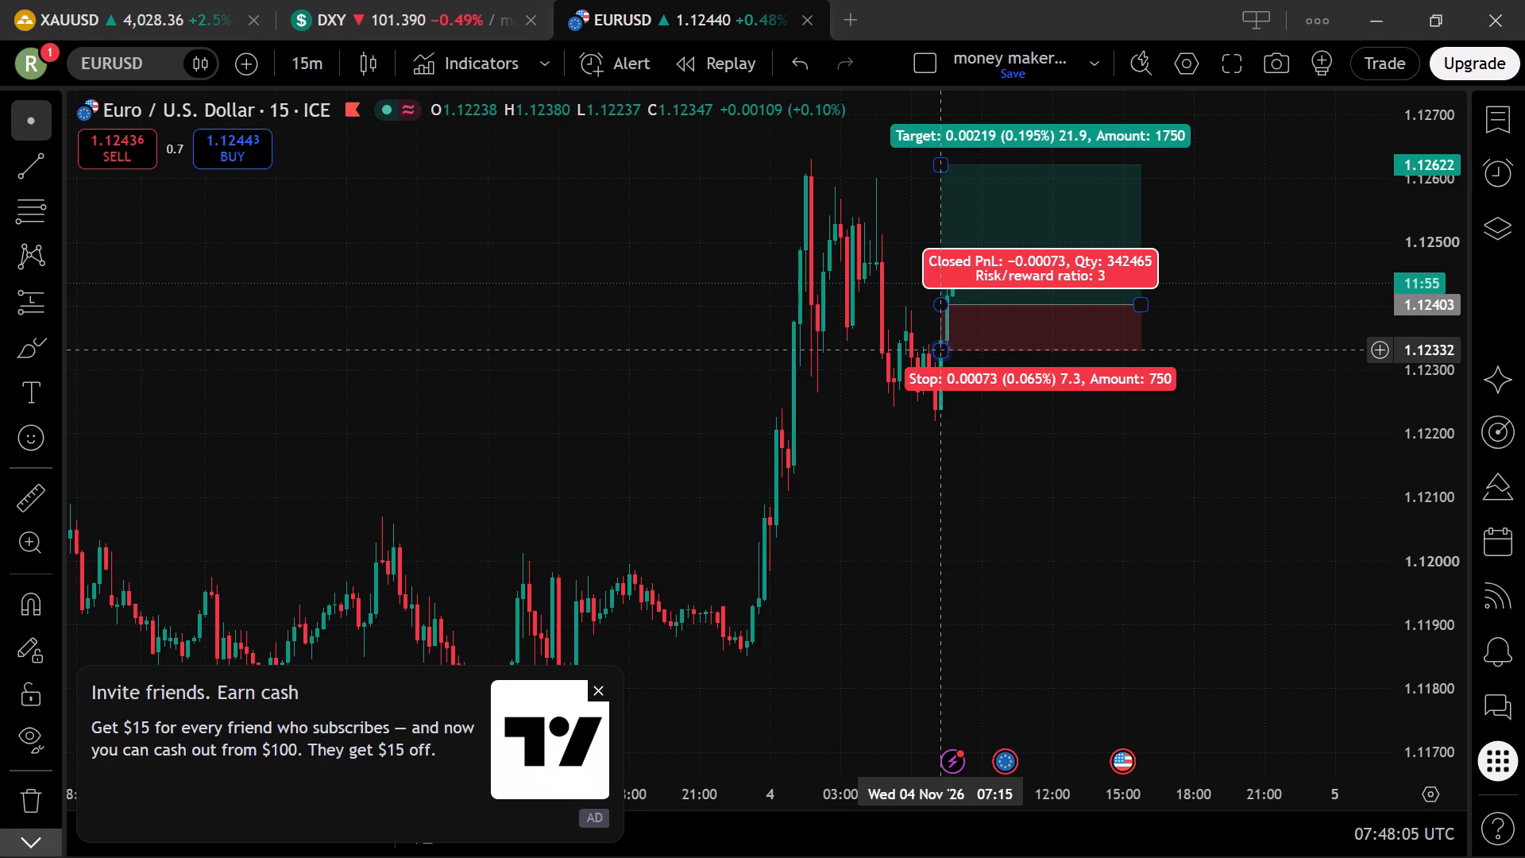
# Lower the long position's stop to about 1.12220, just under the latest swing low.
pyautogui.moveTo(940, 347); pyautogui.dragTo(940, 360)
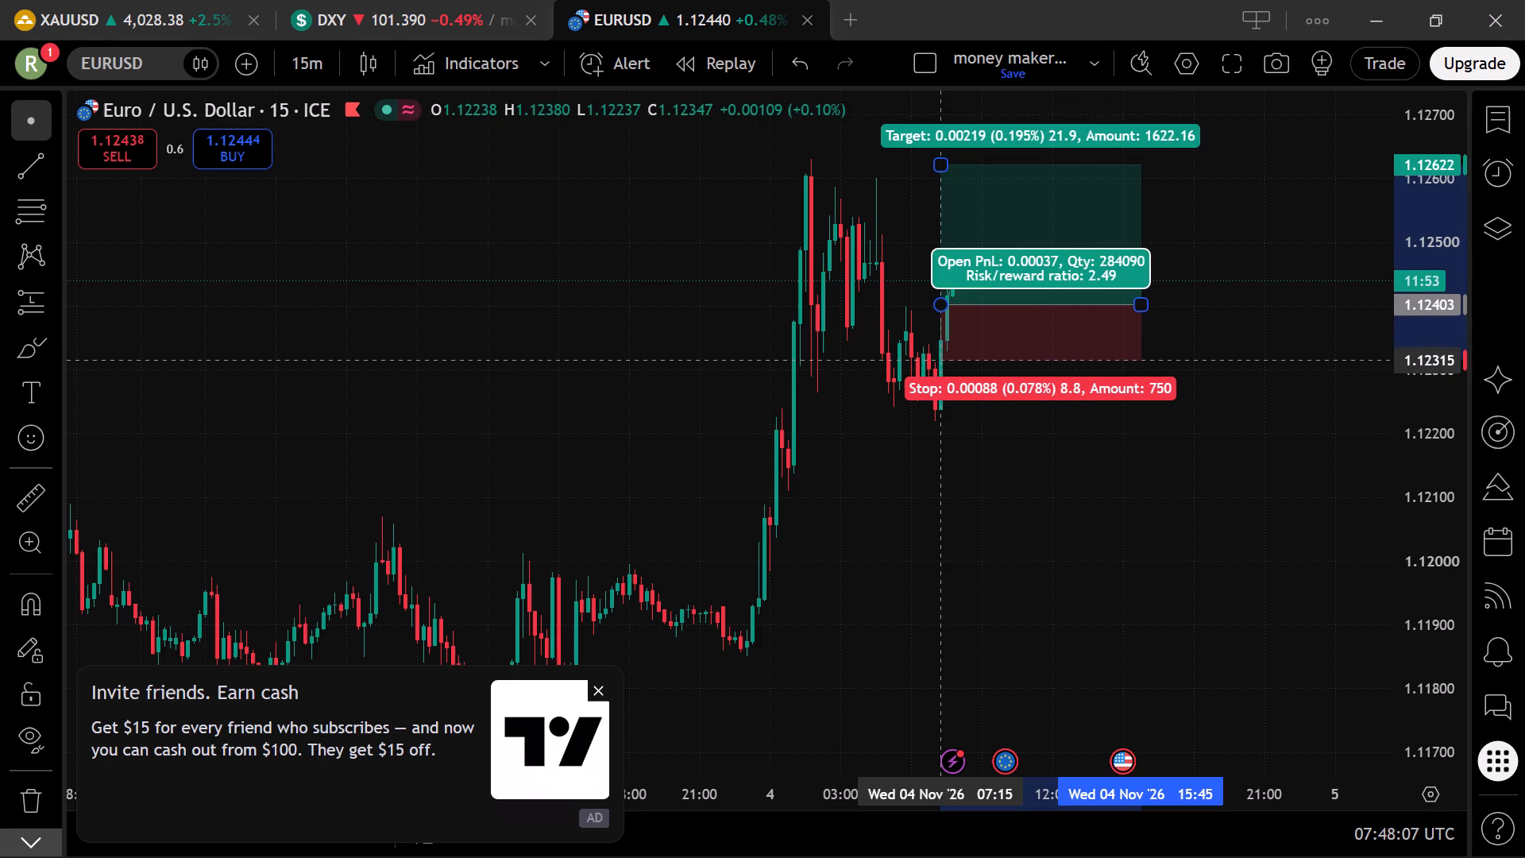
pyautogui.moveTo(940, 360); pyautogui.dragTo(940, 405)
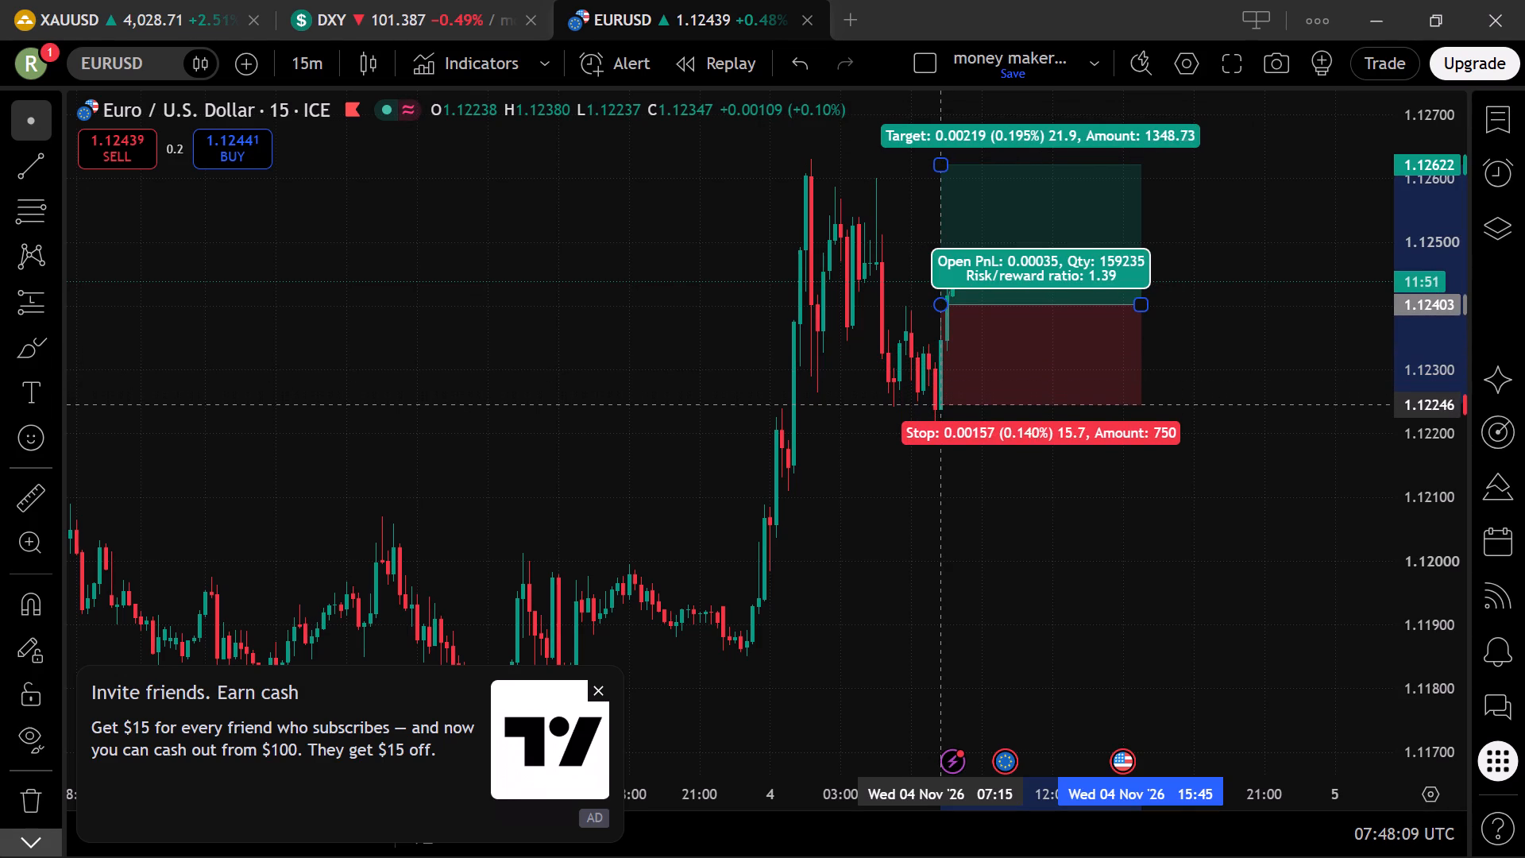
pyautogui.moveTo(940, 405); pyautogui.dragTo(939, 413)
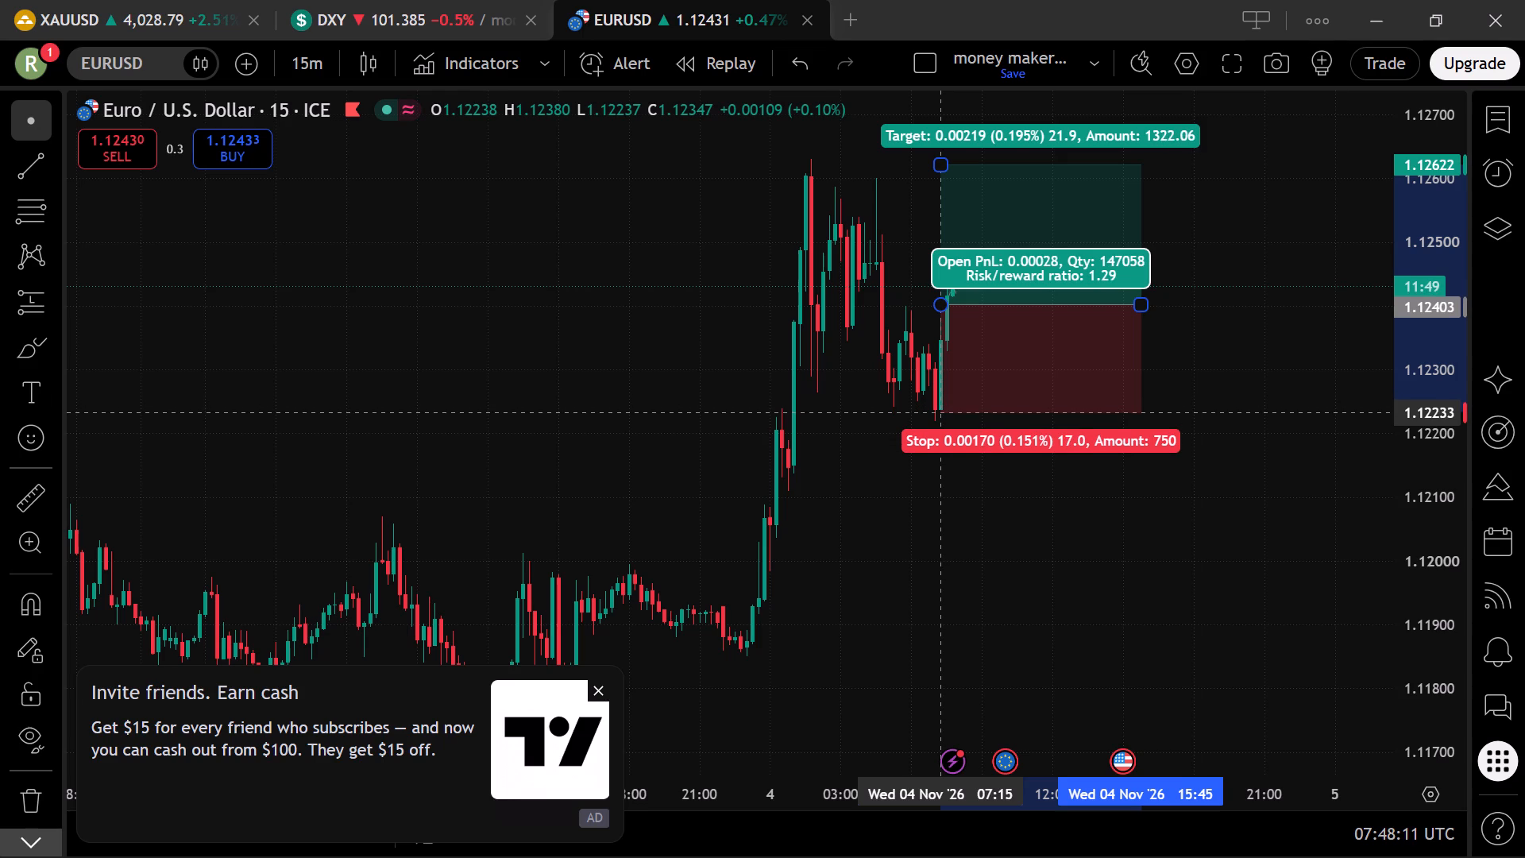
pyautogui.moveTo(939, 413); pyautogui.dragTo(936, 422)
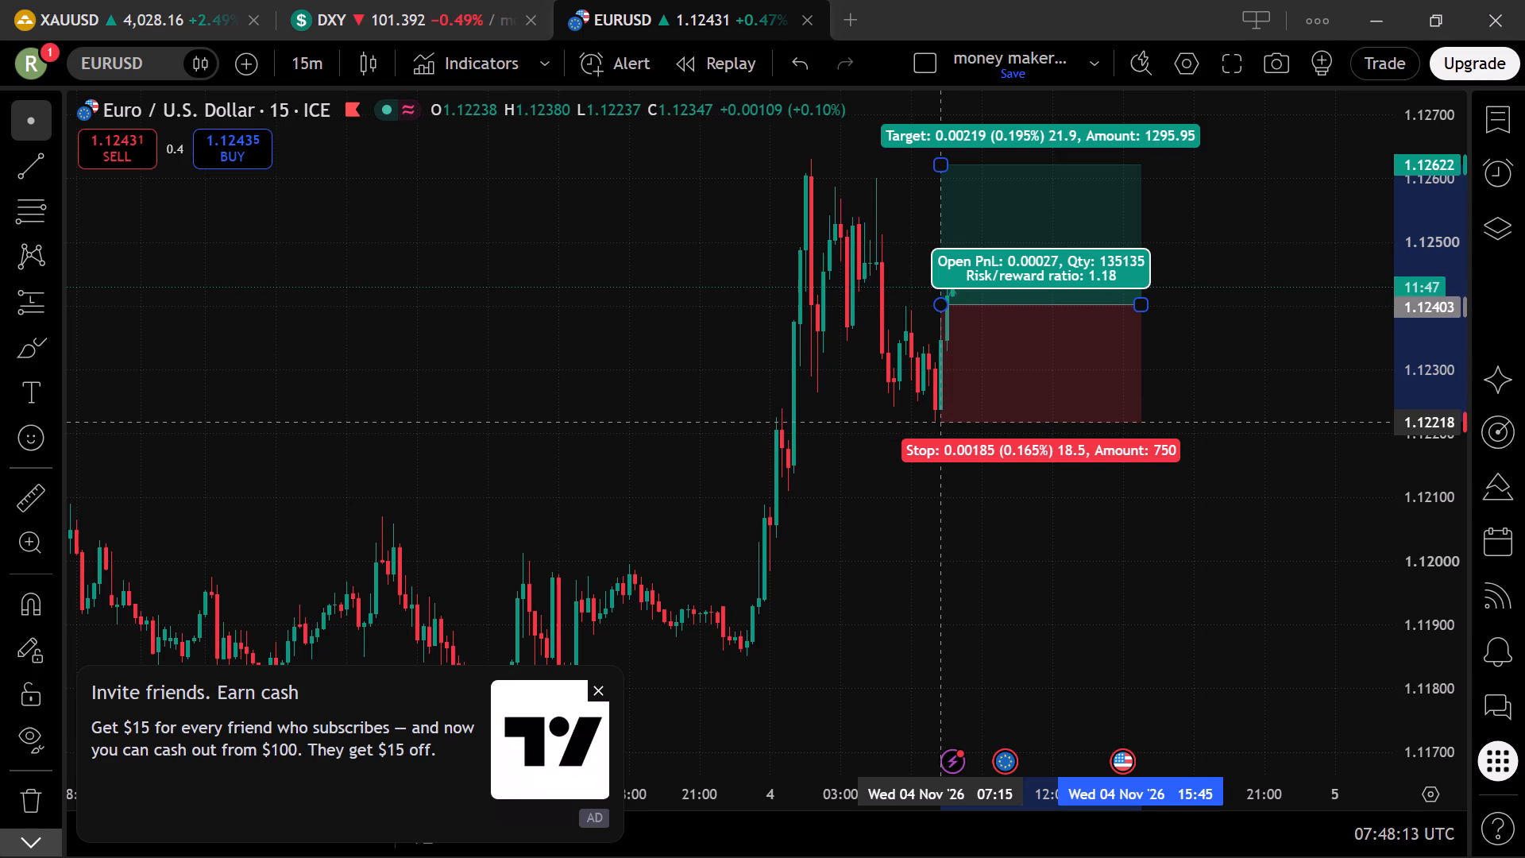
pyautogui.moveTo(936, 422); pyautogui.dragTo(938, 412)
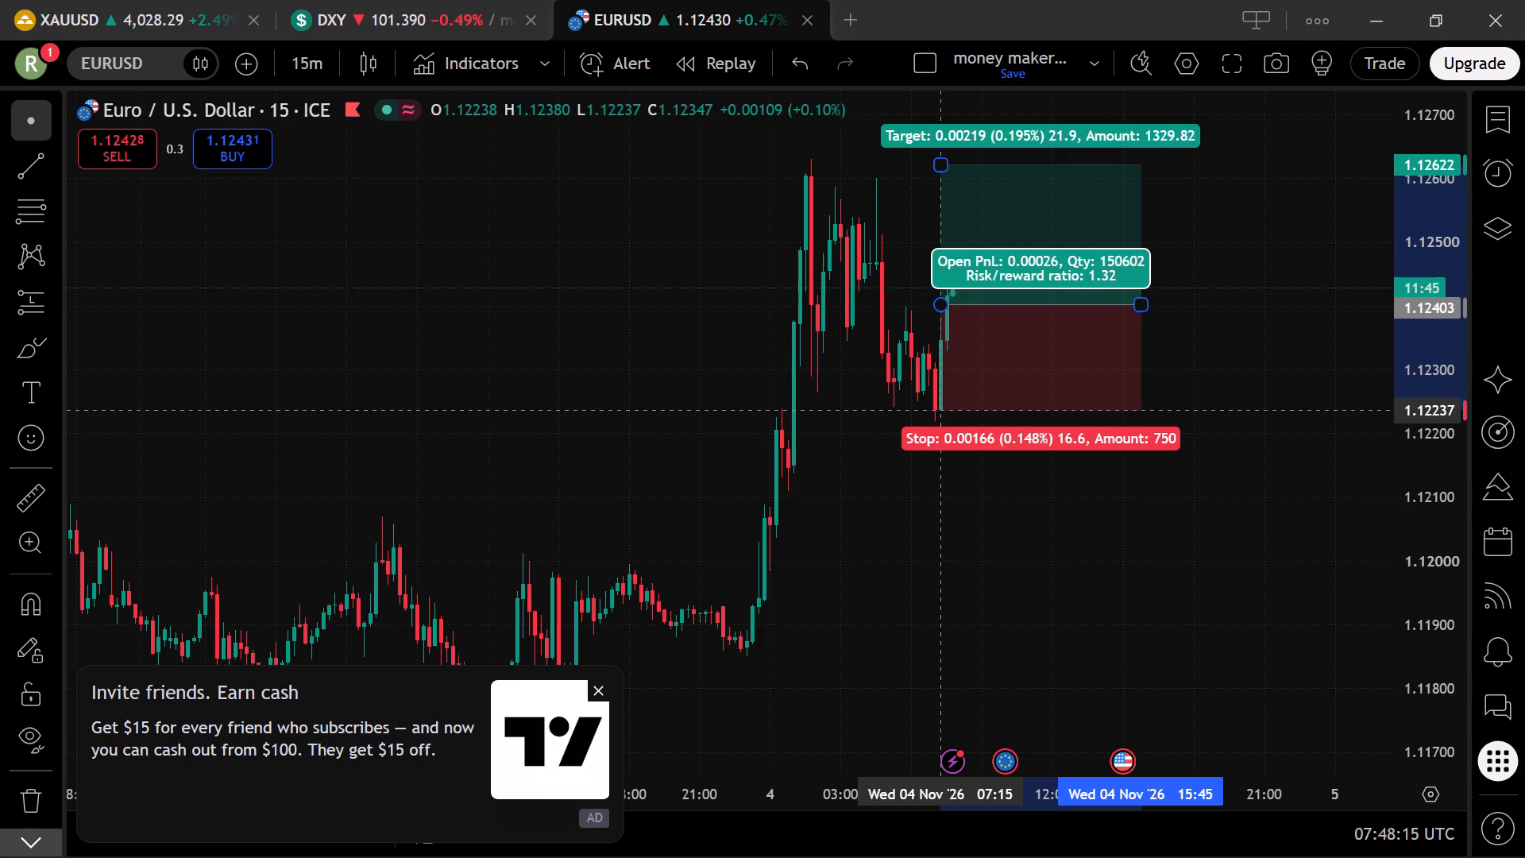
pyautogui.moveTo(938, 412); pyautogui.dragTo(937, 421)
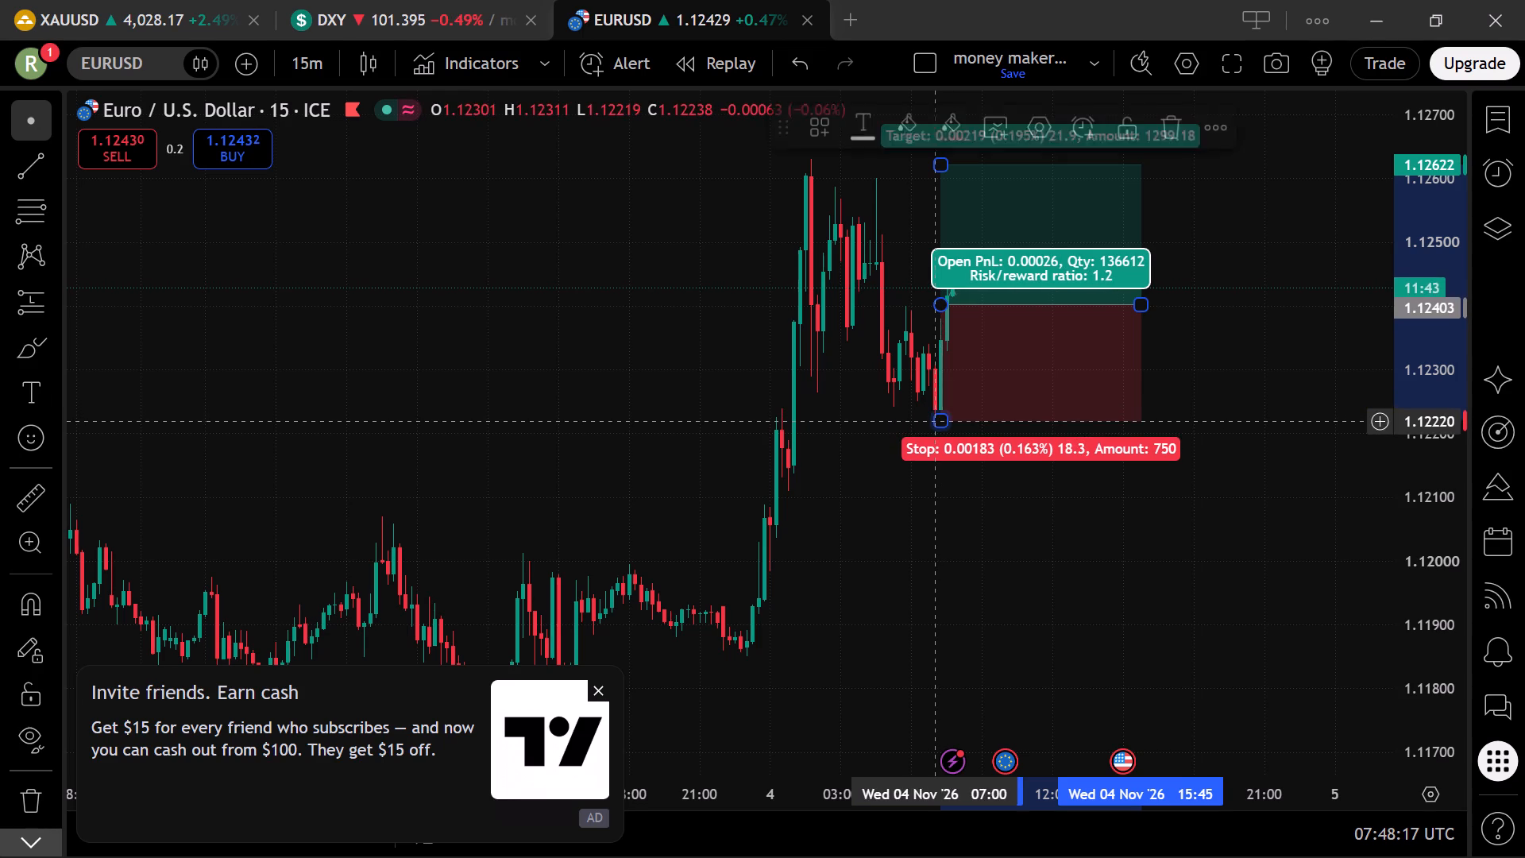
# Raise the long position's target to about 1.12676, above the 4 November high.
pyautogui.moveTo(940, 160); pyautogui.dragTo(975, 141)
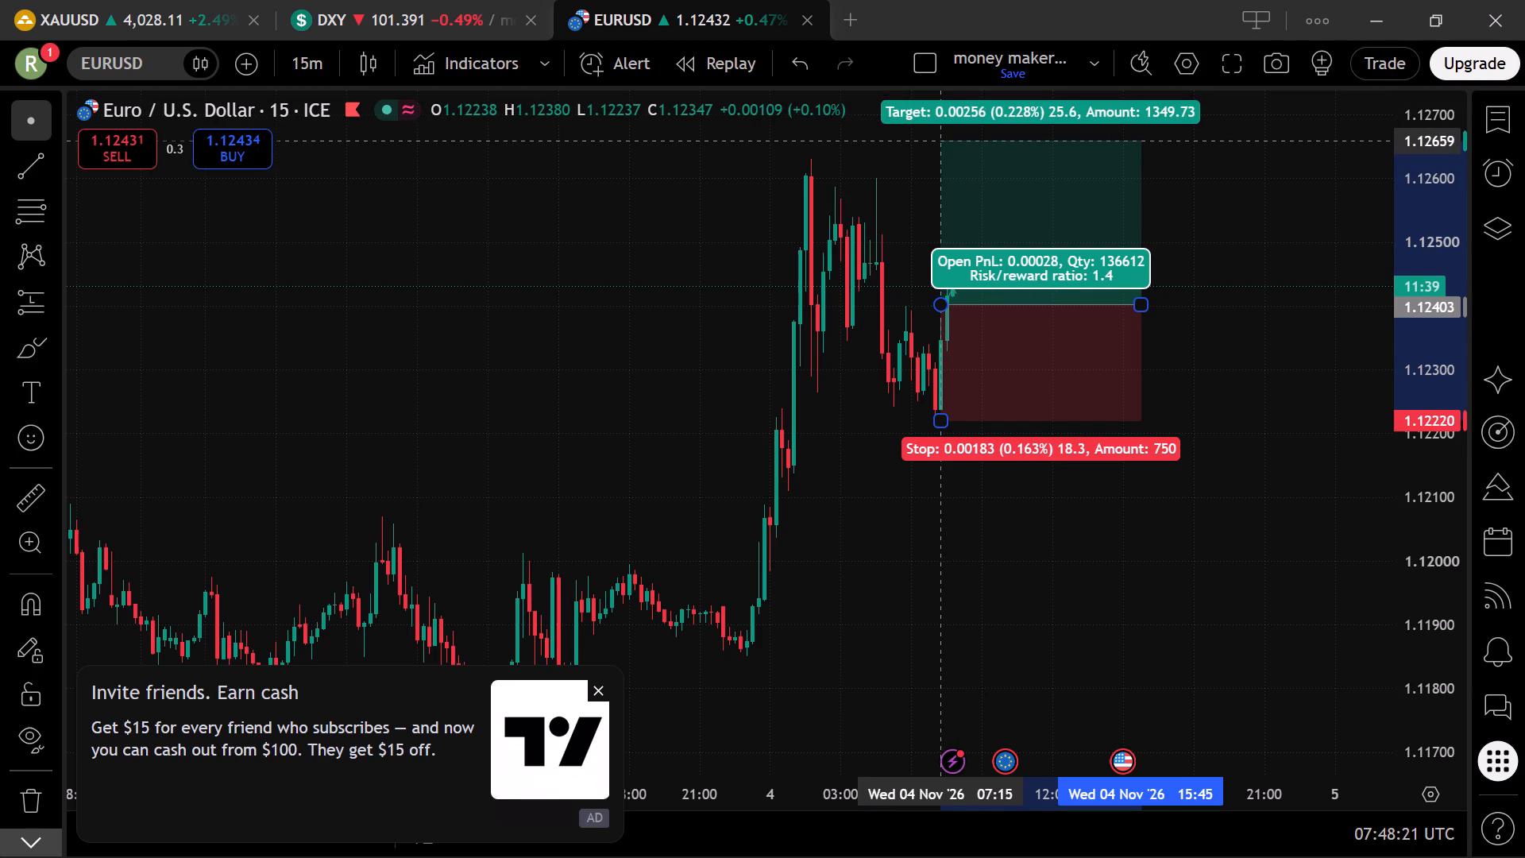
pyautogui.moveTo(975, 141); pyautogui.dragTo(980, 130)
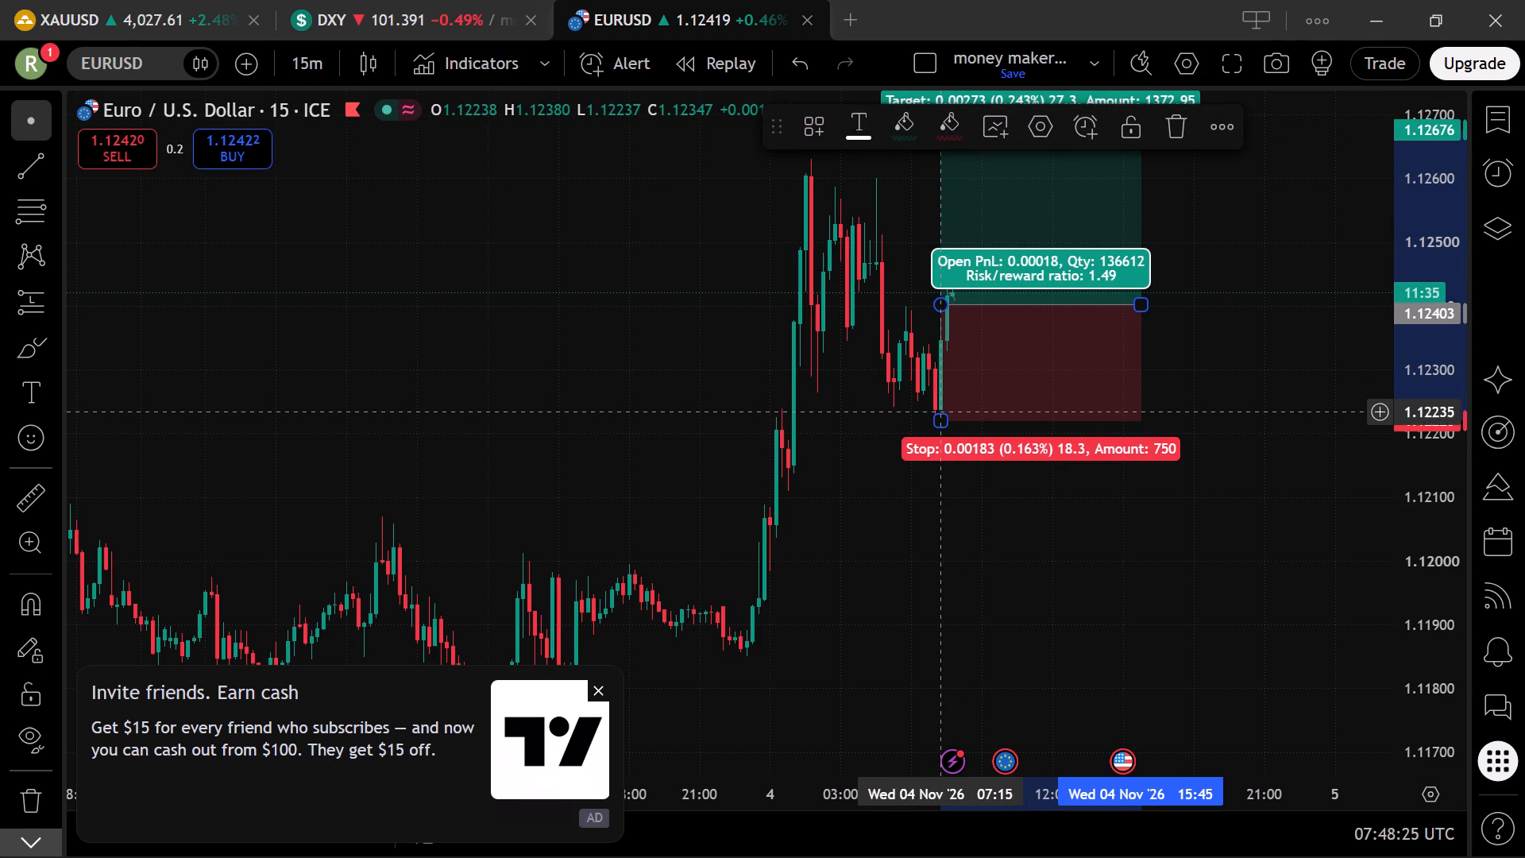
# Move the long position's stop back up to about 1.12330 and deselect the position.
pyautogui.moveTo(938, 420); pyautogui.dragTo(939, 351)
pyautogui.click(1218, 484)
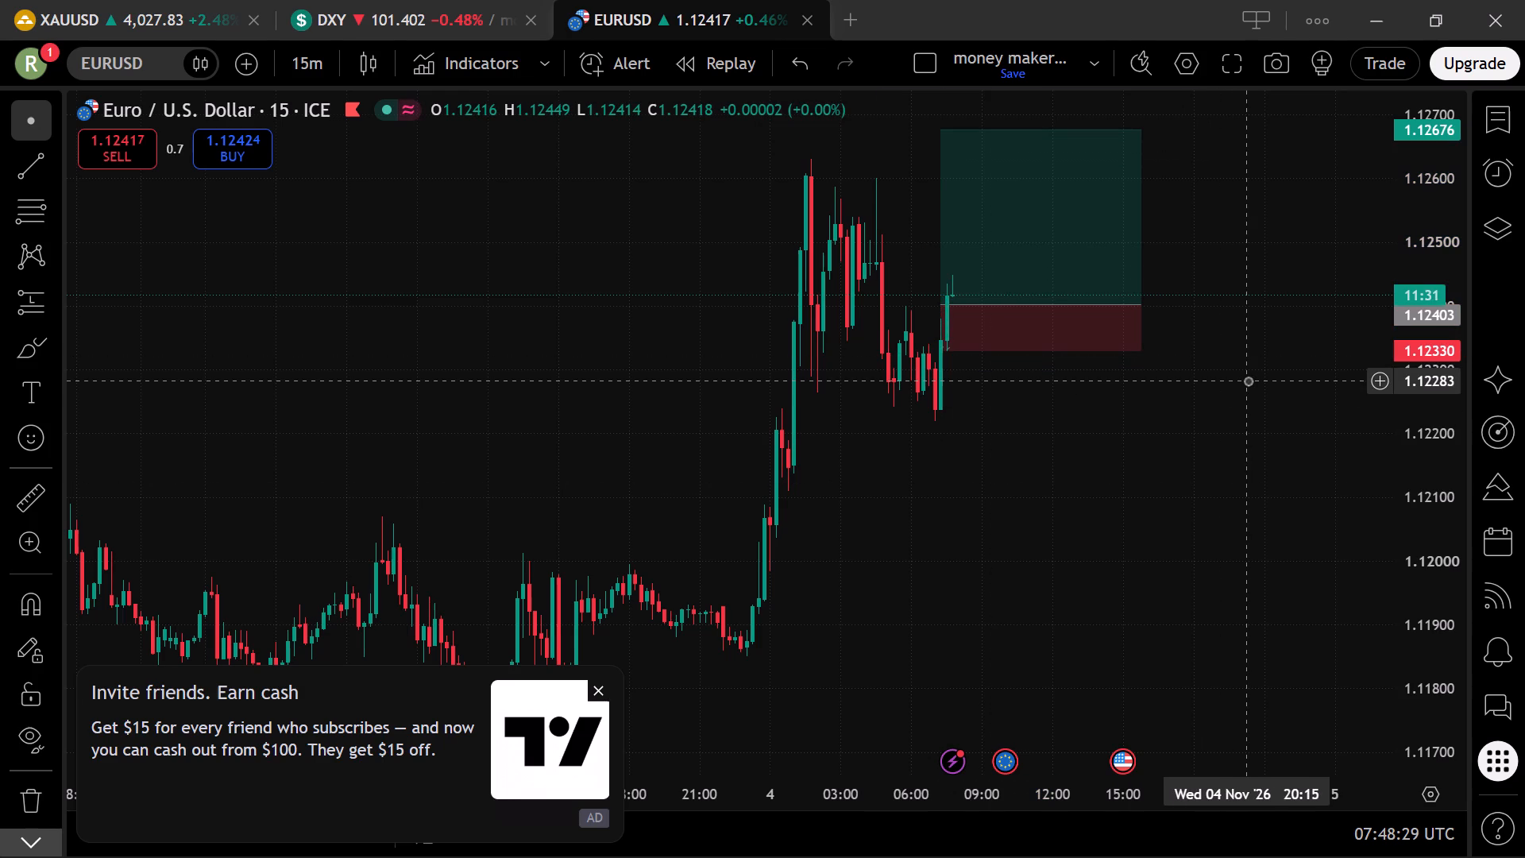
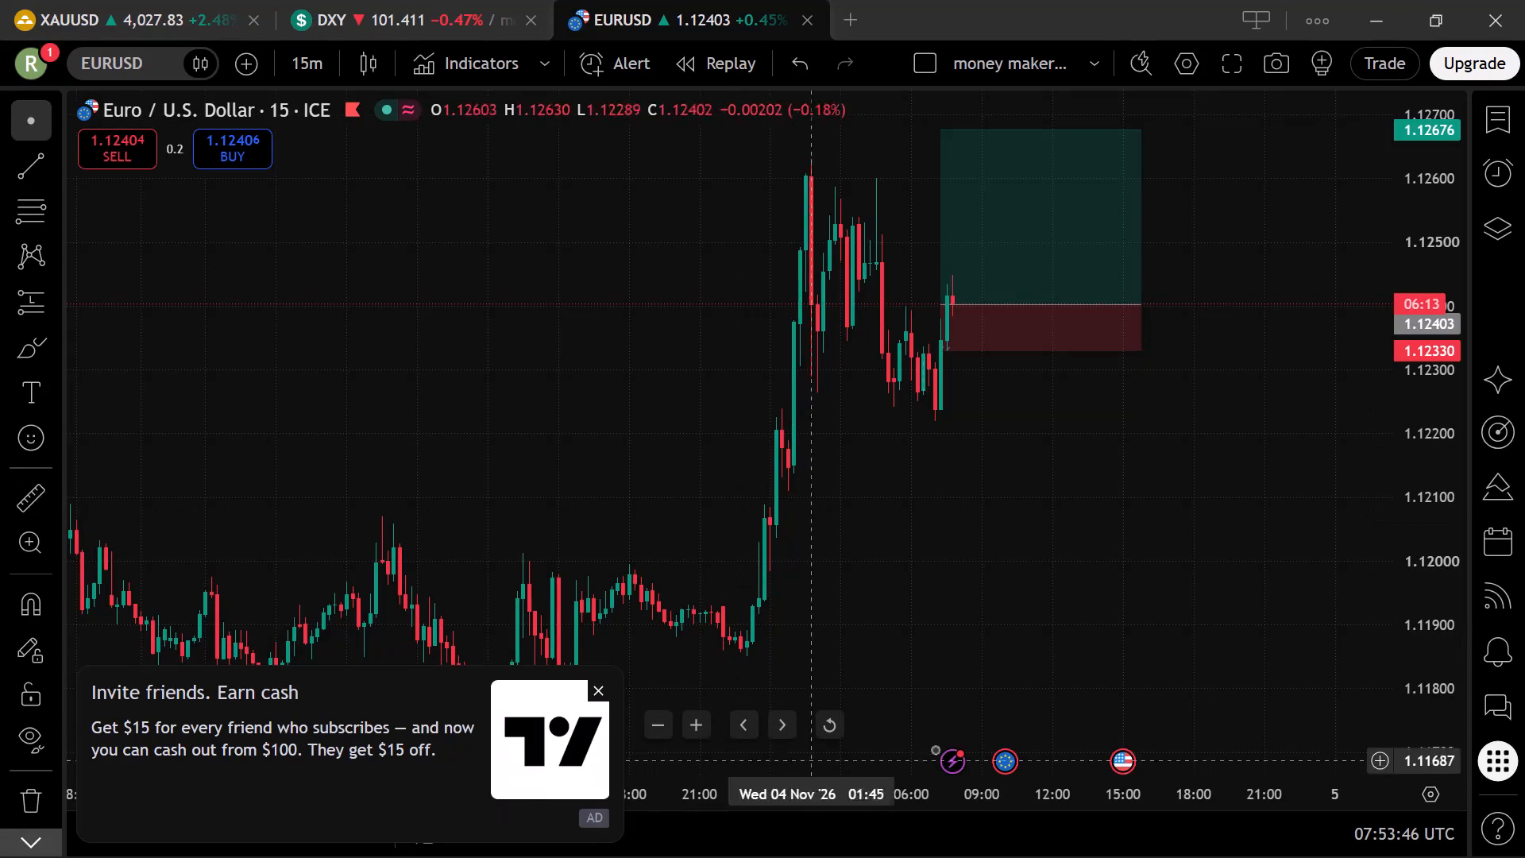
# View the latest news update marked on the EURUSD chart's time axis.
pyautogui.click(952, 763)
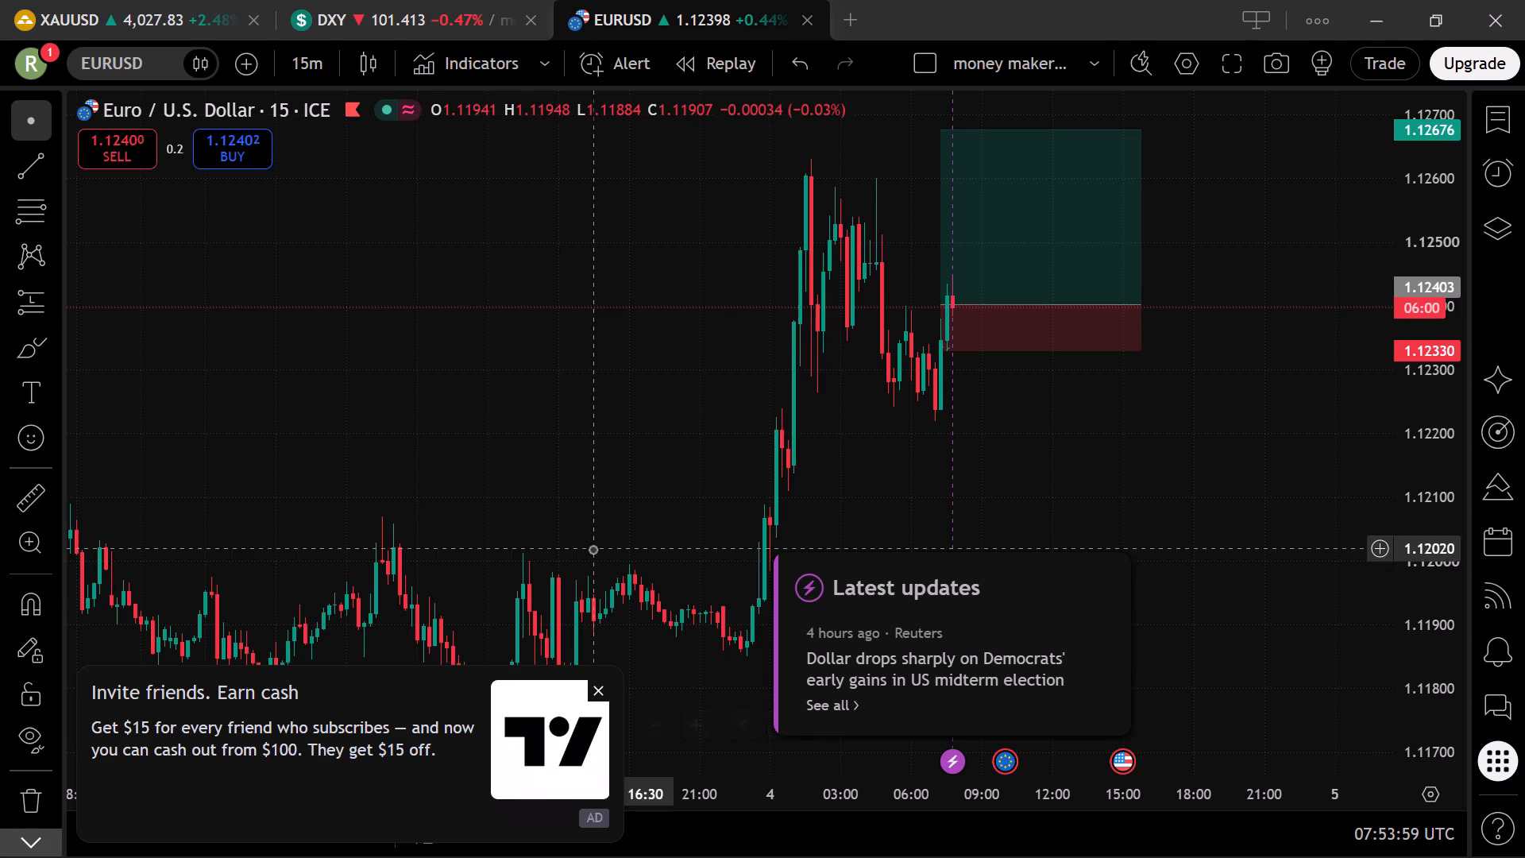
# Switch back to the XAUUSD chart and dismiss the connection-limit notice to view the planned gold short.
pyautogui.click(189, 31)
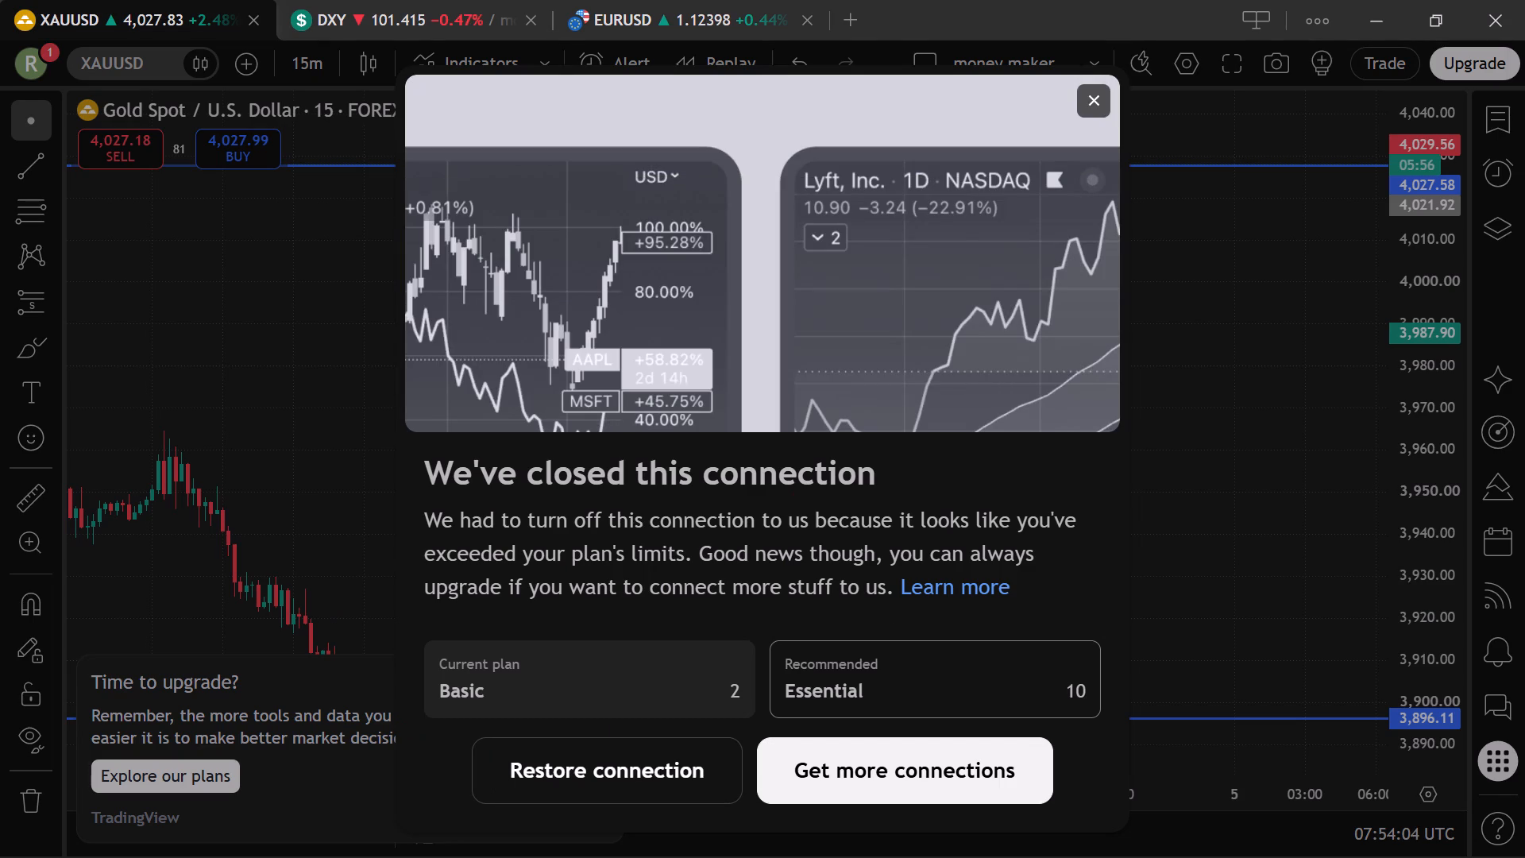
pyautogui.click(1087, 109)
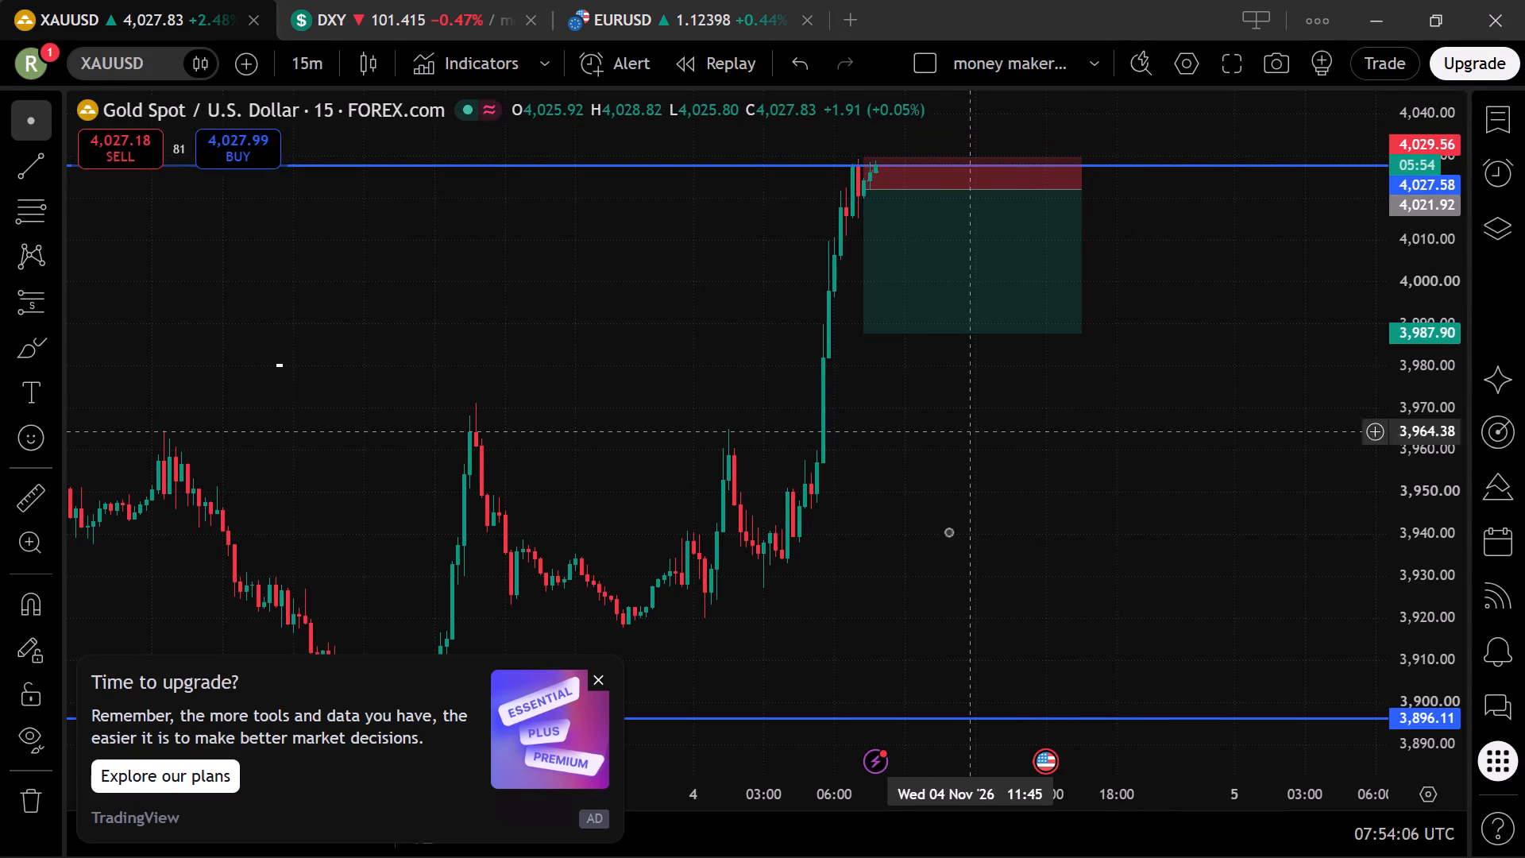
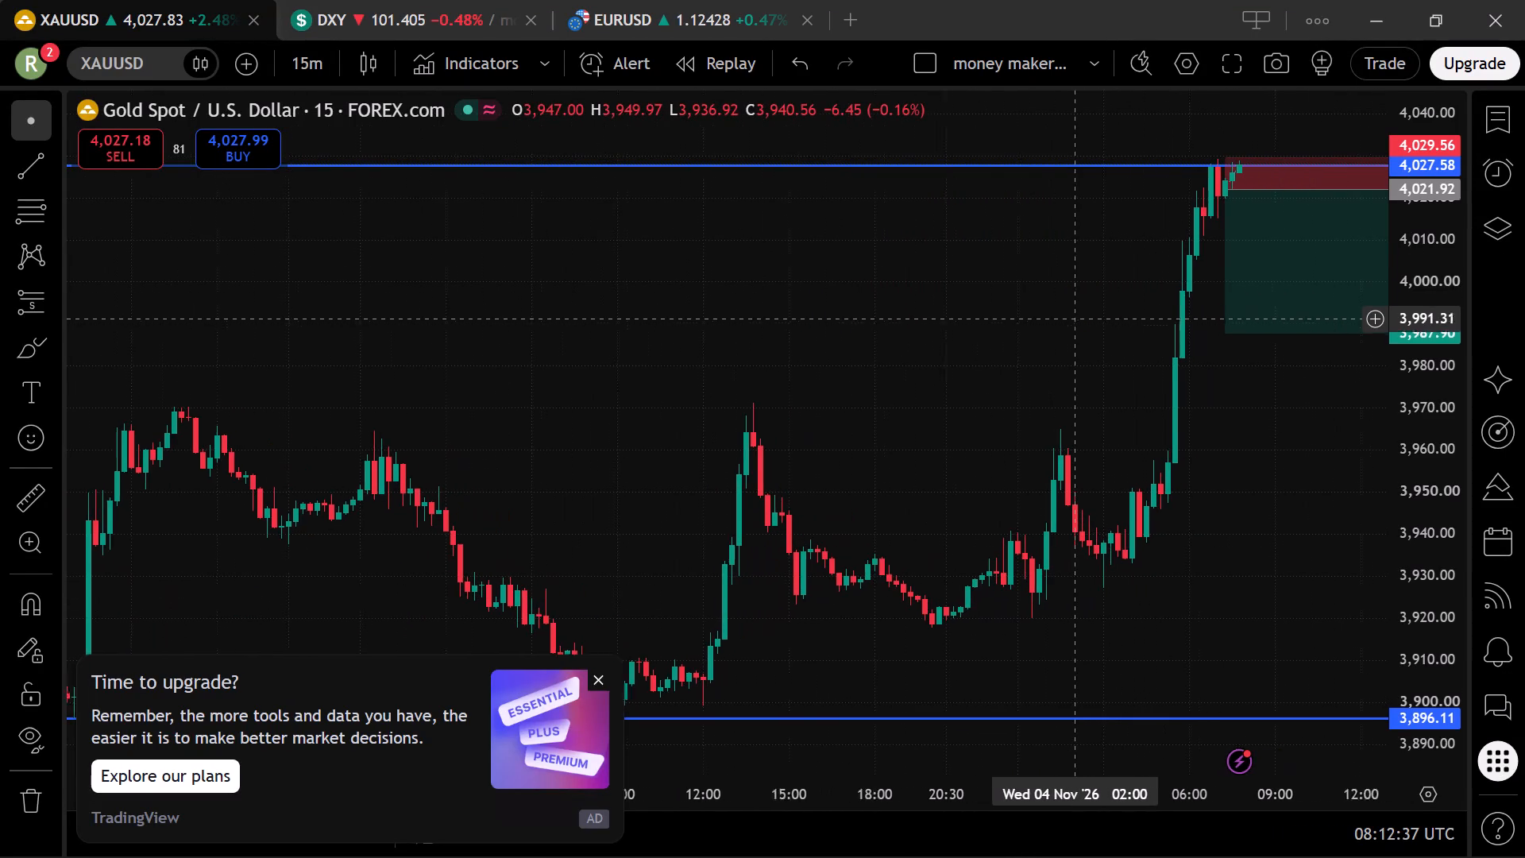
# Examine the full planned short position and the space ahead of the latest candles on the XAUUSD 15-minute chart.
pyautogui.moveTo(1065, 321); pyautogui.dragTo(890, 437)
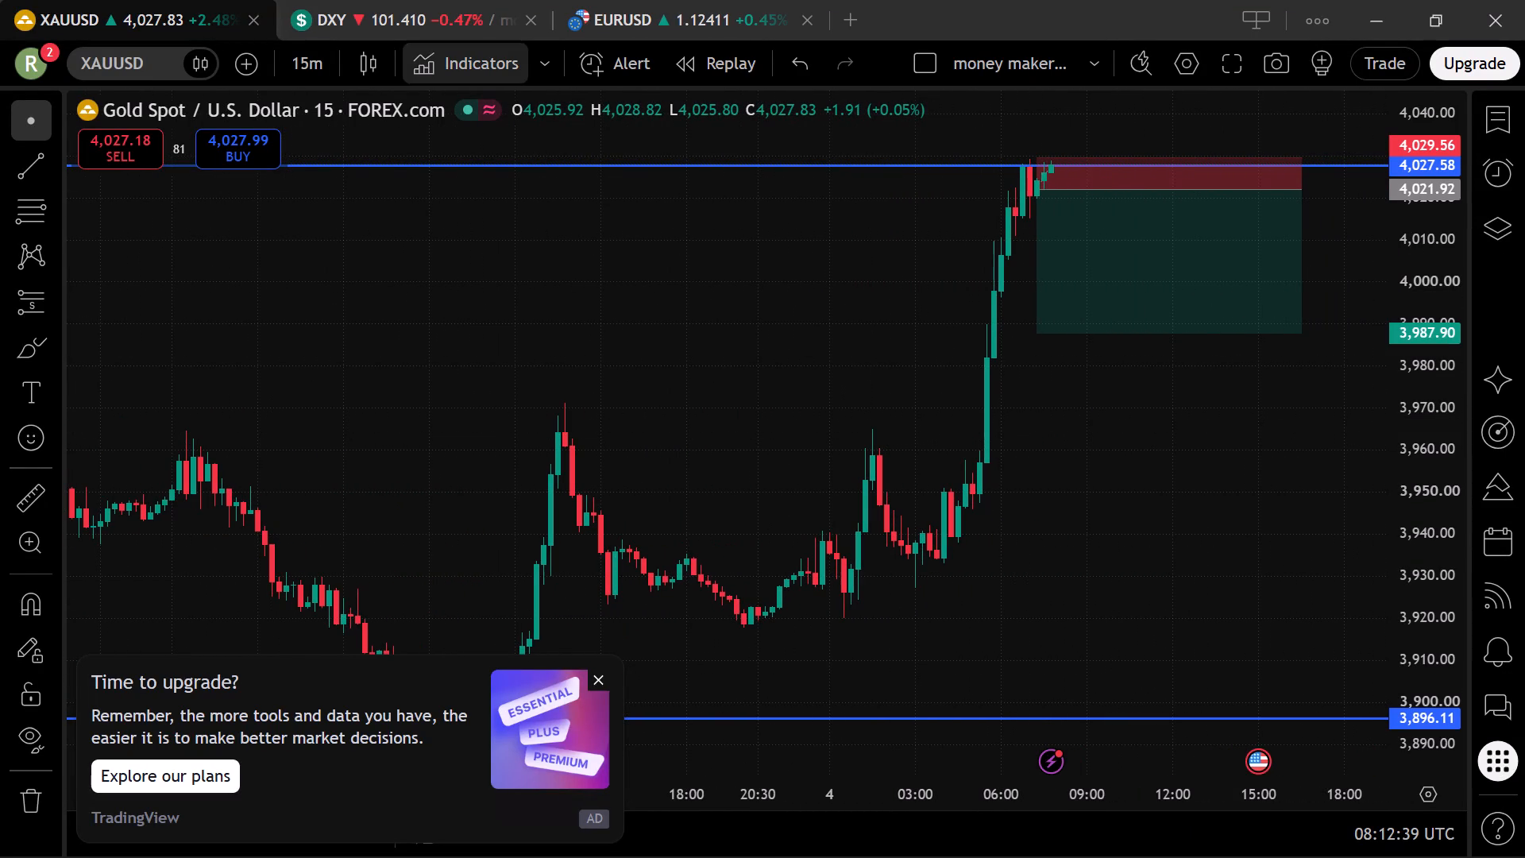
# Review the planned EURUSD long and DXY short against the XAUUSD short, deselecting the DXY position and finishing on the XAUUSD chart.
pyautogui.click(641, 7)
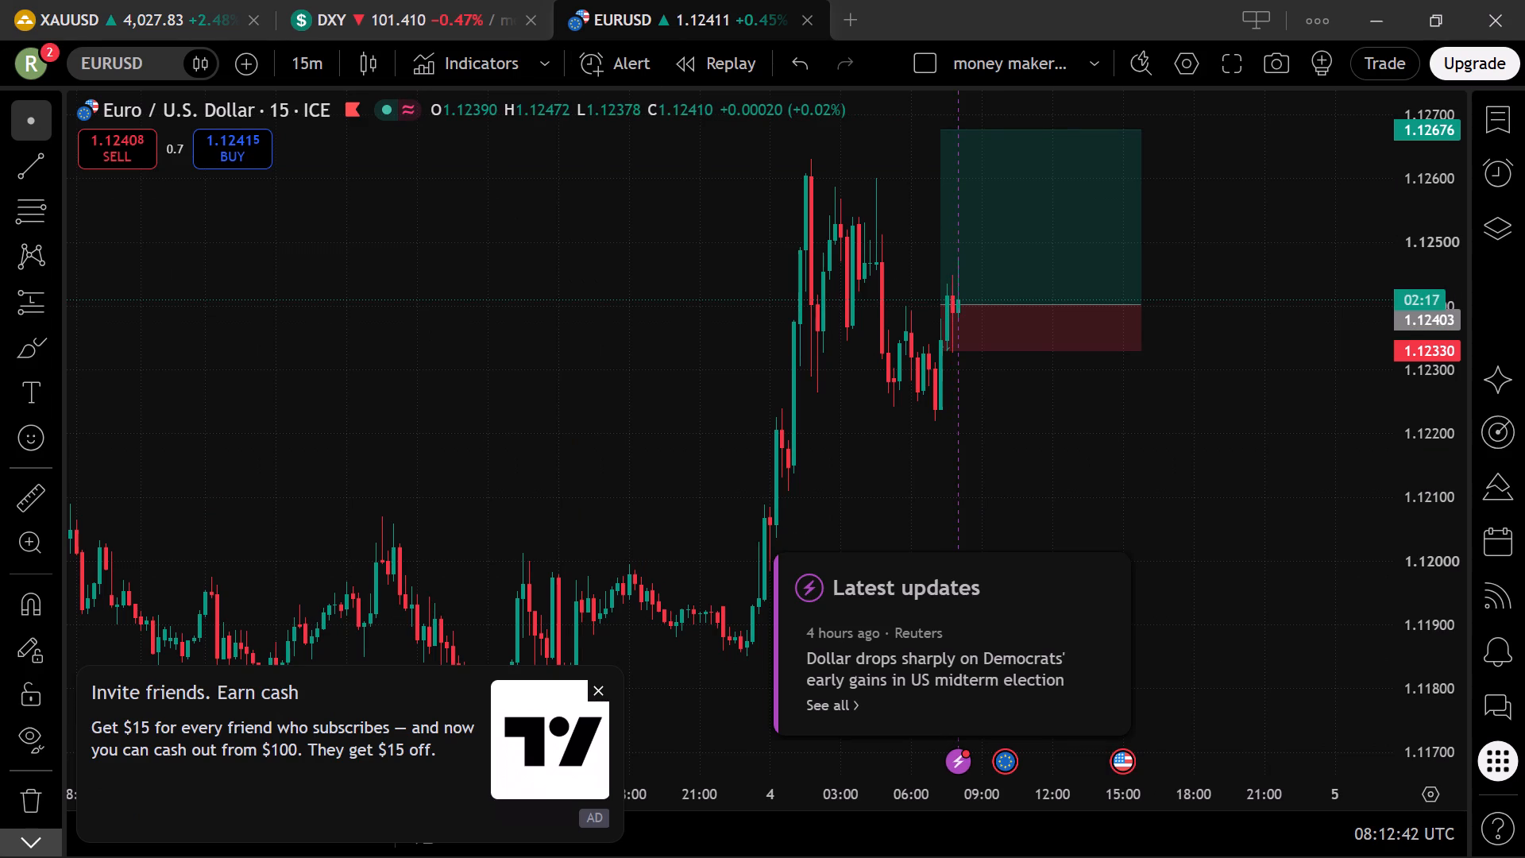
pyautogui.click(219, 19)
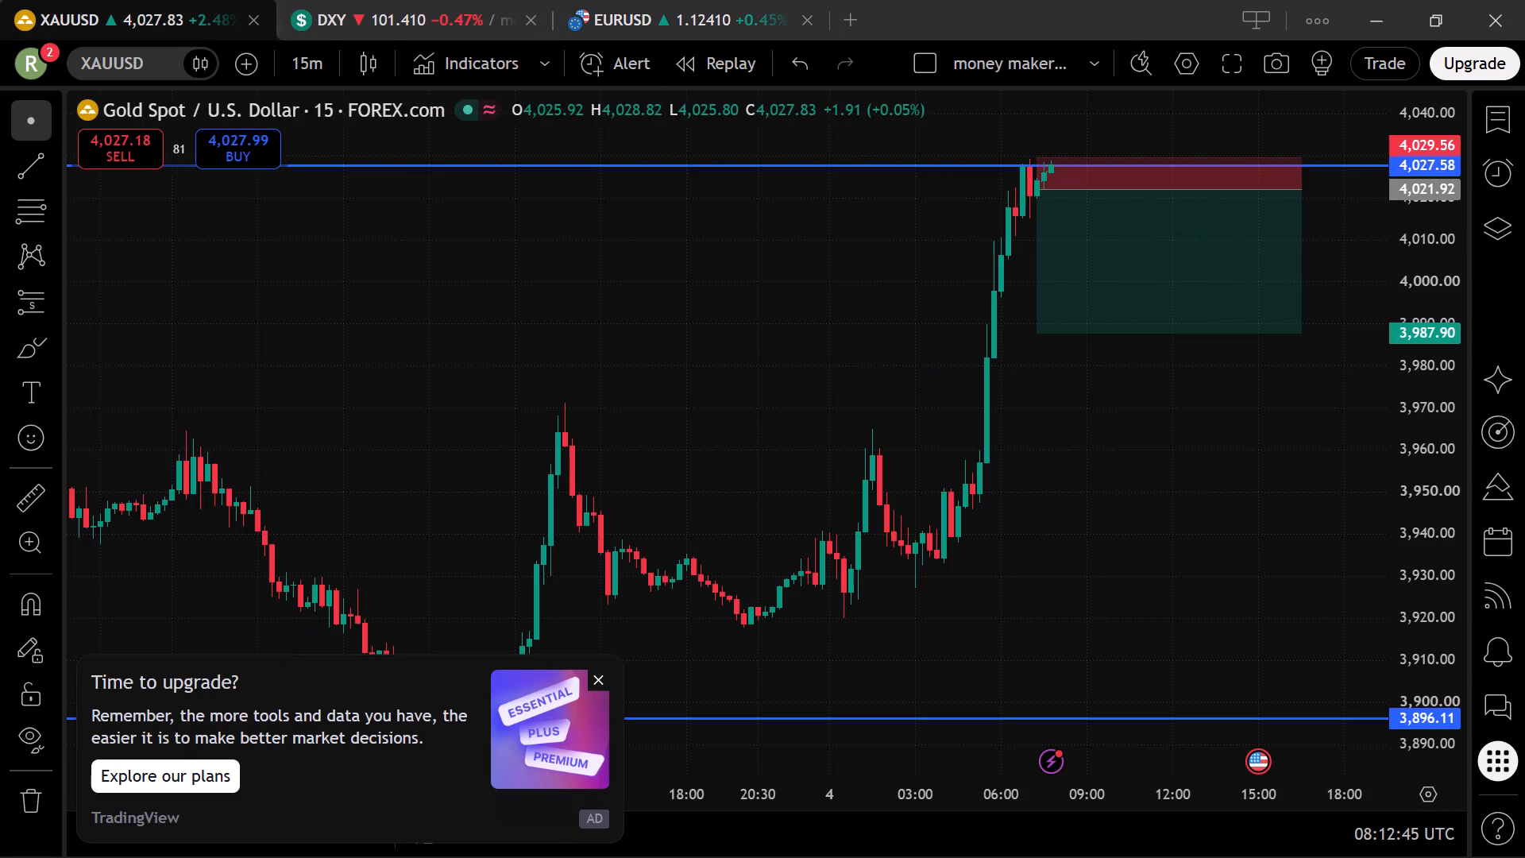
pyautogui.click(376, 10)
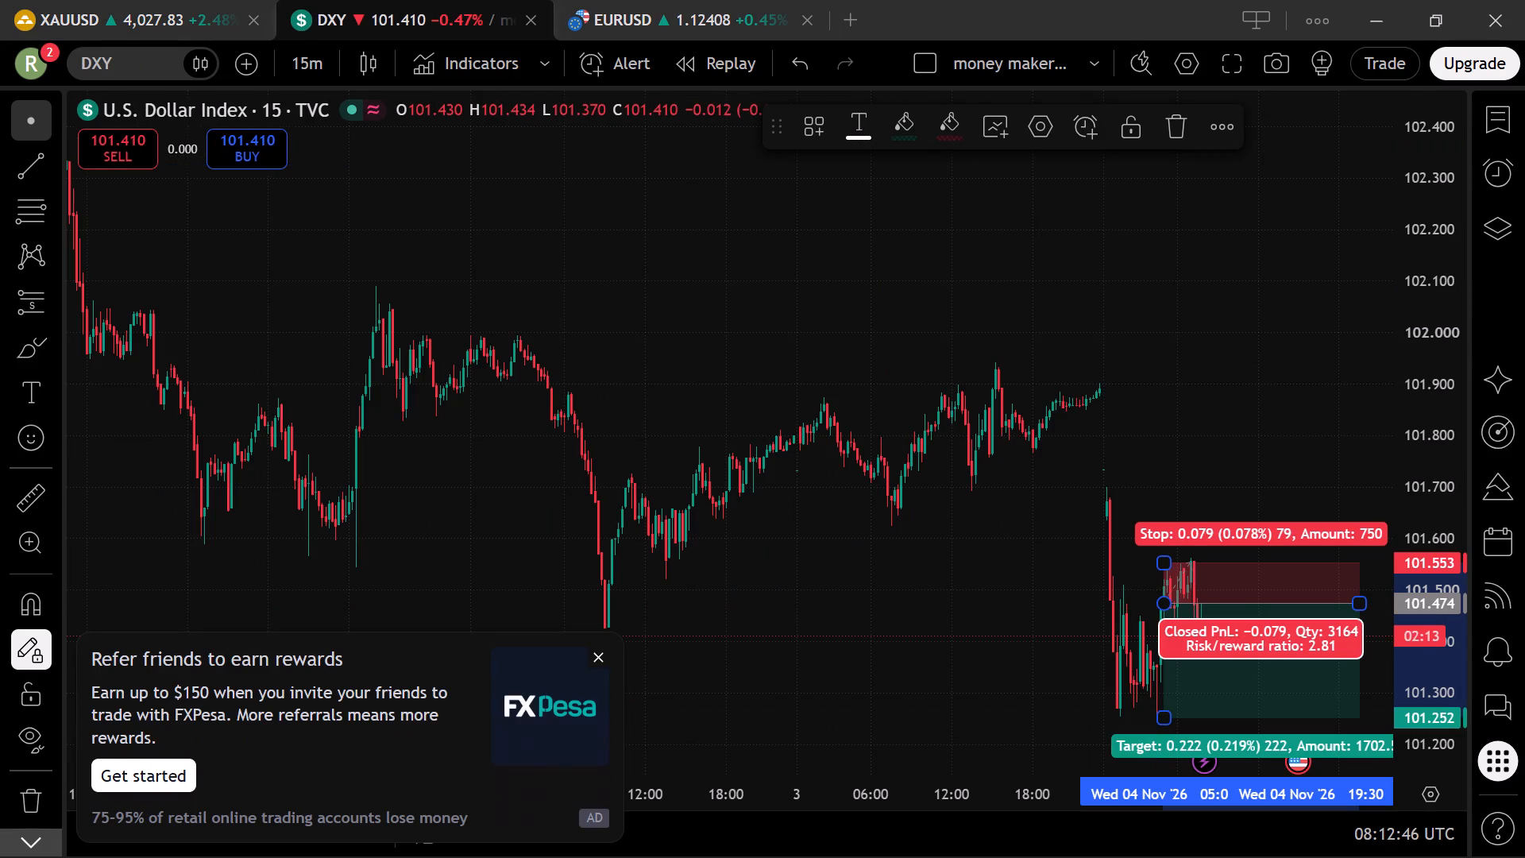
pyautogui.click(751, 256)
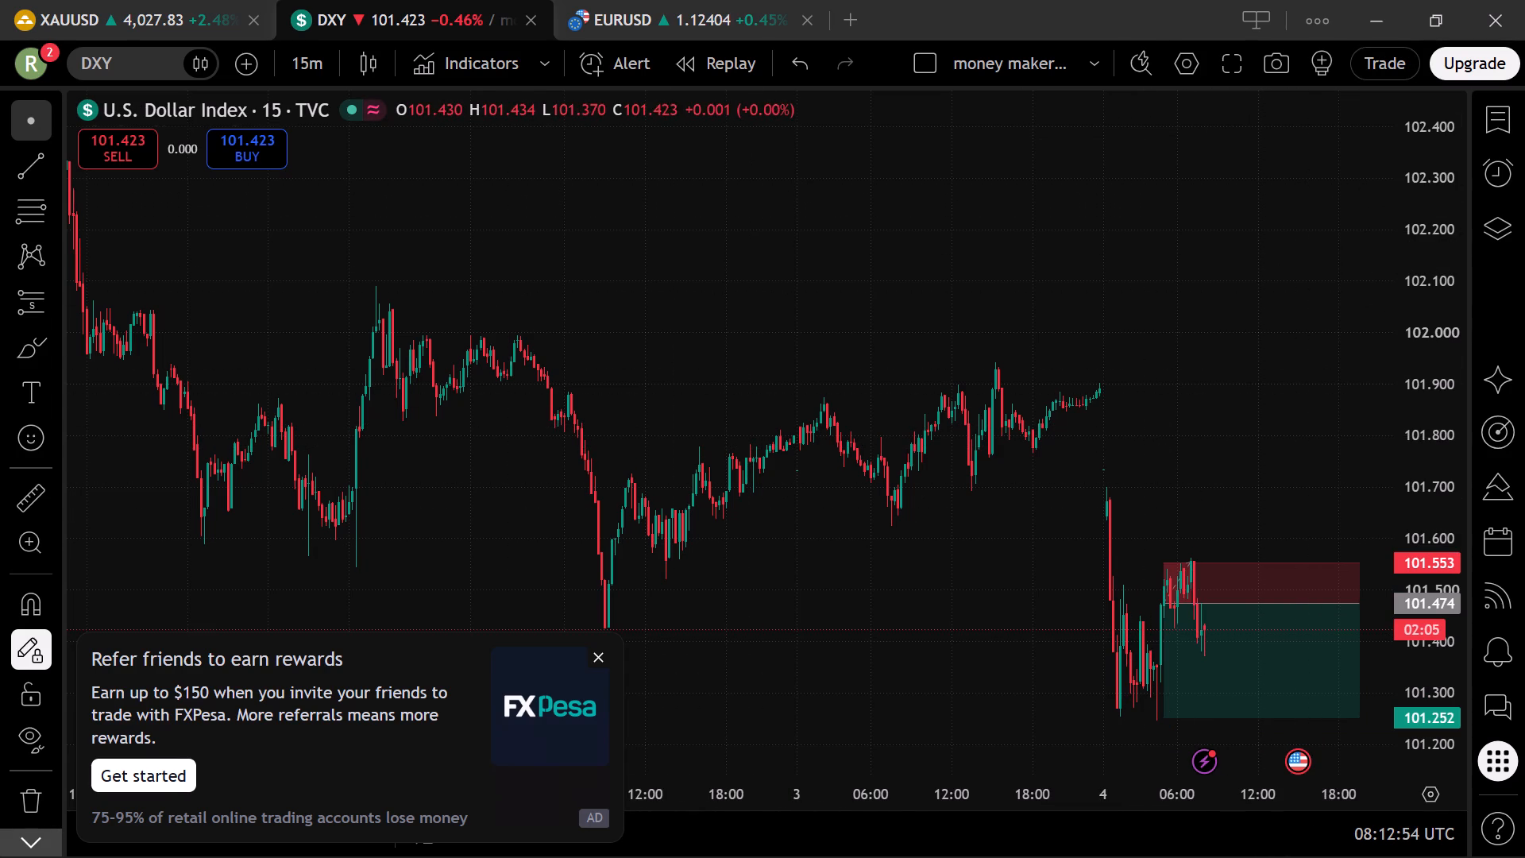
pyautogui.click(54, 1)
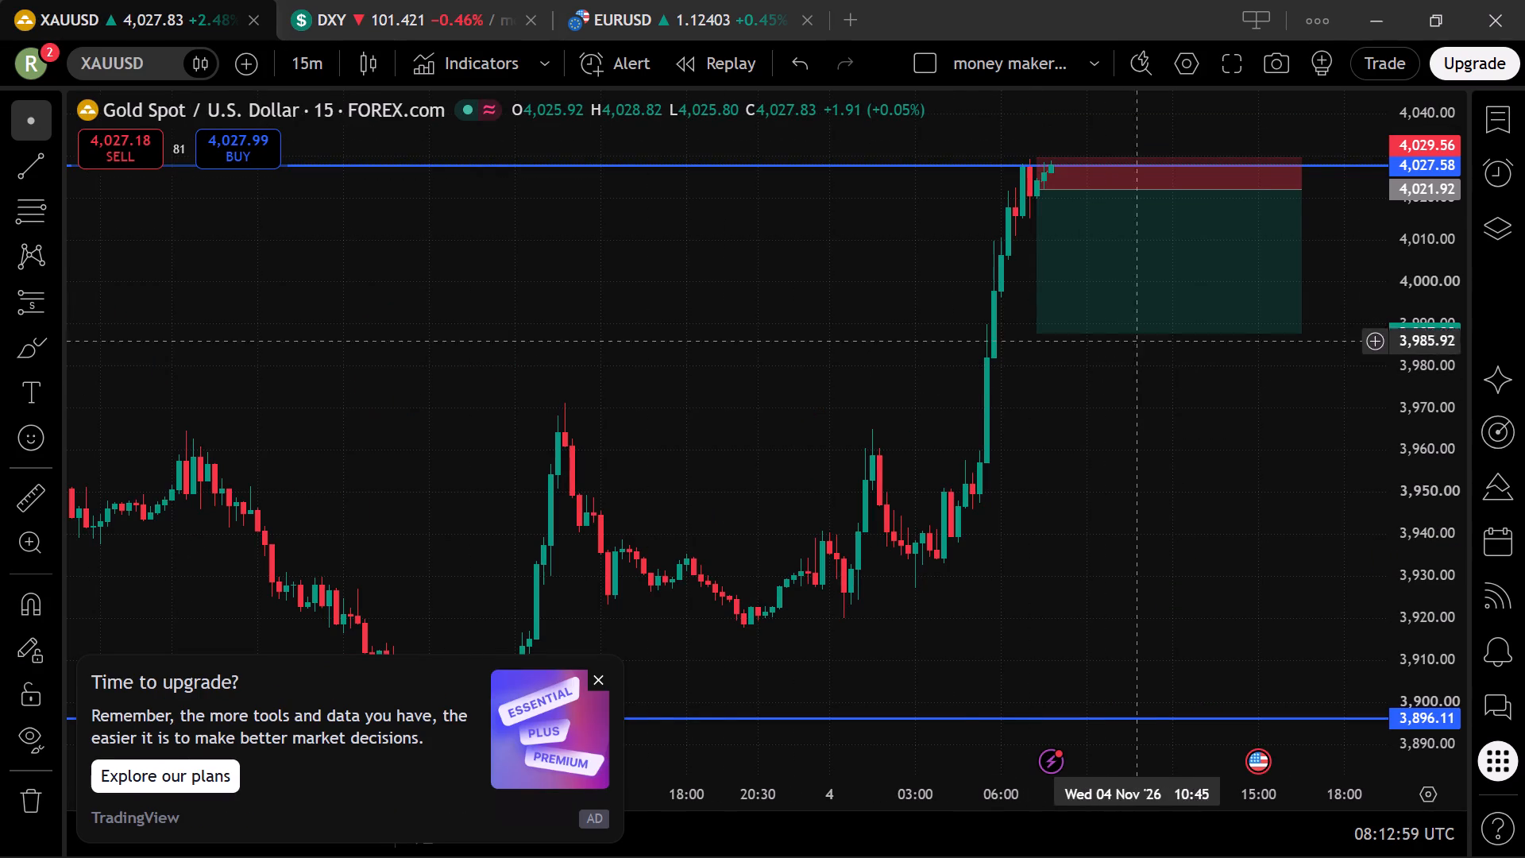